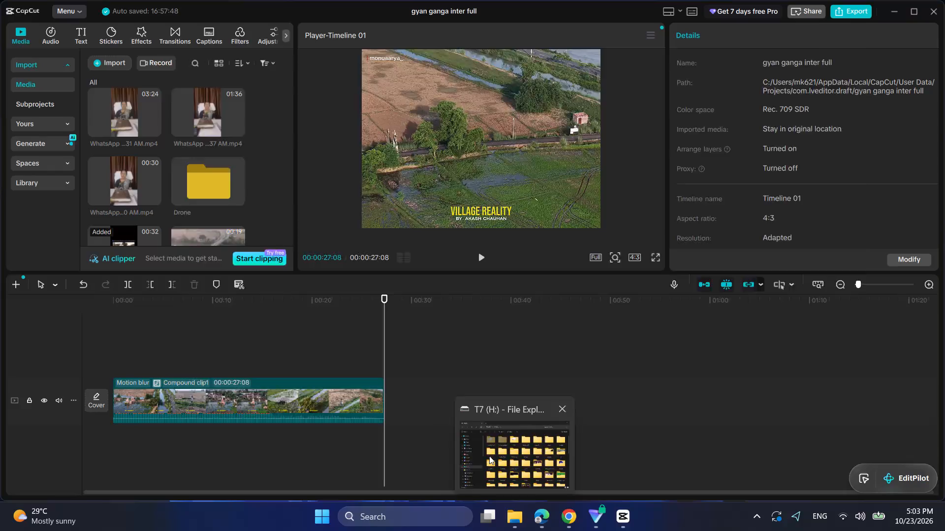
Open the 15 pro folder inside the Monu folder on the T7 (H:) drive.
{"action": "scroll", "coordinate": [642, 342], "scroll_direction": "down", "scroll_amount": 1}
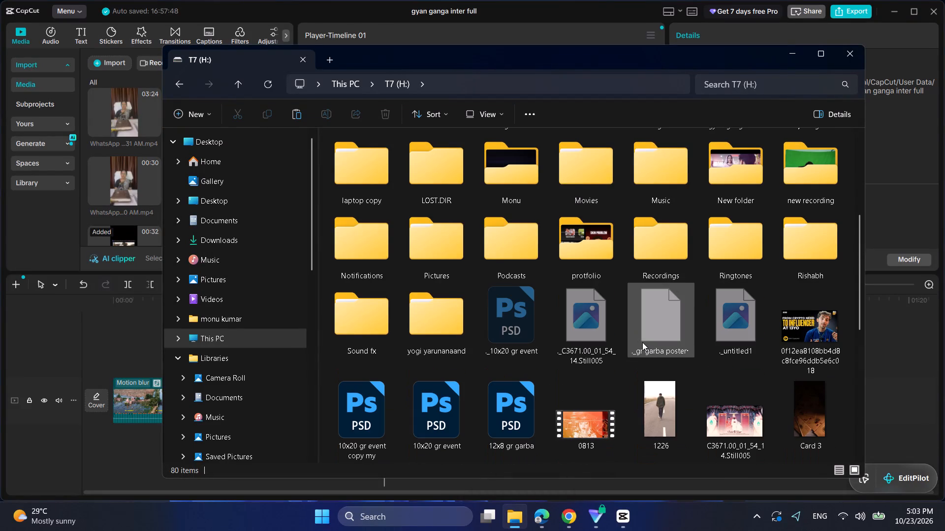
{"action": "double_click", "coordinate": [525, 191]}
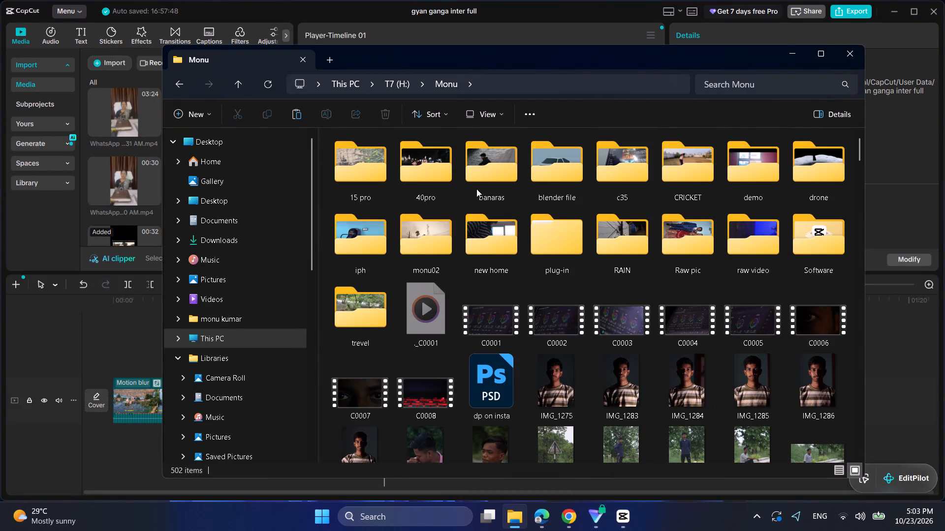
{"action": "double_click", "coordinate": [361, 173]}
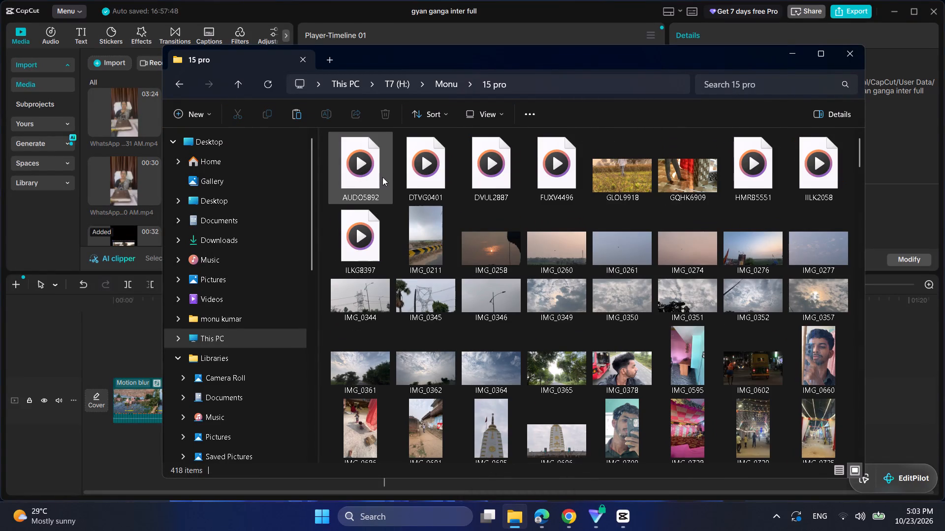
Select the clips IMG_0802, IMG_0810 to IMG_0813, IMG_0819, IMG_0823 and IMG_0824 in the 15 pro folder.
{"action": "scroll", "coordinate": [534, 288], "scroll_direction": "down", "scroll_amount": 2}
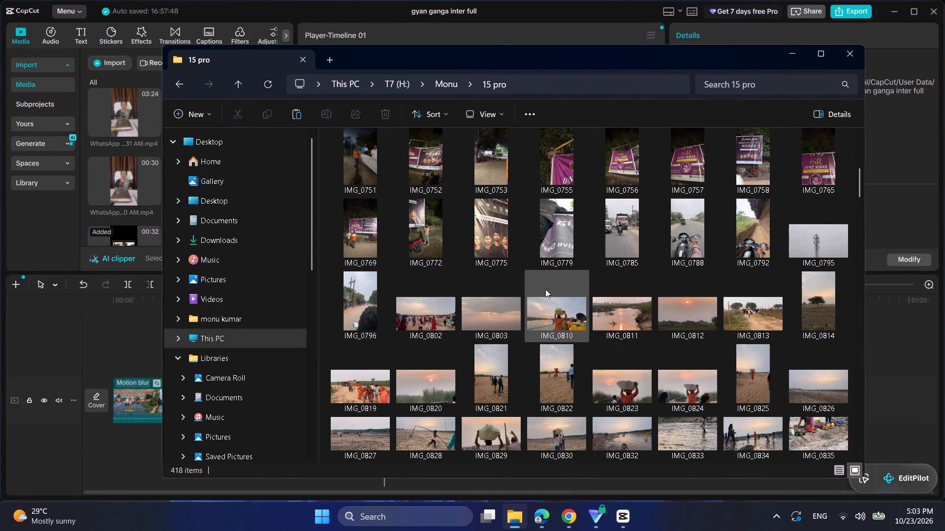
{"action": "left_click", "coordinate": [553, 294]}
{"action": "left_click", "coordinate": [608, 309], "text": "ctrl"}
{"action": "left_click", "coordinate": [689, 310], "text": "ctrl"}
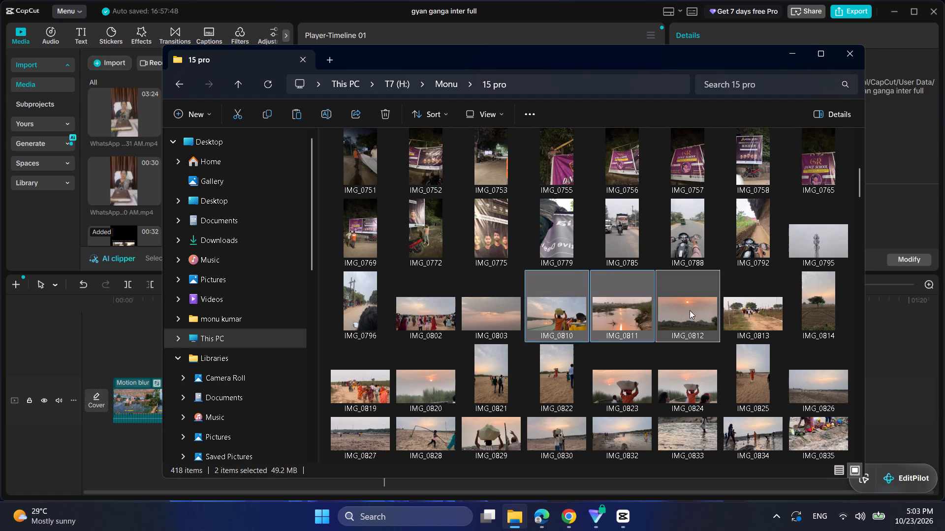
{"action": "left_click", "coordinate": [757, 318], "text": "ctrl"}
{"action": "left_click", "coordinate": [631, 382], "text": "ctrl"}
{"action": "left_click", "coordinate": [679, 394], "text": "ctrl"}
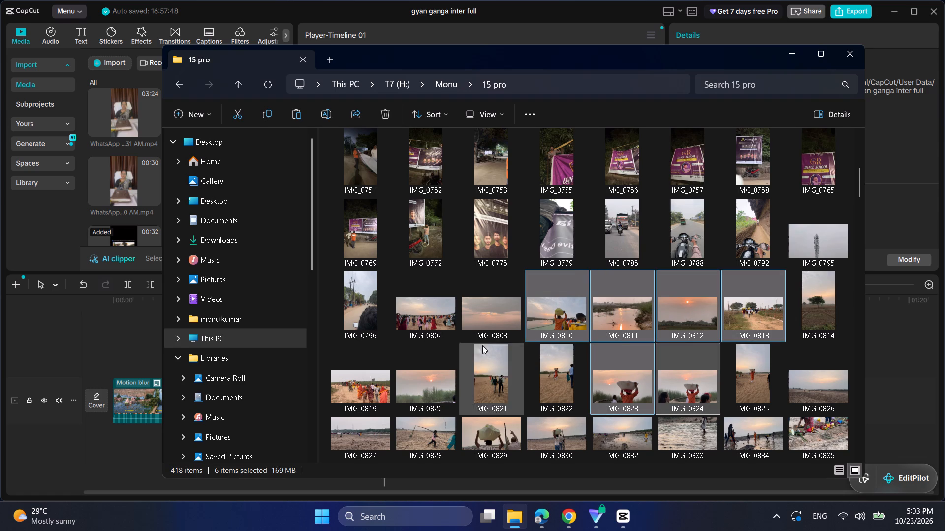
{"action": "left_click", "coordinate": [419, 327], "text": "ctrl"}
{"action": "left_click", "coordinate": [388, 378], "text": "ctrl"}
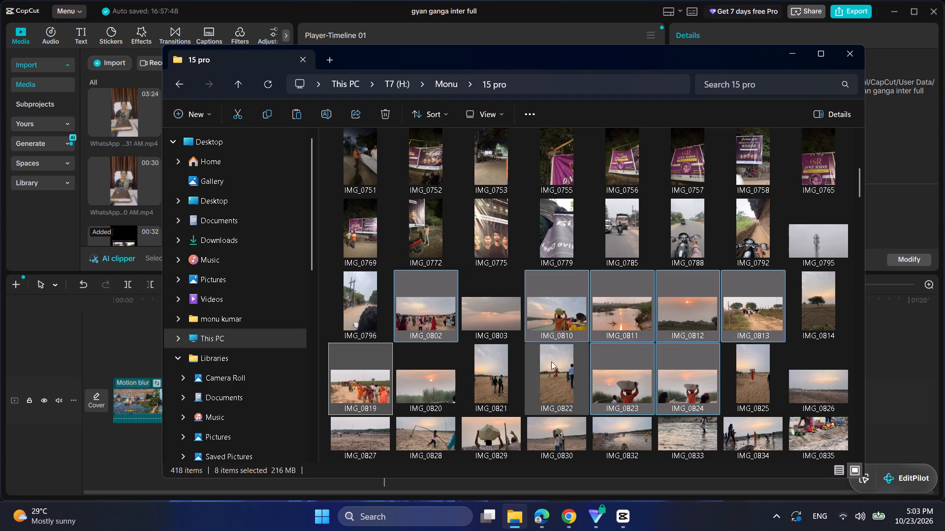
Add IMG_0826, IMG_0829, IMG_0830, IMG_0832 to IMG_0836, IMG_0840 and IMG_0842 to the selection.
{"action": "scroll", "coordinate": [638, 355], "scroll_direction": "down", "scroll_amount": 1}
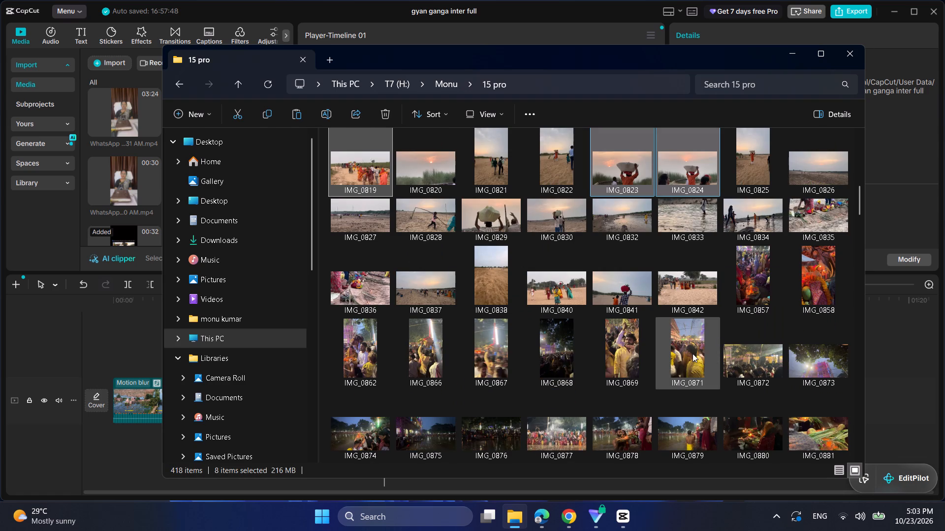
{"action": "left_click", "coordinate": [583, 294], "text": "ctrl"}
{"action": "left_click", "coordinate": [695, 292], "text": "ctrl"}
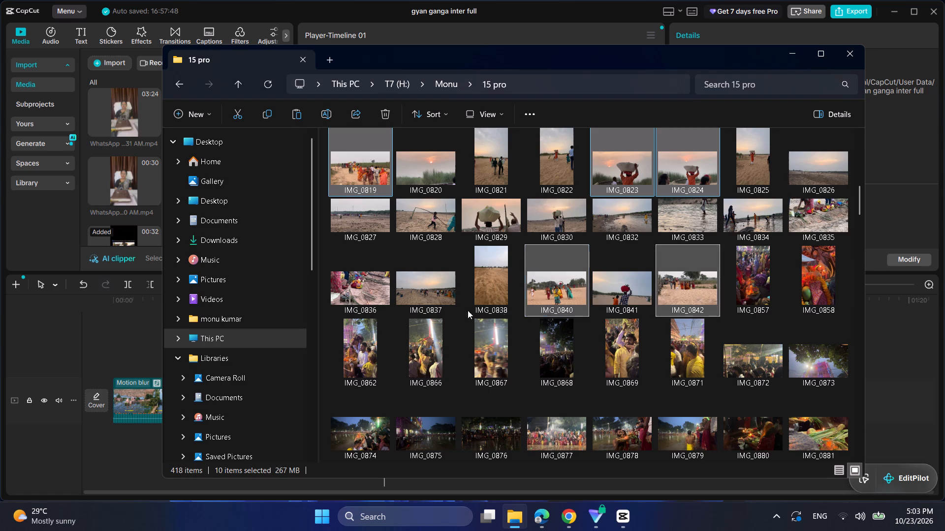
{"action": "left_click", "coordinate": [368, 288], "text": "ctrl"}
{"action": "left_click", "coordinate": [817, 174], "text": "ctrl"}
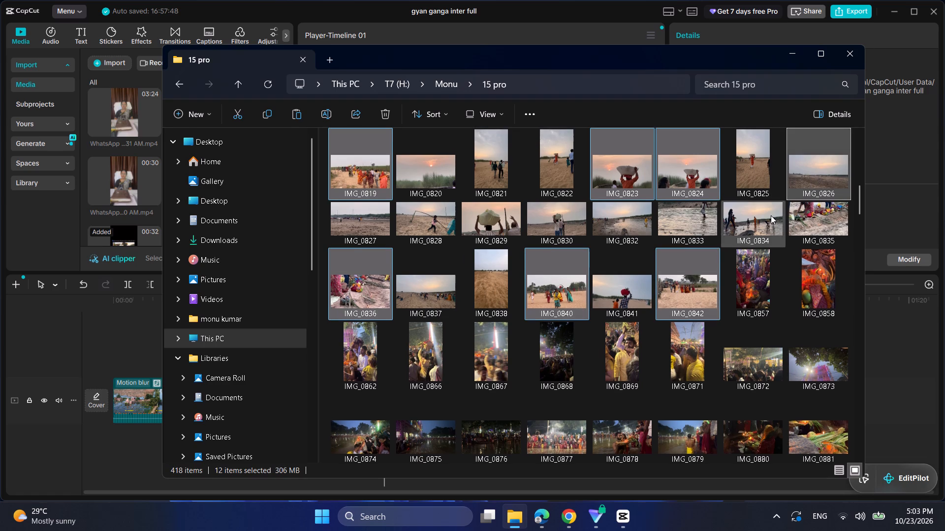
{"action": "left_click", "coordinate": [770, 215], "text": "ctrl"}
{"action": "left_click", "coordinate": [827, 219], "text": "ctrl"}
{"action": "left_click", "coordinate": [708, 223], "text": "ctrl"}
{"action": "left_click", "coordinate": [630, 225], "text": "ctrl"}
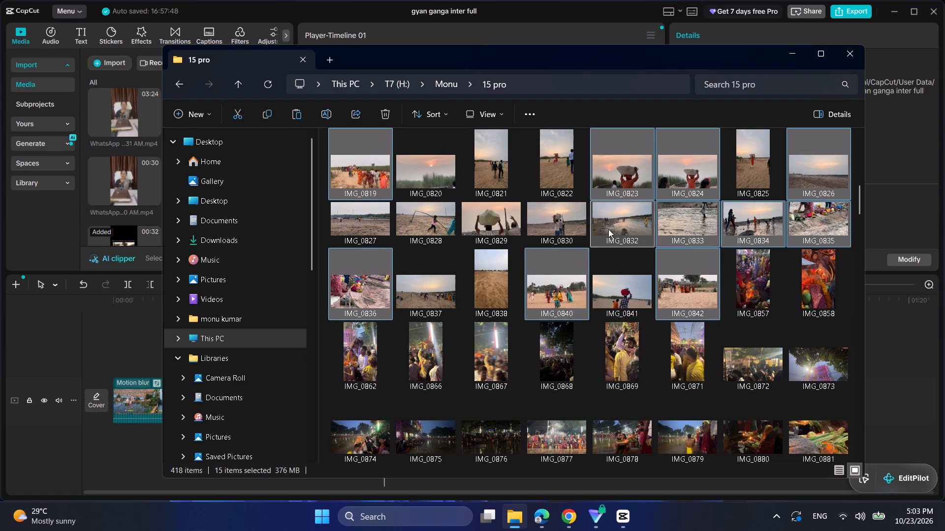
{"action": "left_click", "coordinate": [548, 235], "text": "ctrl"}
{"action": "left_click", "coordinate": [492, 229], "text": "ctrl"}
Add the street clips IMG_0930 to IMG_0932, IMG_0936, IMG_0937, IMG_0942 and IMG_0945 to the selection.
{"action": "scroll", "coordinate": [450, 269], "scroll_direction": "down", "scroll_amount": 1}
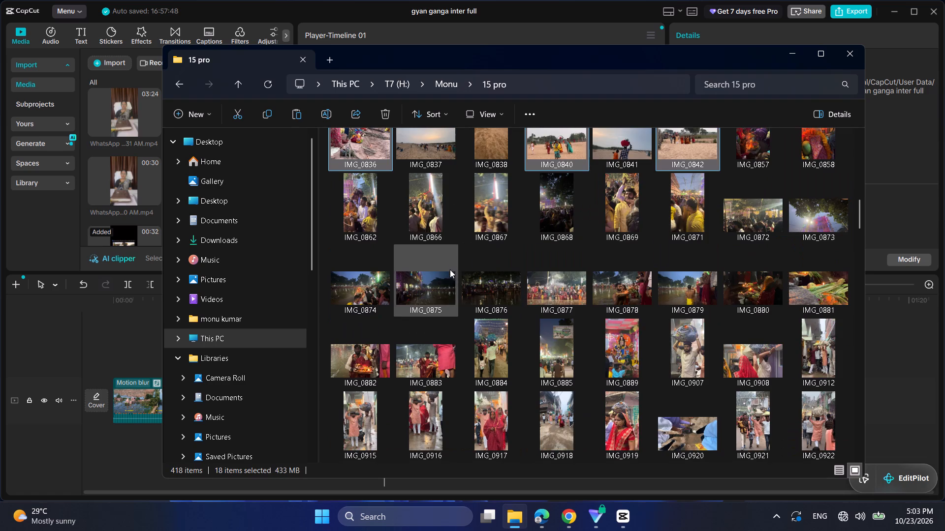
{"action": "scroll", "coordinate": [588, 325], "scroll_direction": "down", "scroll_amount": 1}
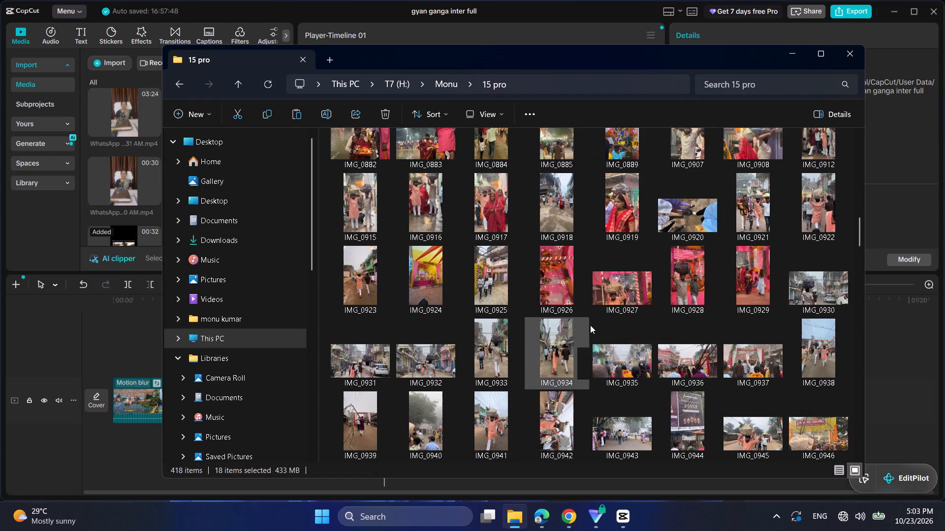
{"action": "left_click", "coordinate": [735, 371], "text": "ctrl"}
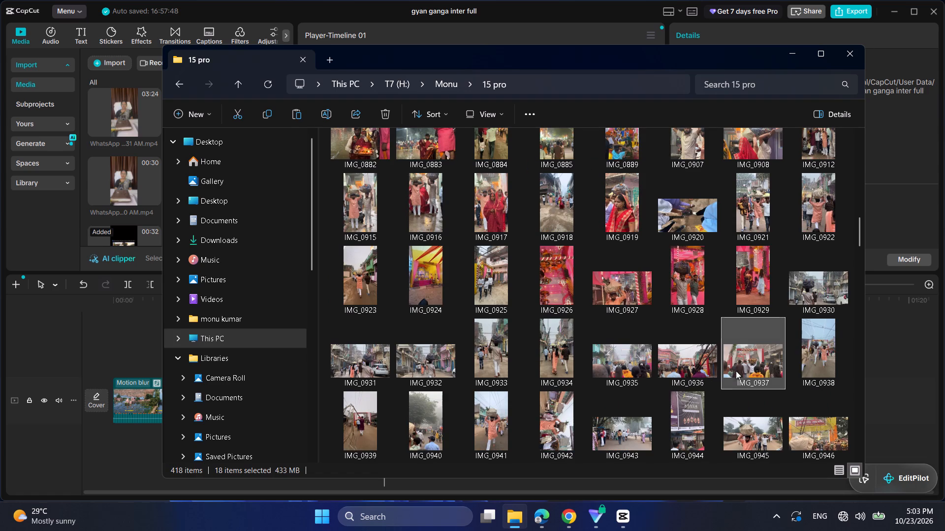
{"action": "left_click", "coordinate": [696, 360], "text": "ctrl"}
{"action": "left_click", "coordinate": [802, 306], "text": "ctrl"}
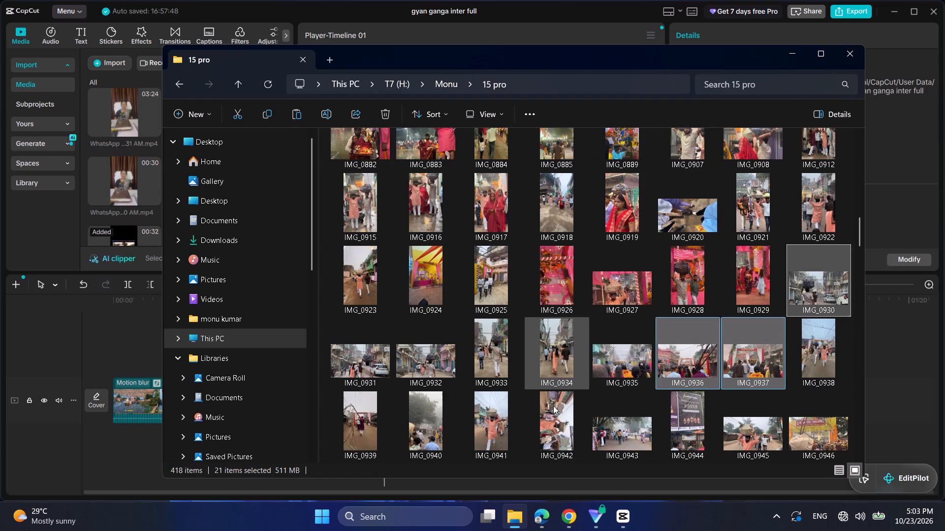
{"action": "left_click", "coordinate": [553, 406], "text": "ctrl"}
{"action": "left_click", "coordinate": [755, 445], "text": "ctrl"}
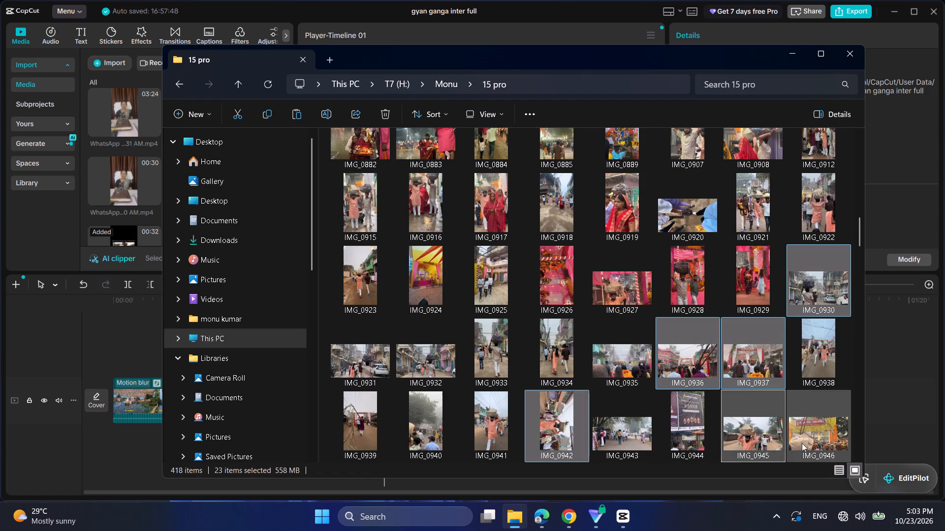
{"action": "left_click", "coordinate": [416, 376], "text": "ctrl"}
{"action": "left_click", "coordinate": [363, 363], "text": "ctrl"}
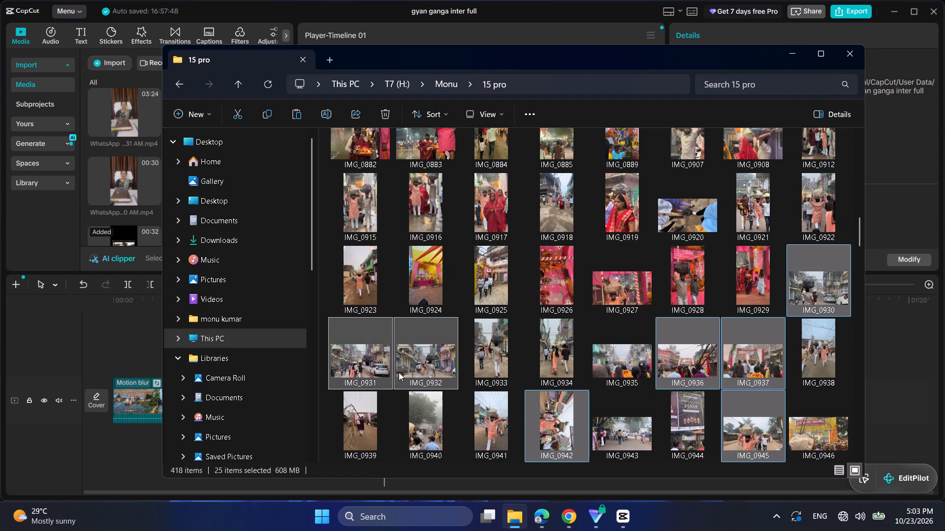
Add IMG_0947 to IMG_0949, IMG_0951, IMG_0952, IMG_0955, IMG_0956 and IMG_0958 to IMG_0960 to the selection.
{"action": "scroll", "coordinate": [399, 372], "scroll_direction": "down", "scroll_amount": 1}
{"action": "left_click", "coordinate": [378, 318], "text": "ctrl"}
{"action": "left_click", "coordinate": [413, 320], "text": "ctrl"}
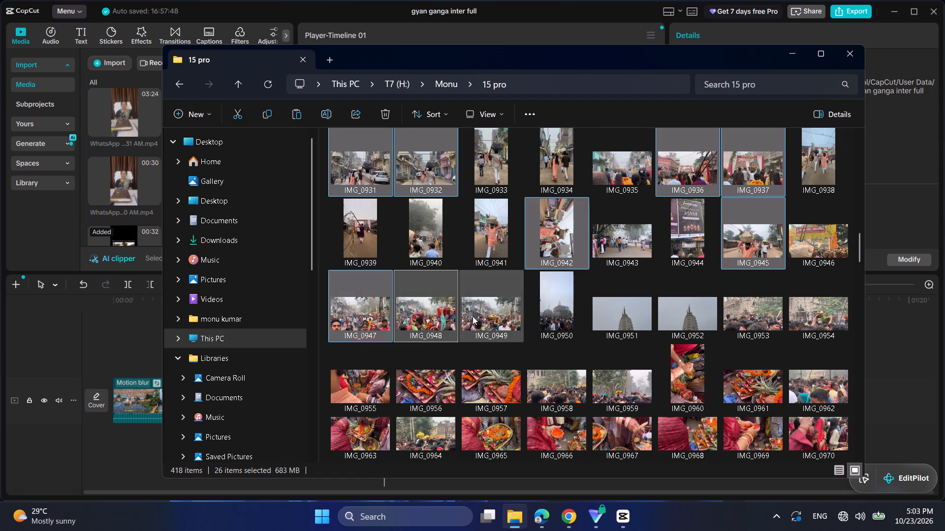
{"action": "left_click", "coordinate": [485, 314], "text": "ctrl"}
{"action": "left_click", "coordinate": [635, 313], "text": "ctrl"}
{"action": "left_click", "coordinate": [670, 314], "text": "ctrl"}
{"action": "left_click", "coordinate": [699, 360], "text": "ctrl"}
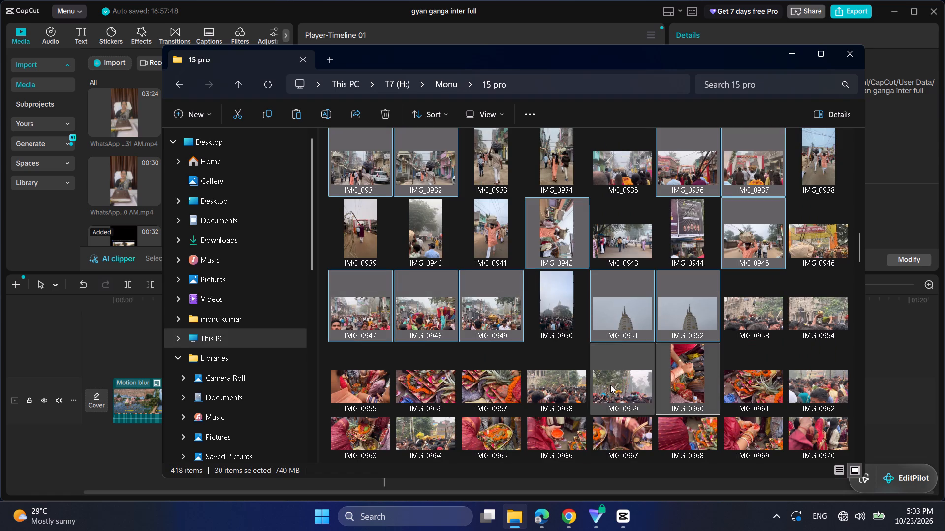
{"action": "left_click", "coordinate": [505, 371], "text": "ctrl"}
{"action": "left_click_drag", "start_coordinate": [324, 368], "coordinate": [602, 384], "text": "ctrl"}
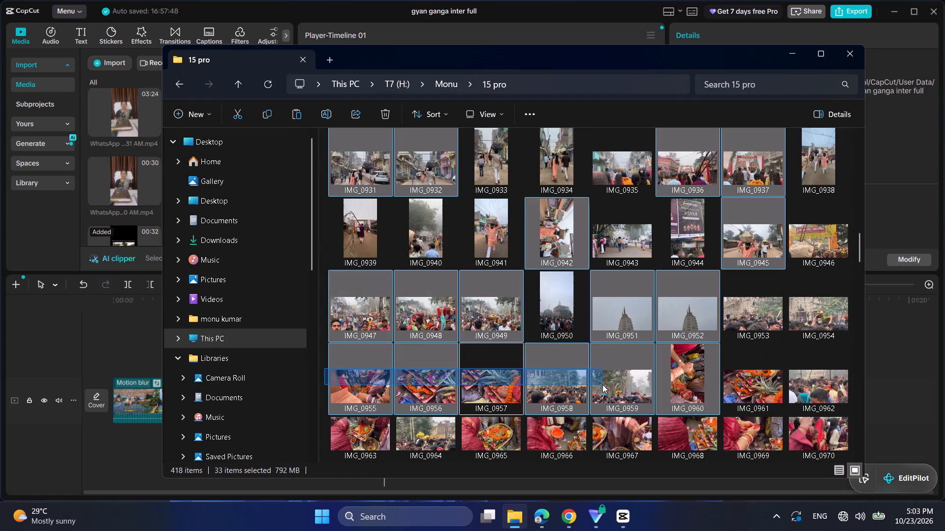
{"action": "left_click_drag", "start_coordinate": [602, 384], "coordinate": [638, 398], "text": "ctrl"}
Extend the selection with IMG_0961 to IMG_0963, IMG_0965, IMG_0966 and IMG_0968 to IMG_0970.
{"action": "left_click", "coordinate": [830, 420], "text": "ctrl"}
{"action": "left_click", "coordinate": [821, 396], "text": "ctrl"}
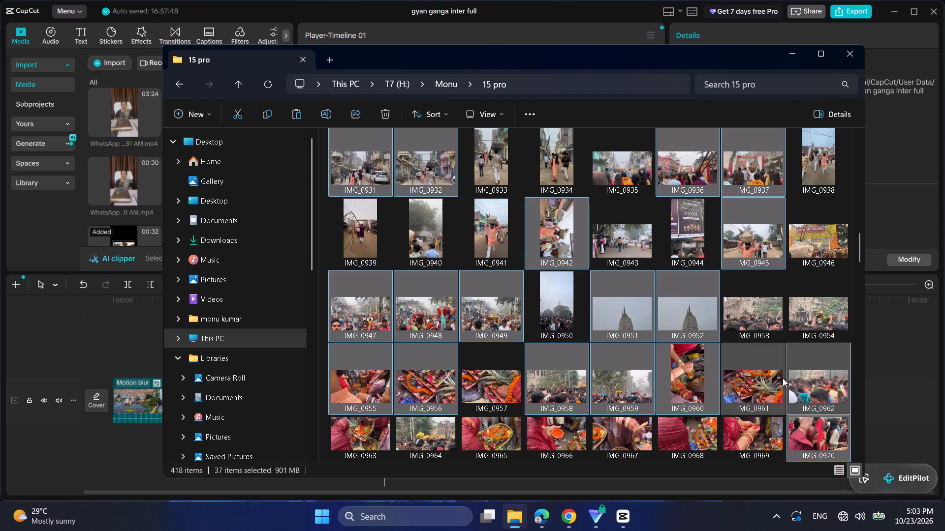
{"action": "left_click", "coordinate": [783, 378], "text": "ctrl"}
{"action": "left_click", "coordinate": [755, 436], "text": "ctrl"}
{"action": "left_click", "coordinate": [679, 436], "text": "ctrl"}
{"action": "left_click", "coordinate": [561, 428], "text": "ctrl"}
{"action": "left_click", "coordinate": [507, 423], "text": "ctrl"}
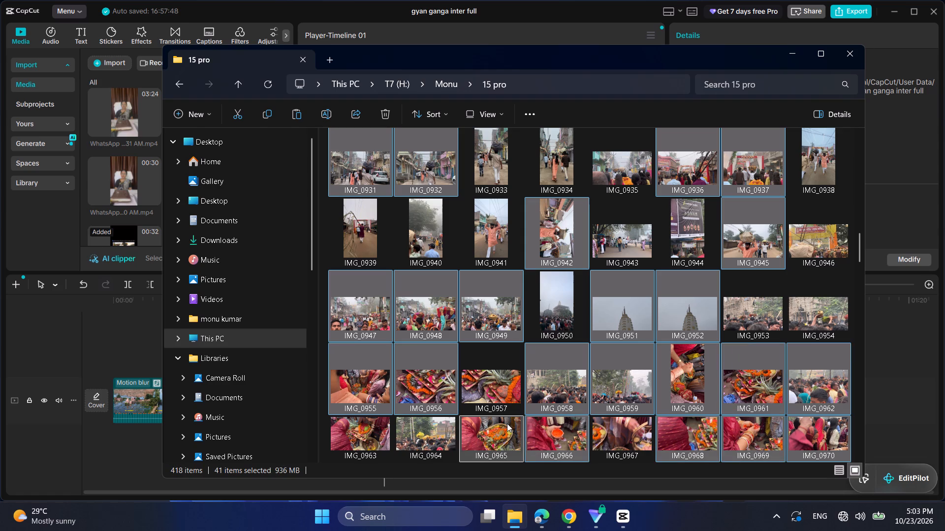
{"action": "left_click", "coordinate": [376, 431], "text": "ctrl"}
Add IMG_0996, IMG_0997, IMG_0999, IMG_1008 to IMG_1010, IMG_1013, IMG_1014, IMG_1016 and IMG_1018 to the selection.
{"action": "scroll", "coordinate": [428, 435], "scroll_direction": "down", "scroll_amount": 2}
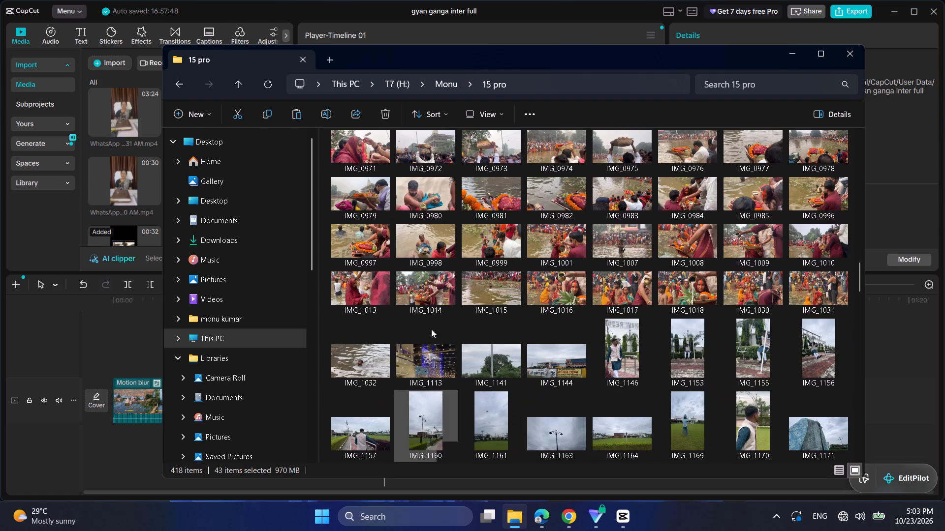
{"action": "left_click", "coordinate": [562, 307], "text": "ctrl"}
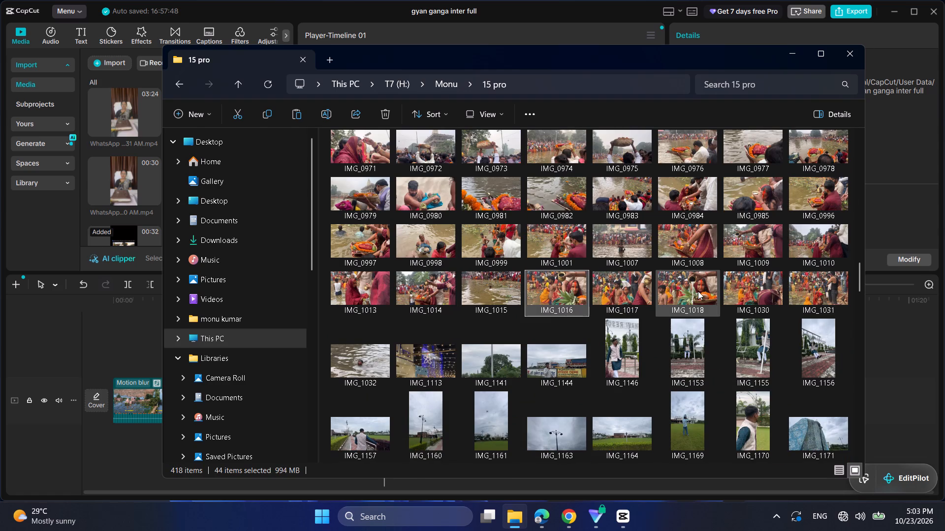
{"action": "left_click", "coordinate": [698, 291], "text": "ctrl"}
{"action": "left_click", "coordinate": [817, 253], "text": "ctrl"}
{"action": "left_click", "coordinate": [694, 237], "text": "ctrl"}
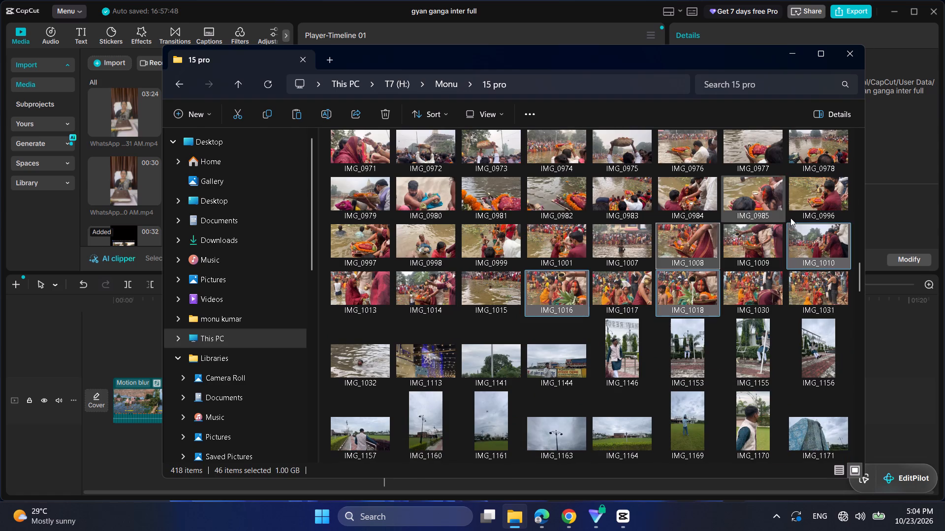
{"action": "left_click", "coordinate": [819, 213], "text": "ctrl"}
{"action": "left_click", "coordinate": [759, 243], "text": "ctrl"}
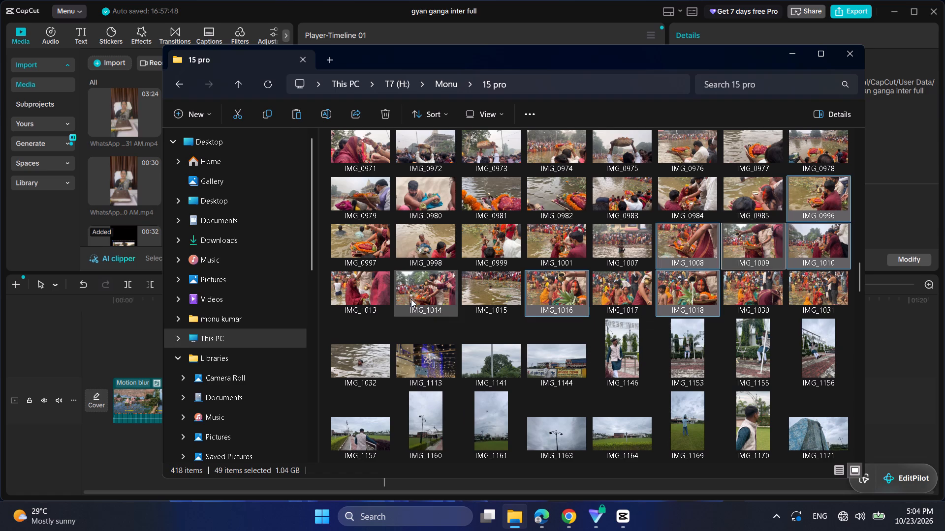
{"action": "left_click", "coordinate": [410, 295], "text": "ctrl"}
{"action": "left_click", "coordinate": [354, 285], "text": "ctrl"}
{"action": "left_click", "coordinate": [365, 245], "text": "ctrl"}
{"action": "left_click", "coordinate": [485, 247], "text": "ctrl"}
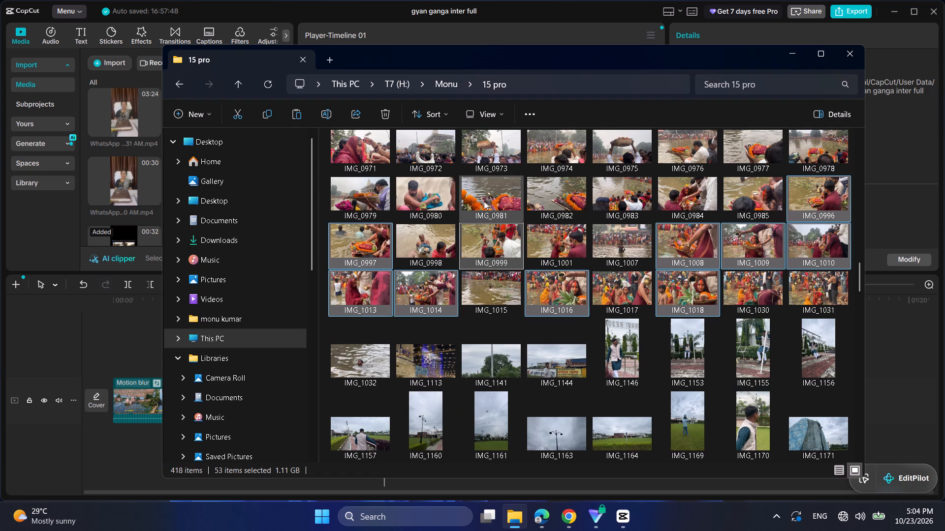
Add the river ritual clips IMG_0971 to IMG_0975, IMG_0979 and IMG_0981 to IMG_0983 to the selection.
{"action": "left_click", "coordinate": [484, 201], "text": "ctrl"}
{"action": "left_click", "coordinate": [383, 195], "text": "ctrl"}
{"action": "left_click", "coordinate": [506, 147], "text": "ctrl"}
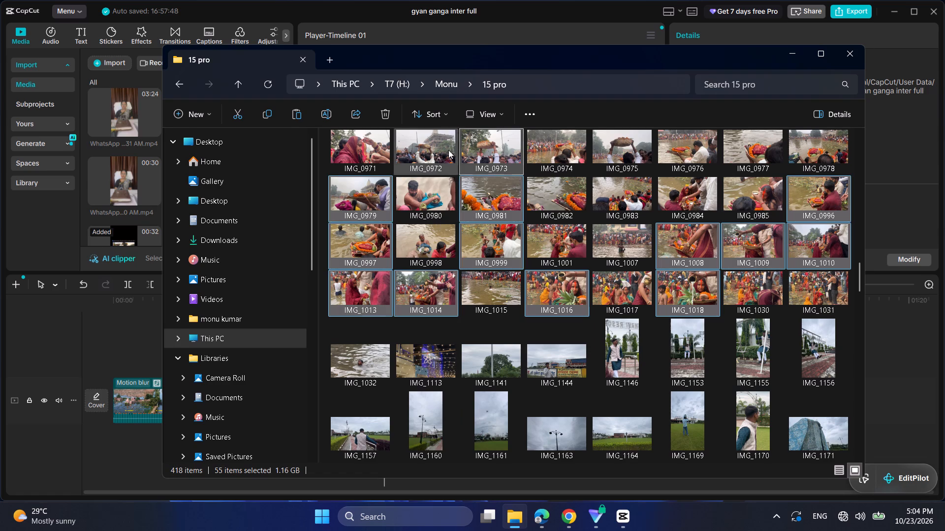
{"action": "left_click", "coordinate": [445, 150], "text": "ctrl"}
{"action": "left_click", "coordinate": [374, 150], "text": "ctrl"}
{"action": "left_click", "coordinate": [555, 156], "text": "ctrl"}
{"action": "left_click", "coordinate": [624, 159], "text": "ctrl"}
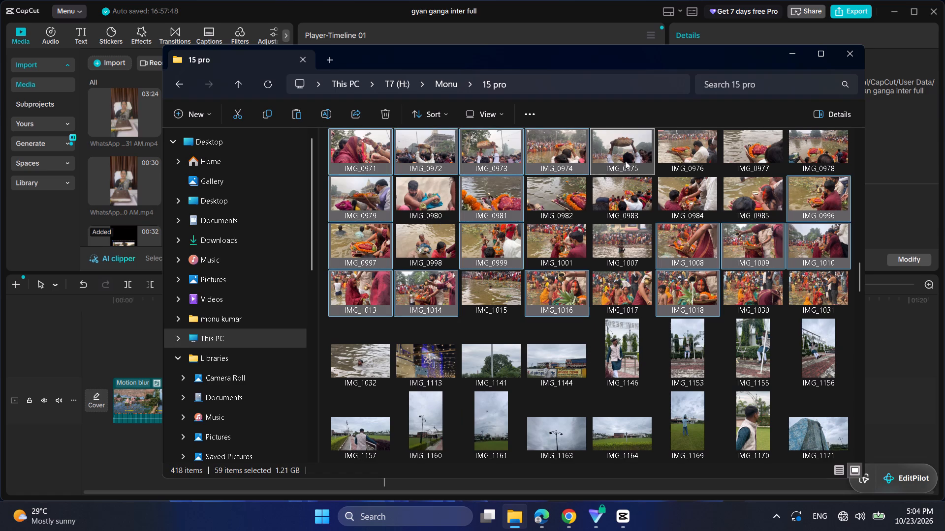
{"action": "left_click", "coordinate": [633, 198], "text": "ctrl"}
{"action": "left_click", "coordinate": [571, 195], "text": "ctrl"}
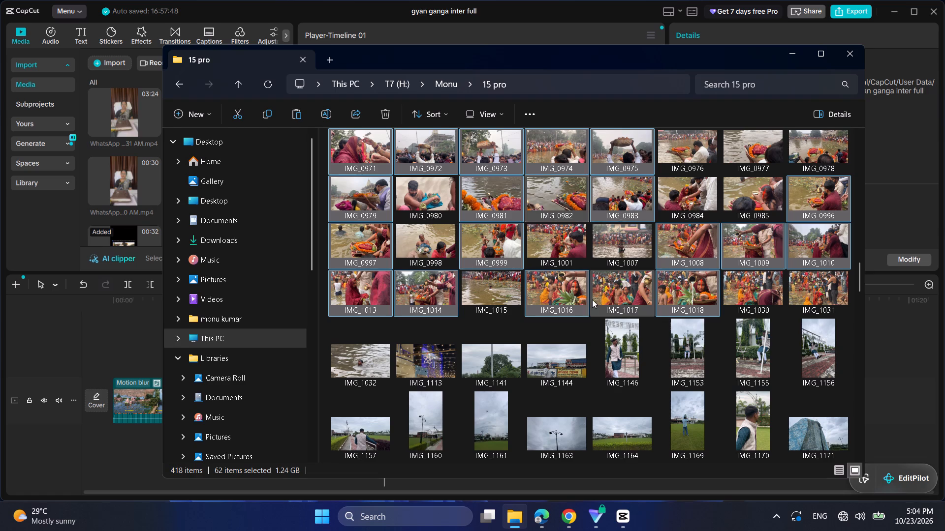
Complete the selection with IMG_0957, IMG_0998, IMG_1001, IMG_1007, IMG_1017, IMG_1030 and IMG_1031.
{"action": "left_click", "coordinate": [614, 297], "text": "ctrl"}
{"action": "left_click", "coordinate": [568, 247], "text": "ctrl"}
{"action": "left_click", "coordinate": [614, 247], "text": "ctrl"}
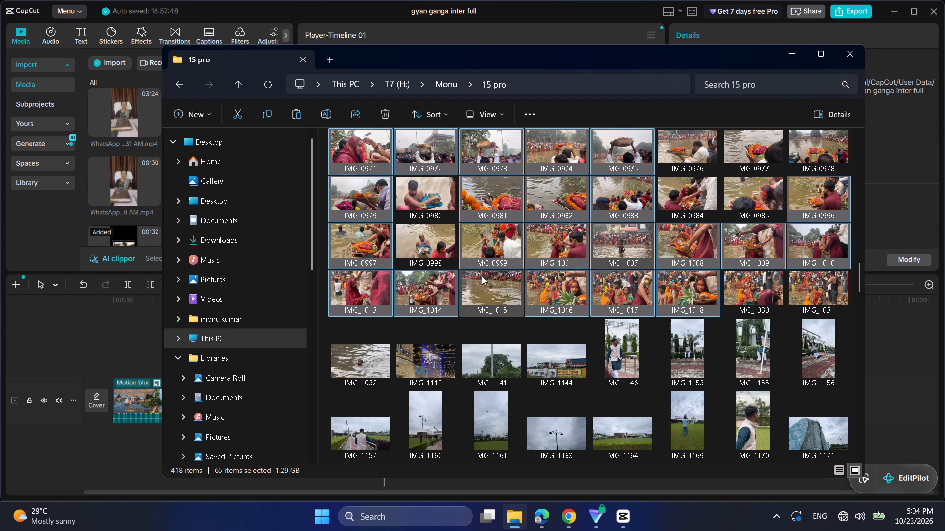
{"action": "left_click", "coordinate": [435, 252], "text": "ctrl"}
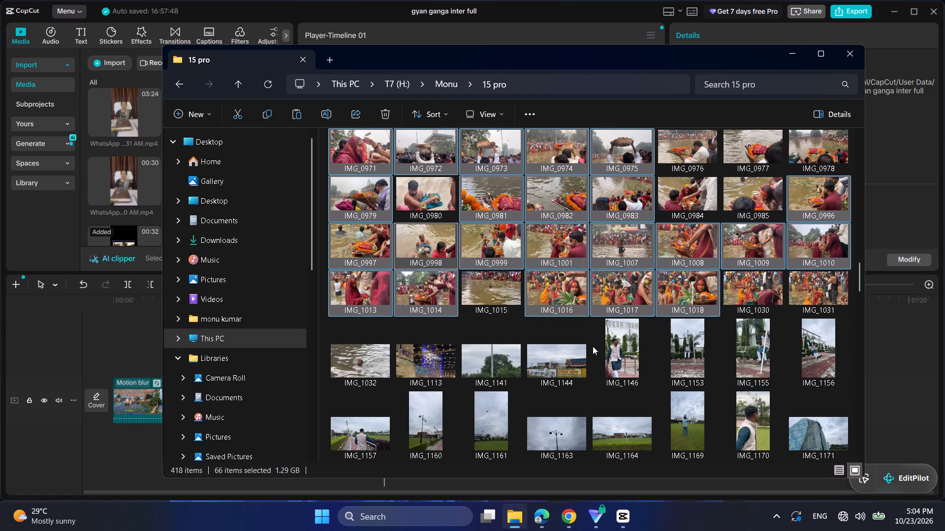
{"action": "left_click", "coordinate": [808, 304], "text": "ctrl"}
{"action": "left_click", "coordinate": [762, 303], "text": "ctrl"}
{"action": "scroll", "coordinate": [766, 304], "scroll_direction": "up", "scroll_amount": 2}
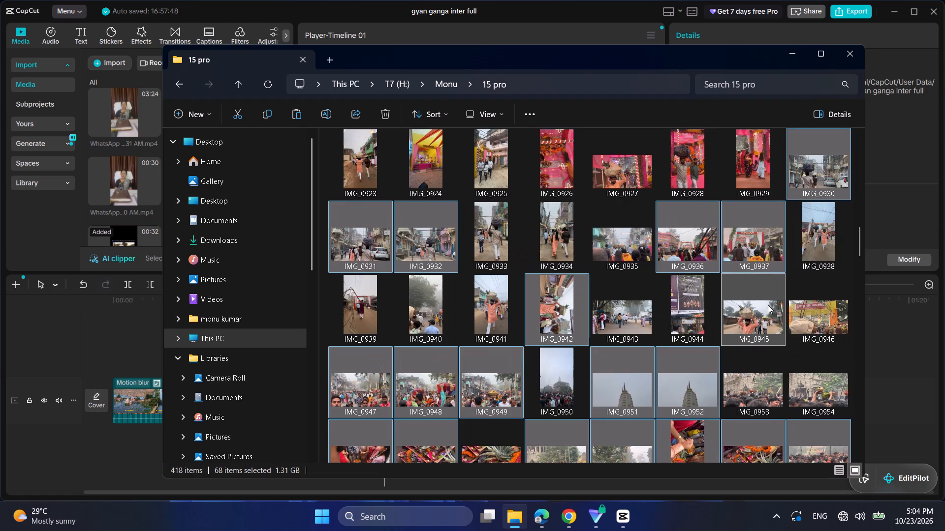
{"action": "scroll", "coordinate": [787, 365], "scroll_direction": "down", "scroll_amount": 1}
{"action": "left_click", "coordinate": [487, 334], "text": "ctrl"}
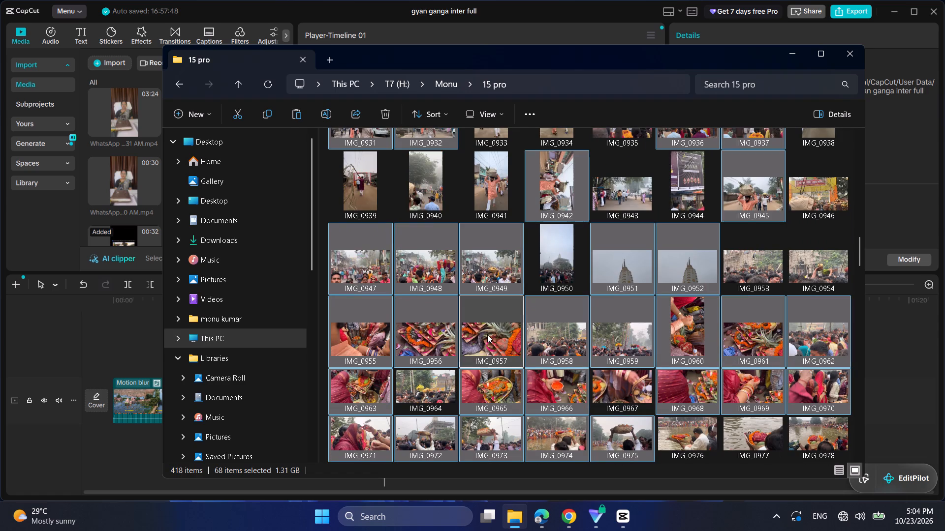
Import all the selected clips from the 15 pro folder into the CapCut project's media.
{"action": "left_click_drag", "start_coordinate": [550, 351], "coordinate": [143, 189]}
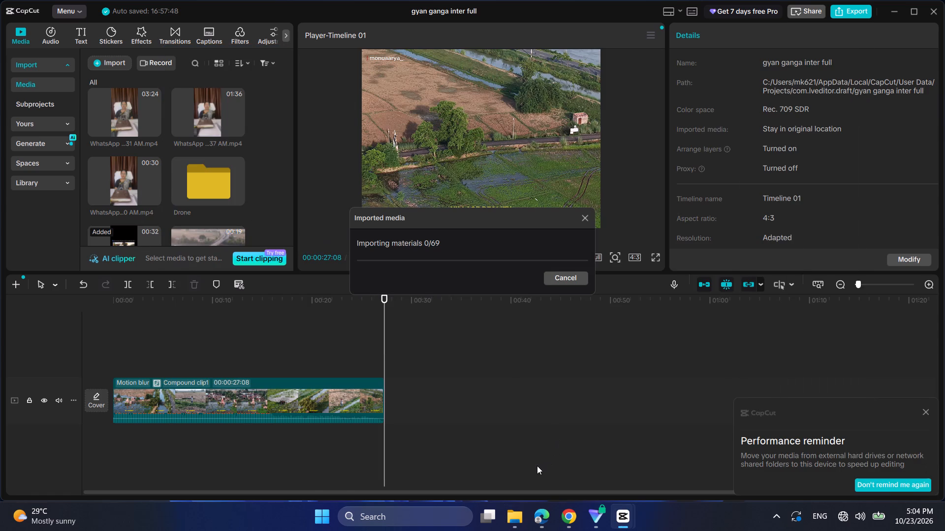
Switch to File Explorer and open the chhath folder inside laptop copy on the T7 drive.
{"action": "left_click", "coordinate": [521, 503]}
{"action": "scroll", "coordinate": [524, 356], "scroll_direction": "up", "scroll_amount": 2}
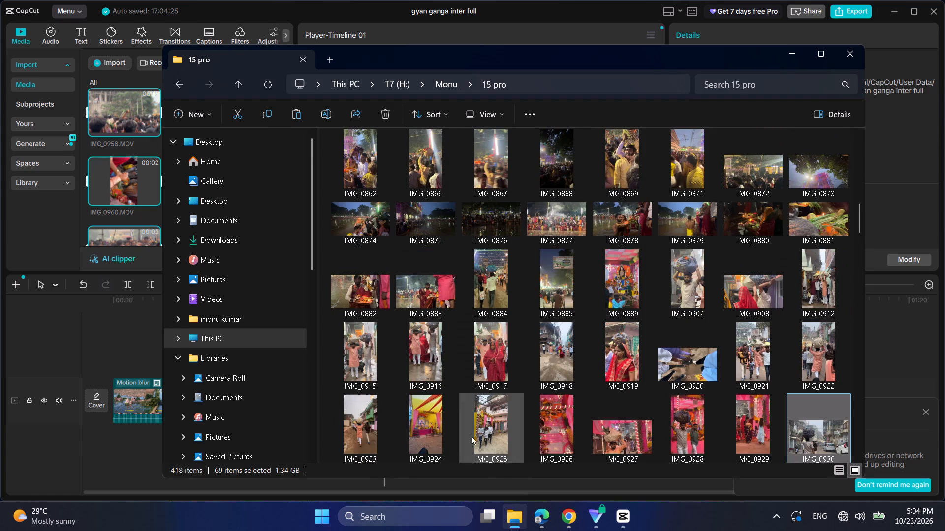
{"action": "left_click", "coordinate": [233, 88]}
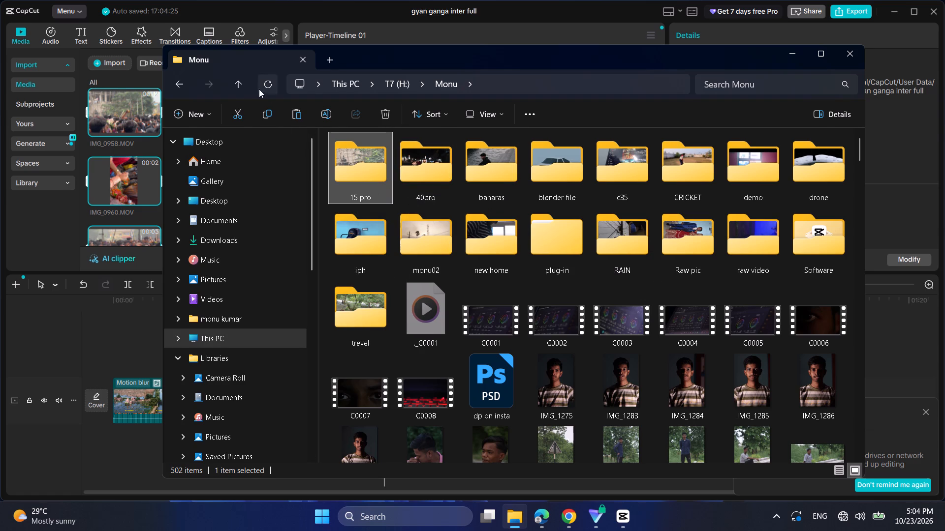
{"action": "left_click", "coordinate": [243, 86]}
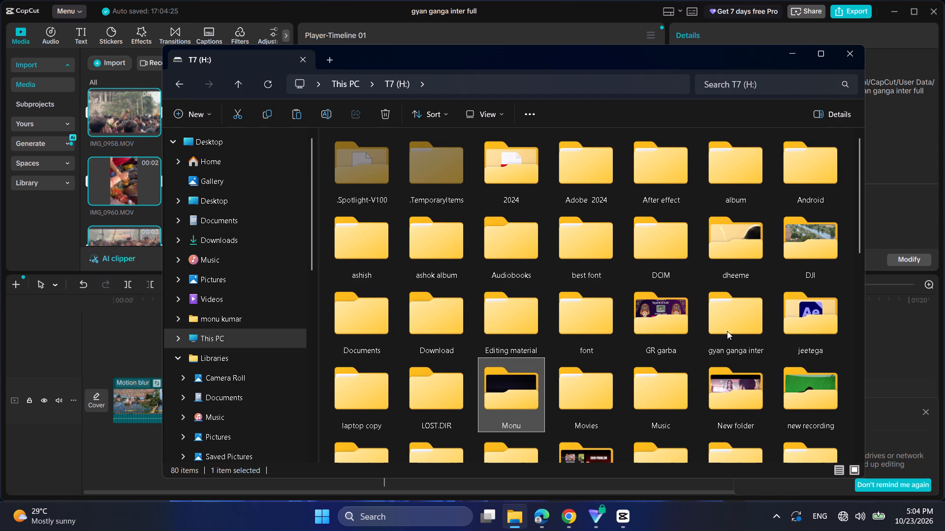
{"action": "double_click", "coordinate": [424, 324]}
{"action": "left_click", "coordinate": [232, 84]}
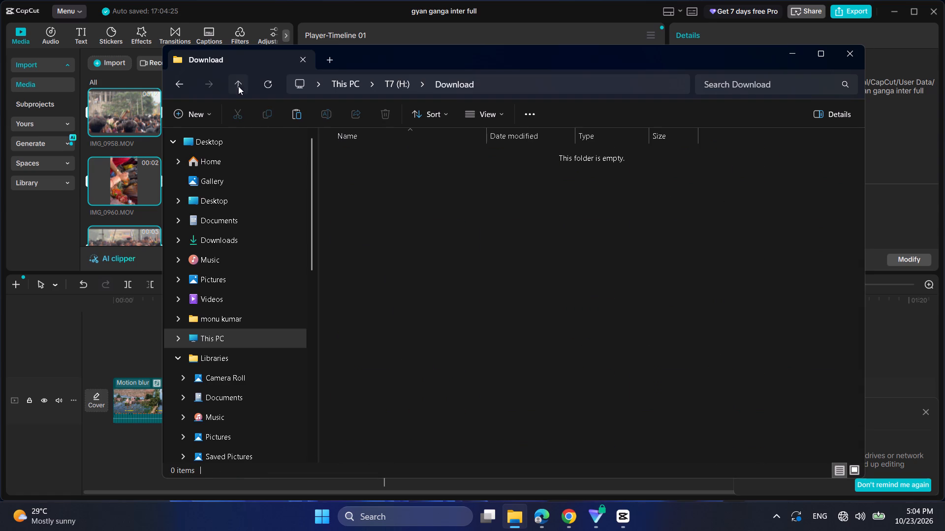
{"action": "double_click", "coordinate": [371, 390]}
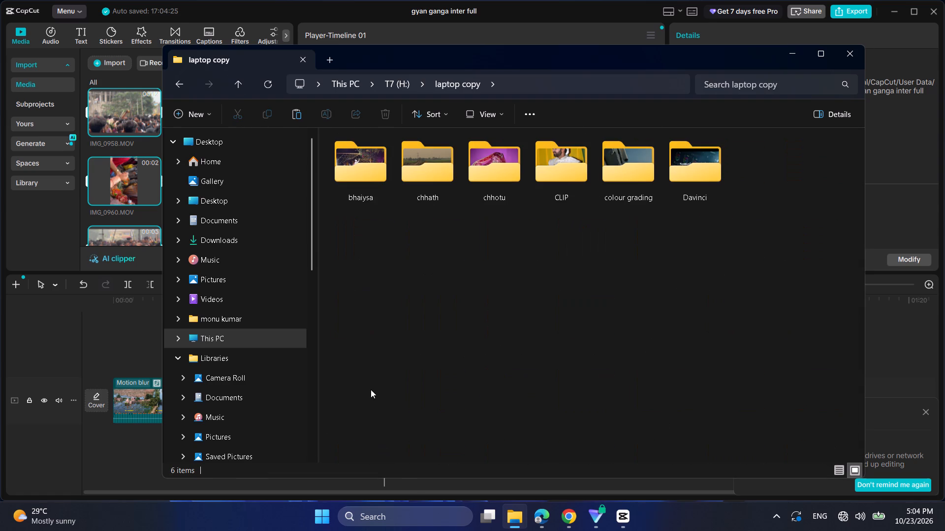
{"action": "double_click", "coordinate": [415, 197]}
Import the clips 01, 02, 03 and Timeline 1 from the chhath folder into the CapCut project's media.
{"action": "left_click", "coordinate": [406, 163]}
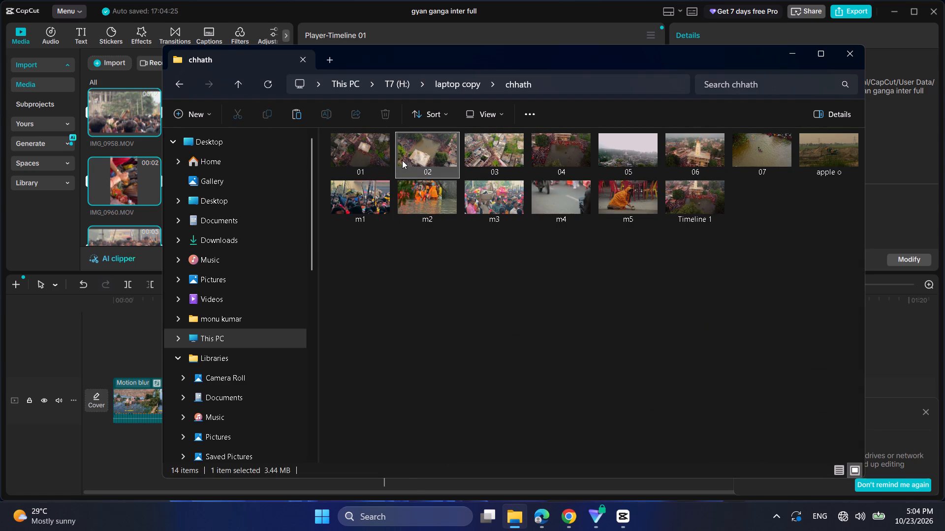
{"action": "left_click", "coordinate": [374, 152], "text": "ctrl"}
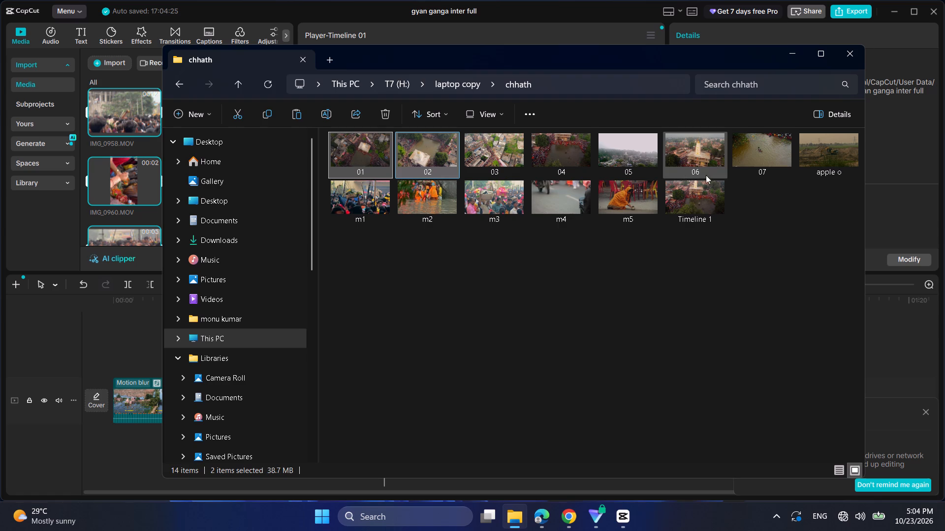
{"action": "left_click", "coordinate": [712, 190], "text": "ctrl"}
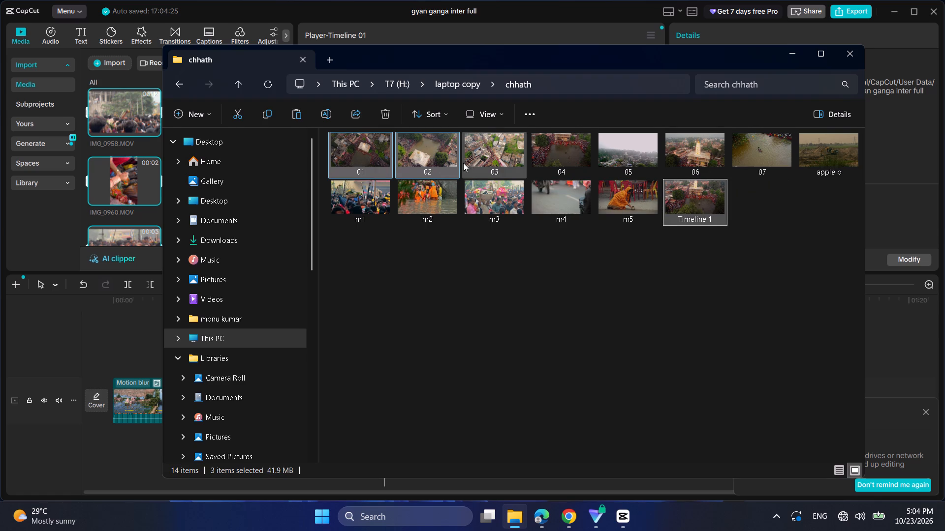
{"action": "left_click", "coordinate": [499, 163], "text": "ctrl"}
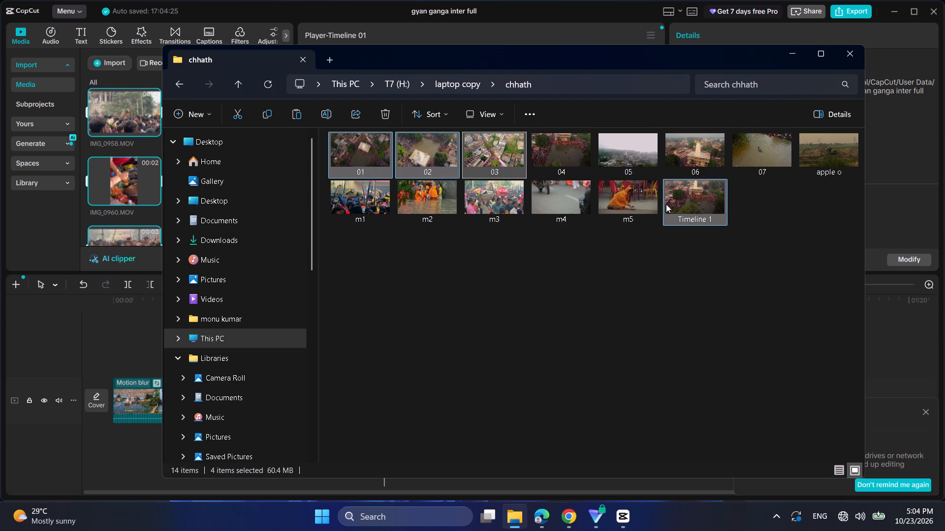
{"action": "left_click_drag", "start_coordinate": [688, 207], "coordinate": [95, 164]}
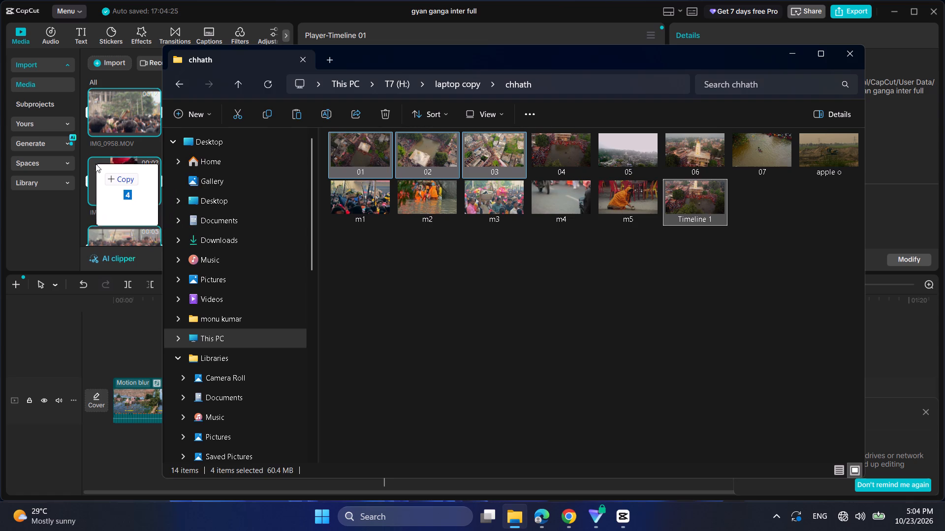
{"action": "left_click_drag", "start_coordinate": [95, 164], "coordinate": [84, 160]}
Return to File Explorer and open the chhath folder inside laptop copy's colour grading folder.
{"action": "left_click", "coordinate": [508, 519]}
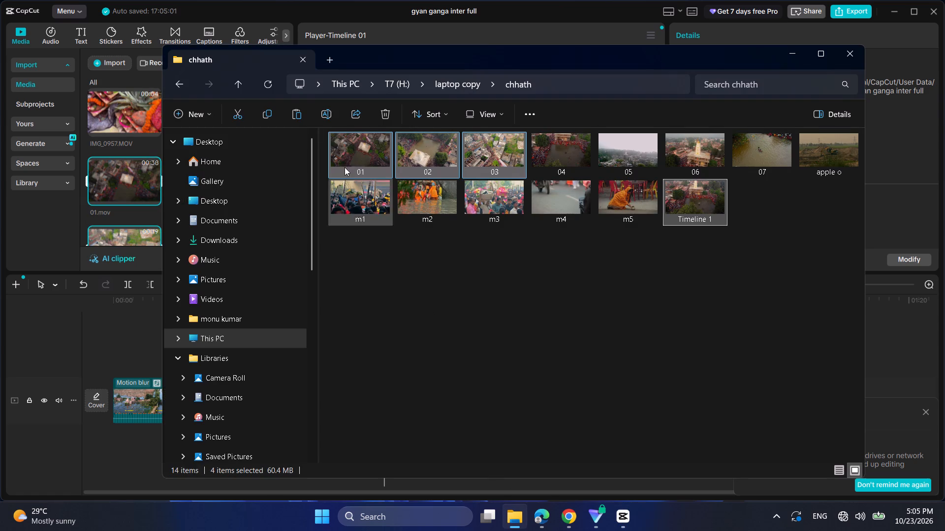
{"action": "left_click", "coordinate": [232, 75]}
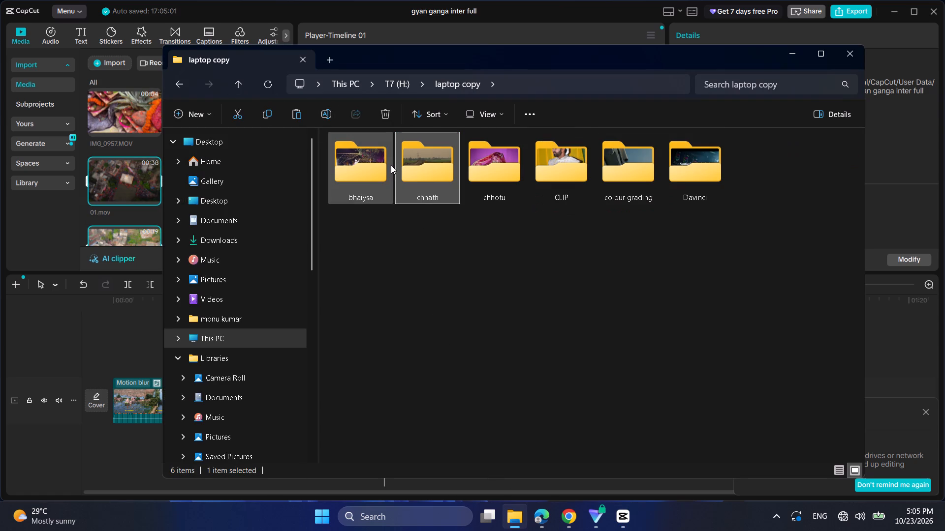
{"action": "double_click", "coordinate": [484, 175]}
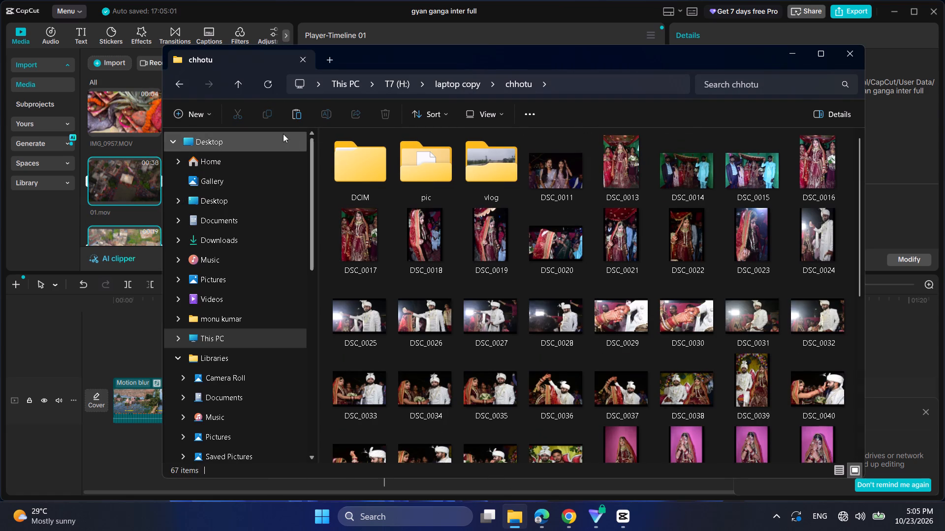
{"action": "left_click", "coordinate": [242, 80]}
{"action": "double_click", "coordinate": [620, 163]}
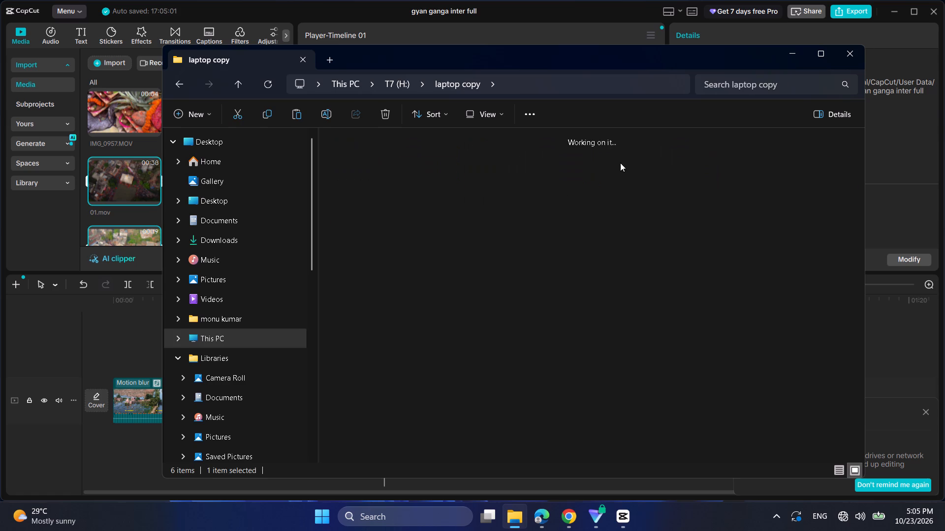
{"action": "double_click", "coordinate": [383, 169]}
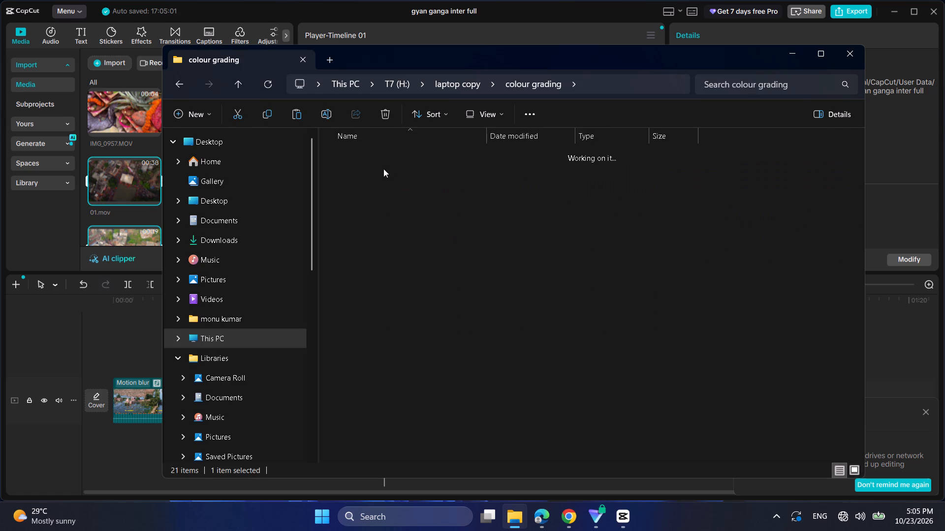
{"action": "scroll", "coordinate": [519, 253], "scroll_direction": "up", "scroll_amount": 7, "text": "ctrl"}
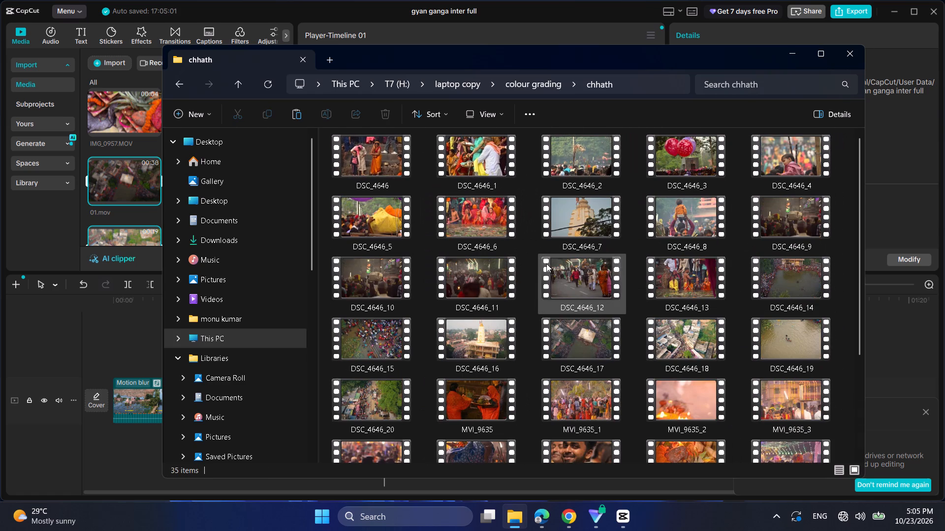
Select the clips DSC_4646, DSC_4646_7, DSC_4646_9 to DSC_4646_12 and DSC_4646_17.
{"action": "left_click", "coordinate": [593, 236]}
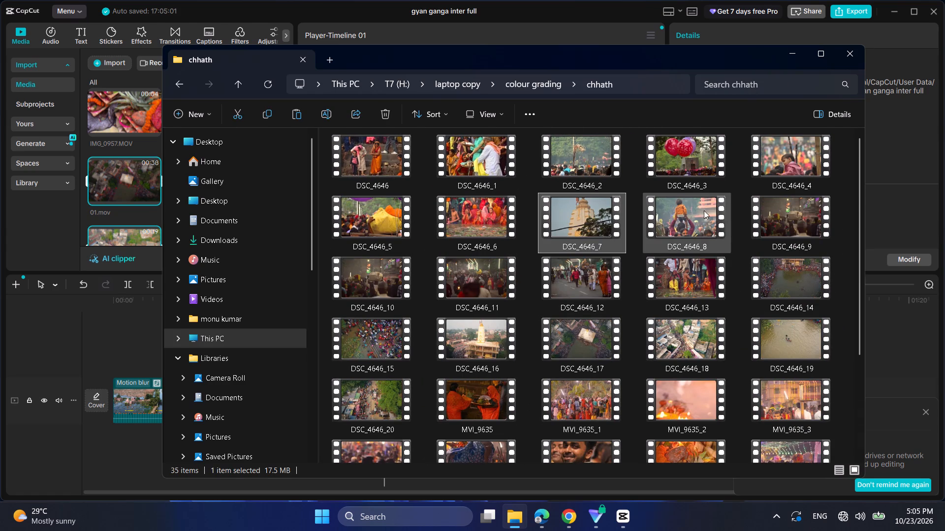
{"action": "left_click", "coordinate": [373, 279], "text": "ctrl"}
{"action": "left_click", "coordinate": [449, 276], "text": "ctrl"}
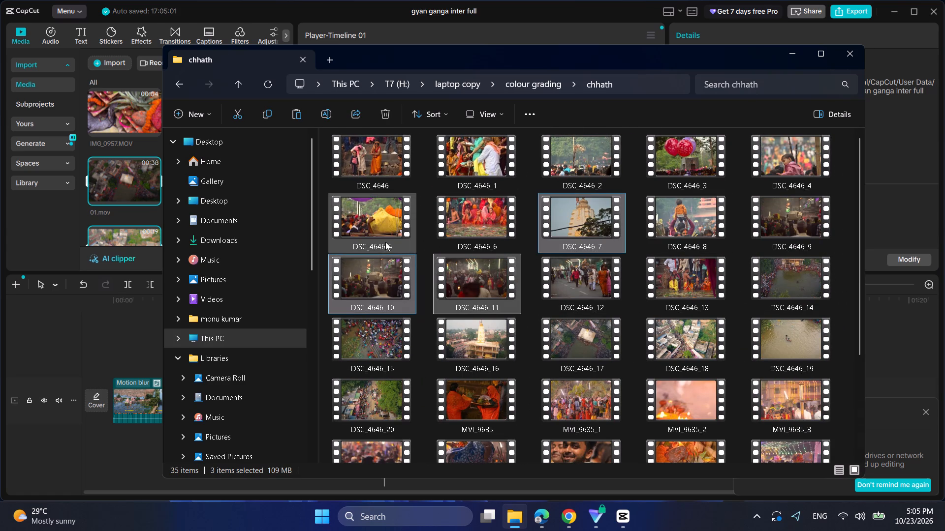
{"action": "left_click", "coordinate": [381, 171], "text": "ctrl"}
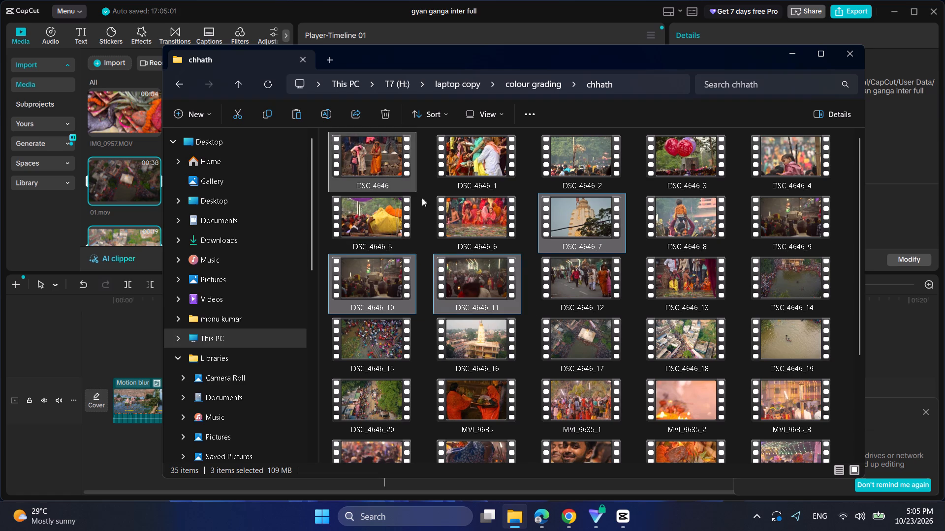
{"action": "left_click", "coordinate": [592, 276], "text": "ctrl"}
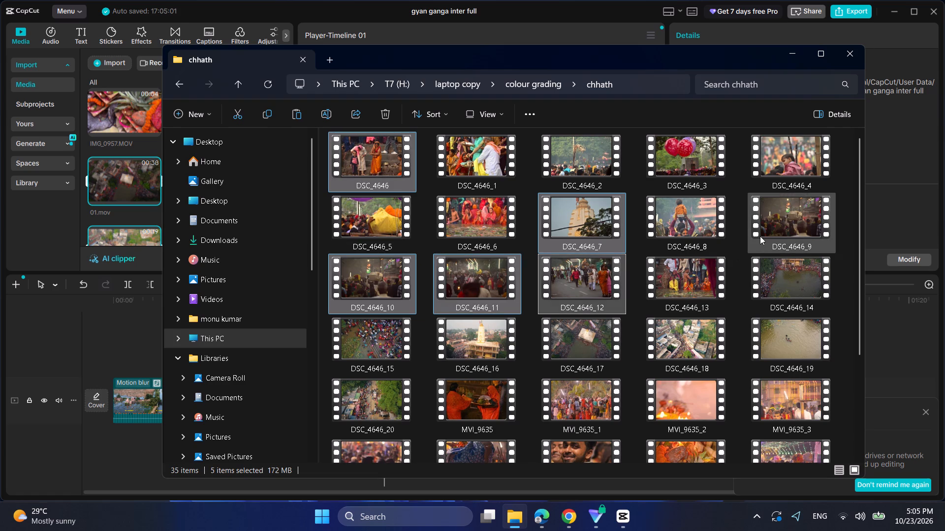
{"action": "left_click", "coordinate": [761, 236], "text": "ctrl"}
{"action": "left_click", "coordinate": [567, 344], "text": "ctrl"}
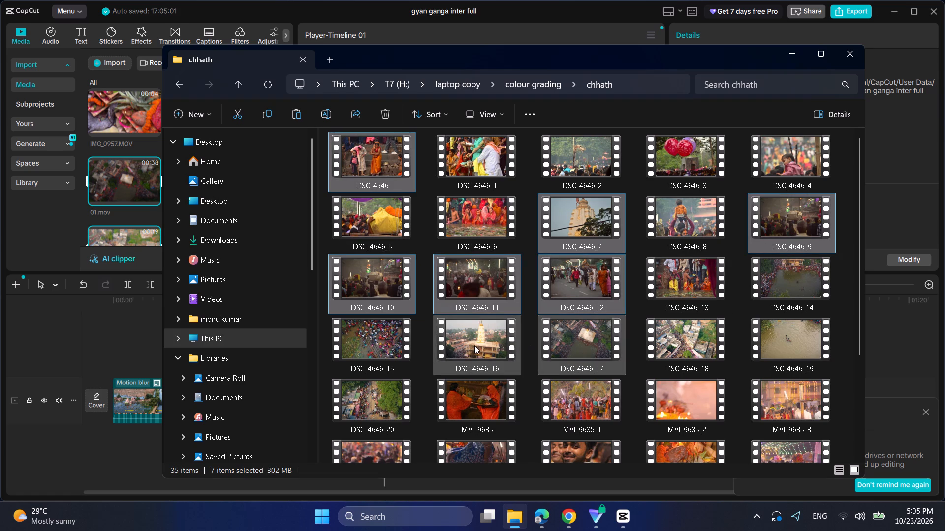
Add MVI_9635_1, _2, _4, _7, _8, _11 and the portrait video to the selection and import all selected clips into the CapCut project.
{"action": "scroll", "coordinate": [466, 381], "scroll_direction": "down", "scroll_amount": 1}
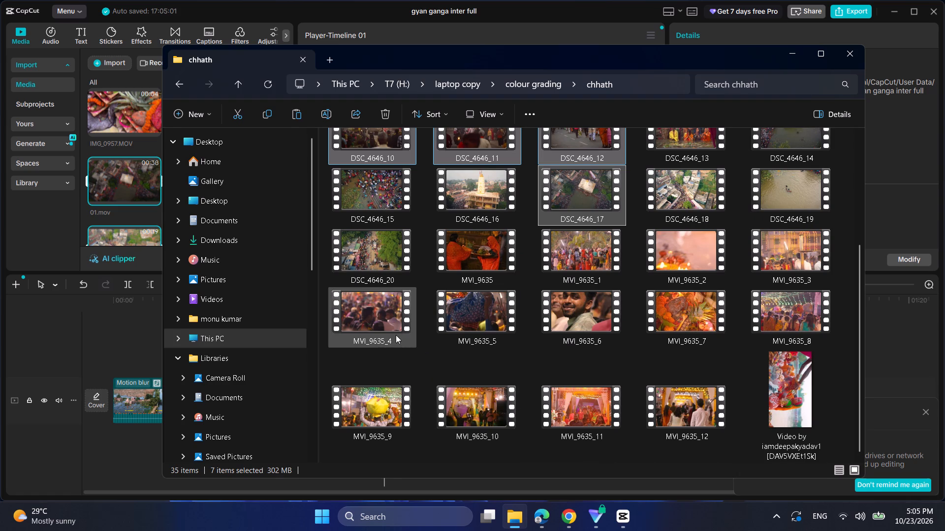
{"action": "left_click", "coordinate": [397, 308], "text": "ctrl"}
{"action": "left_click", "coordinate": [555, 271], "text": "ctrl"}
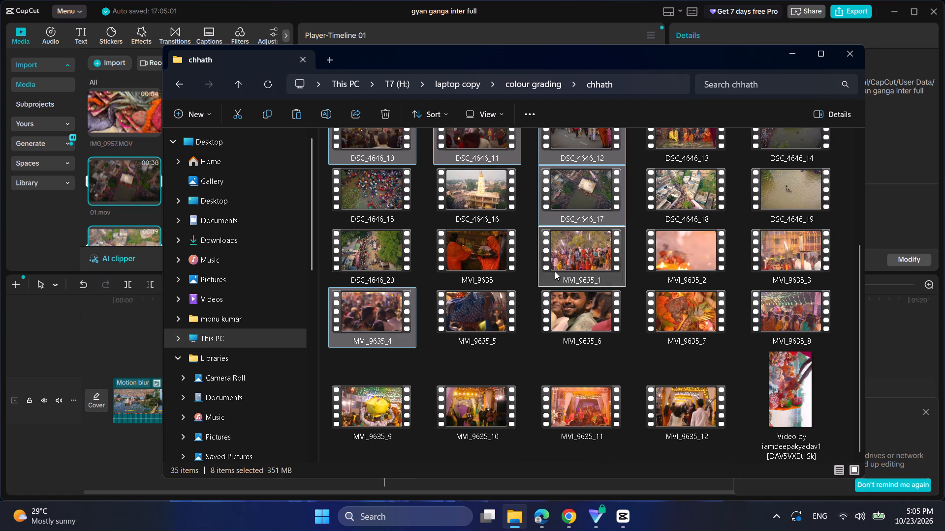
{"action": "left_click", "coordinate": [681, 272], "text": "ctrl"}
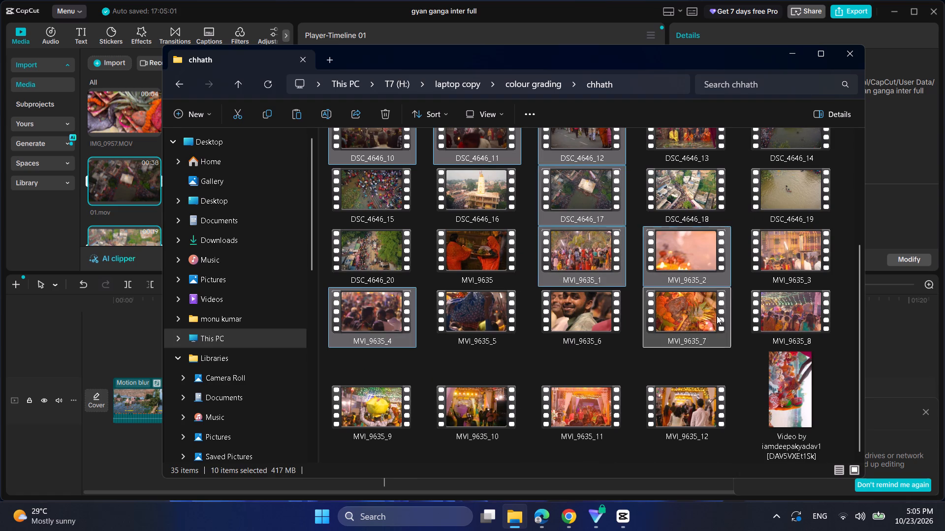
{"action": "left_click", "coordinate": [717, 316], "text": "ctrl"}
{"action": "left_click", "coordinate": [591, 390], "text": "ctrl"}
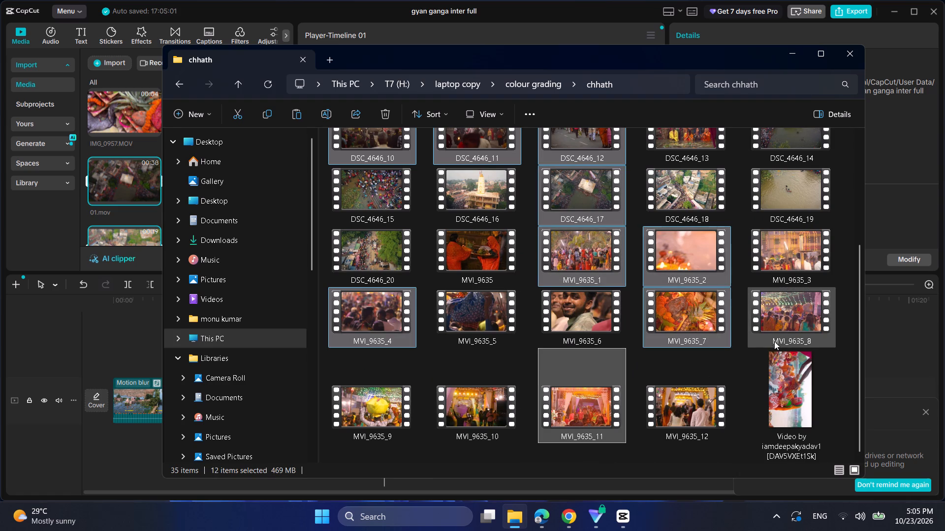
{"action": "left_click", "coordinate": [782, 330], "text": "ctrl"}
{"action": "left_click", "coordinate": [795, 386], "text": "ctrl"}
{"action": "left_click_drag", "start_coordinate": [797, 407], "coordinate": [116, 203]}
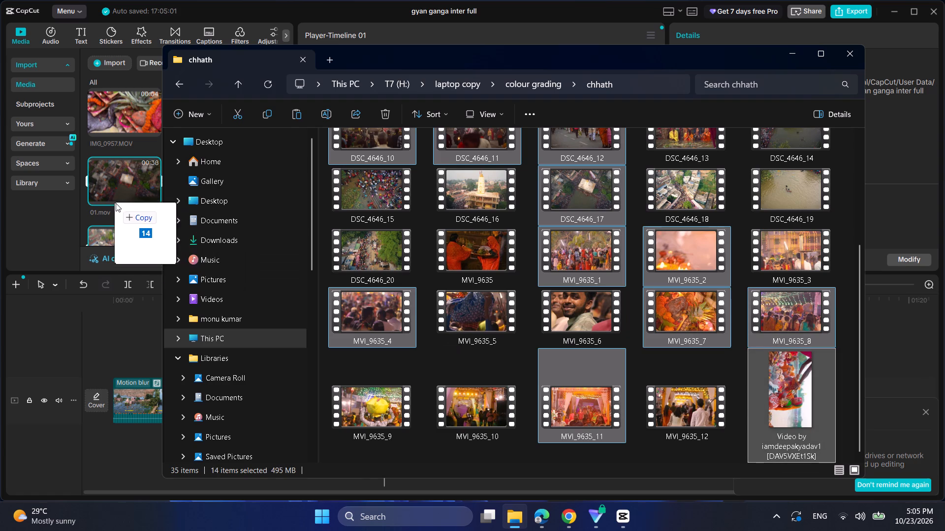
{"action": "left_click_drag", "start_coordinate": [116, 203], "coordinate": [117, 203]}
Return to File Explorer, go up to laptop copy and look through the drone folder inside Davinci for usable clips.
{"action": "left_click", "coordinate": [507, 517]}
{"action": "scroll", "coordinate": [540, 366], "scroll_direction": "up", "scroll_amount": 2}
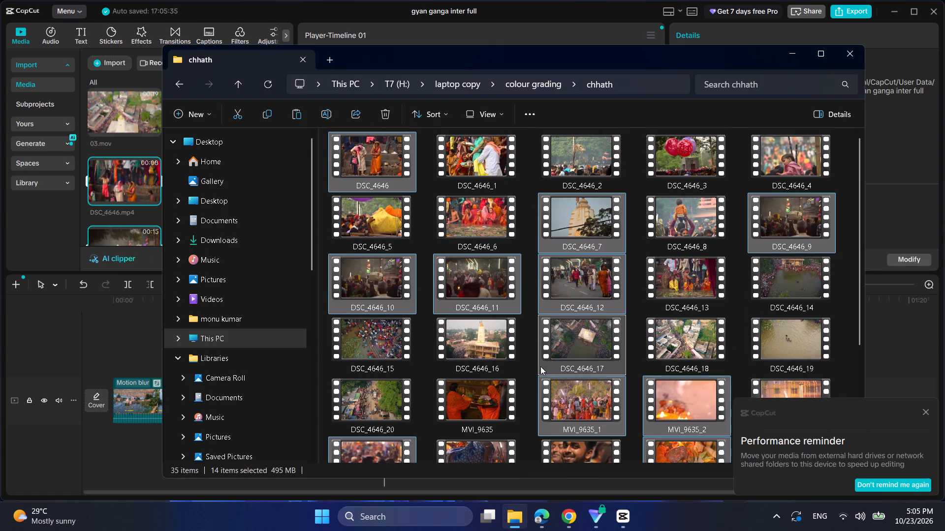
{"action": "scroll", "coordinate": [540, 366], "scroll_direction": "up", "scroll_amount": 1}
{"action": "left_click", "coordinate": [244, 88]}
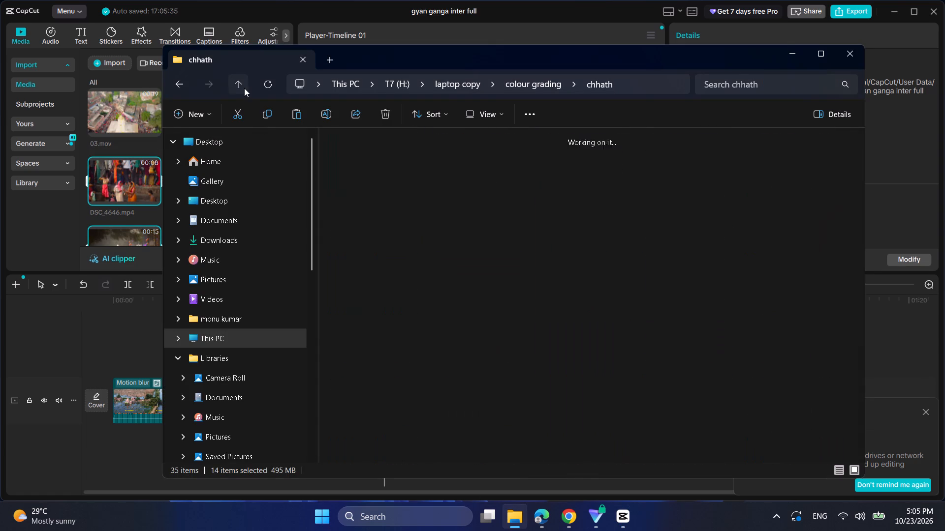
{"action": "left_click", "coordinate": [242, 88]}
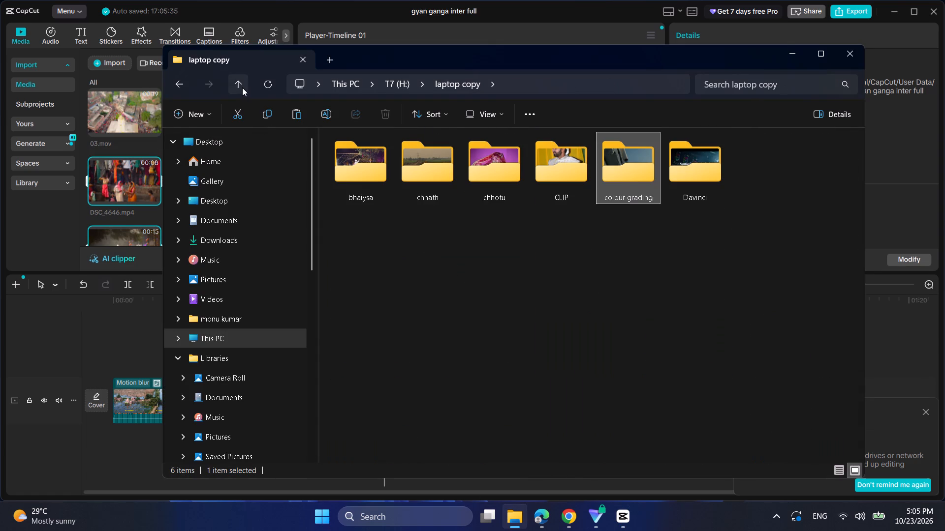
{"action": "double_click", "coordinate": [697, 176]}
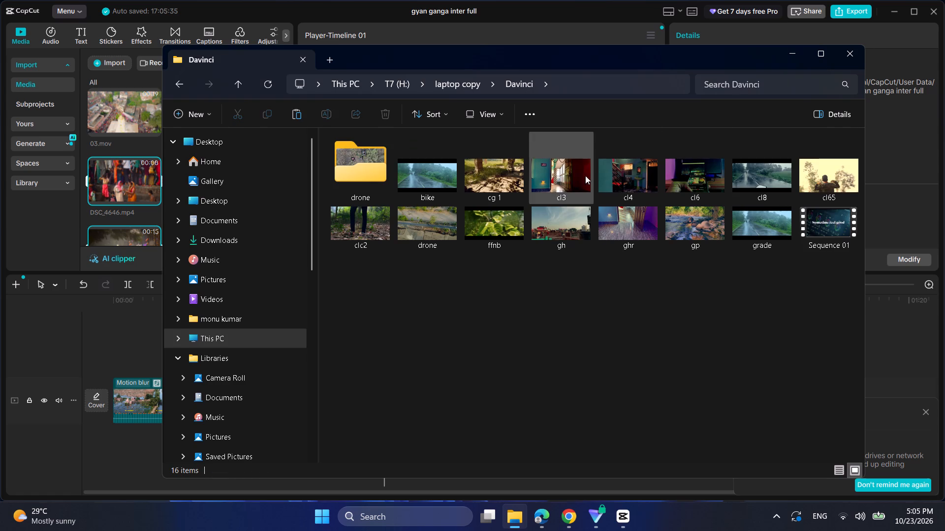
{"action": "double_click", "coordinate": [371, 187]}
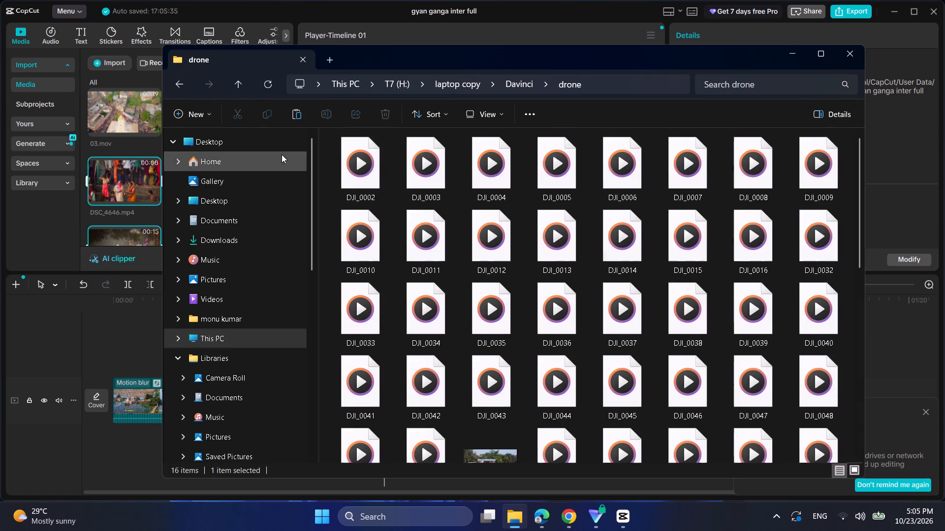
{"action": "scroll", "coordinate": [490, 289], "scroll_direction": "down", "scroll_amount": 6}
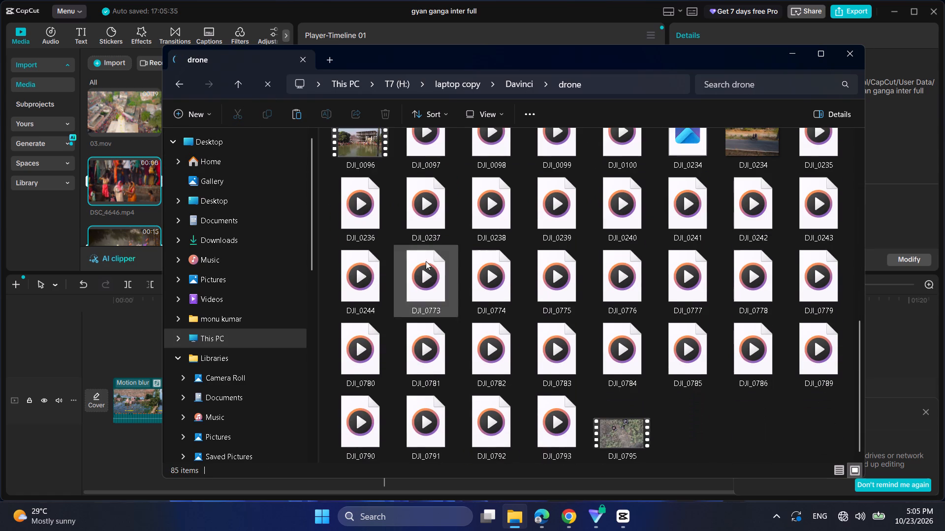
Go back up to the root of the T7 (H:) drive and look through its folders.
{"action": "left_click", "coordinate": [239, 84]}
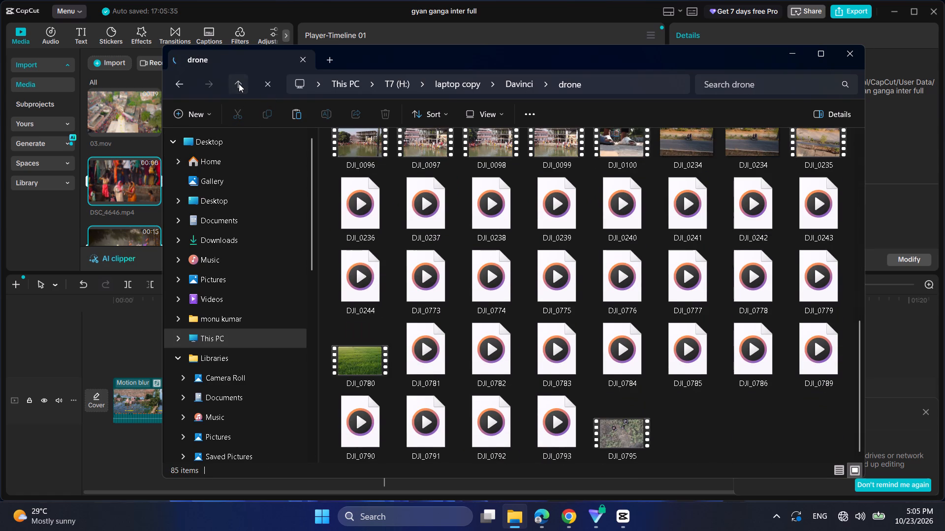
{"action": "left_click", "coordinate": [239, 84]}
{"action": "left_click", "coordinate": [239, 84]}
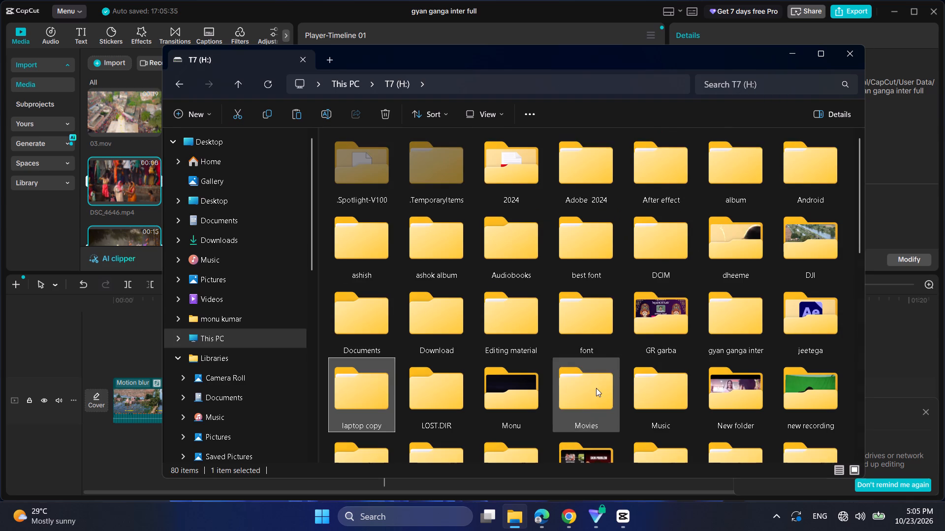
{"action": "scroll", "coordinate": [596, 388], "scroll_direction": "down", "scroll_amount": 1}
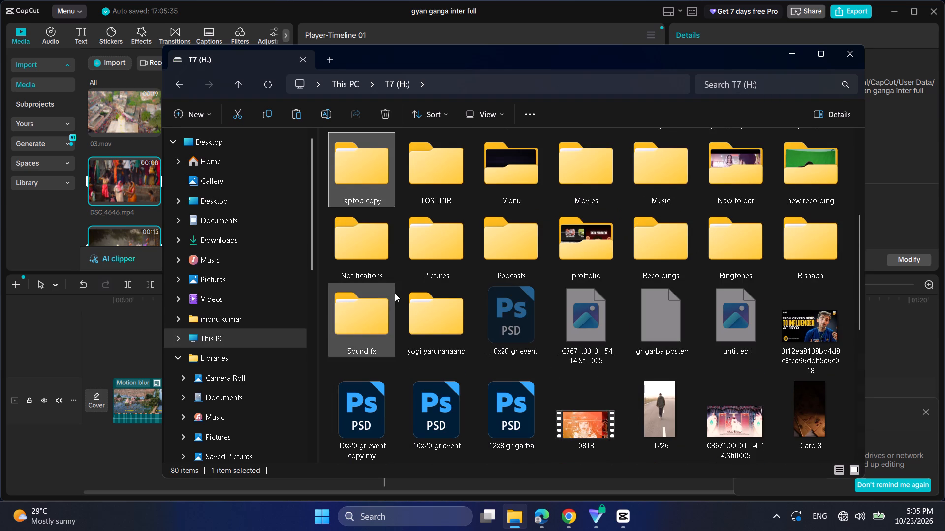
Switch to the Aashish: 1 TB (I:) drive and open the Mix folder inside New folder.
{"action": "left_click", "coordinate": [249, 326]}
{"action": "left_click", "coordinate": [251, 332]}
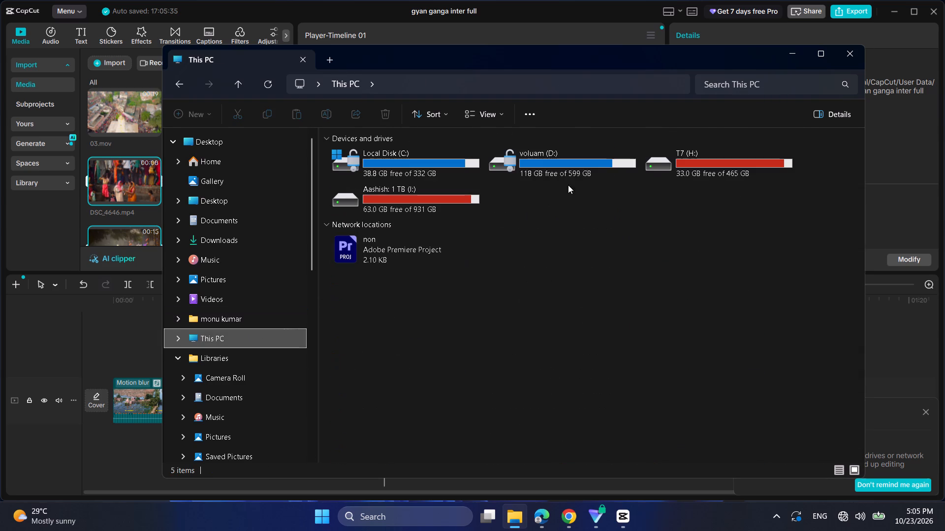
{"action": "left_click", "coordinate": [679, 176]}
{"action": "double_click", "coordinate": [463, 204]}
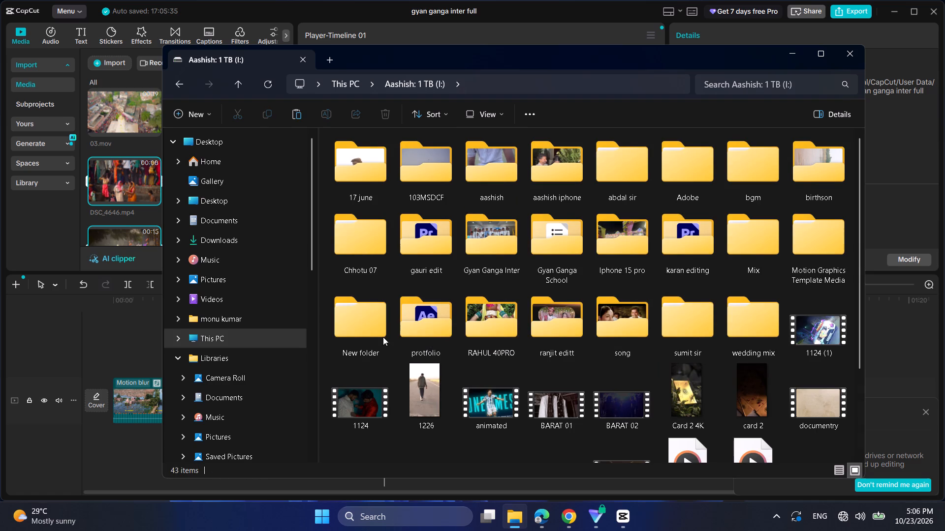
{"action": "left_click", "coordinate": [364, 331]}
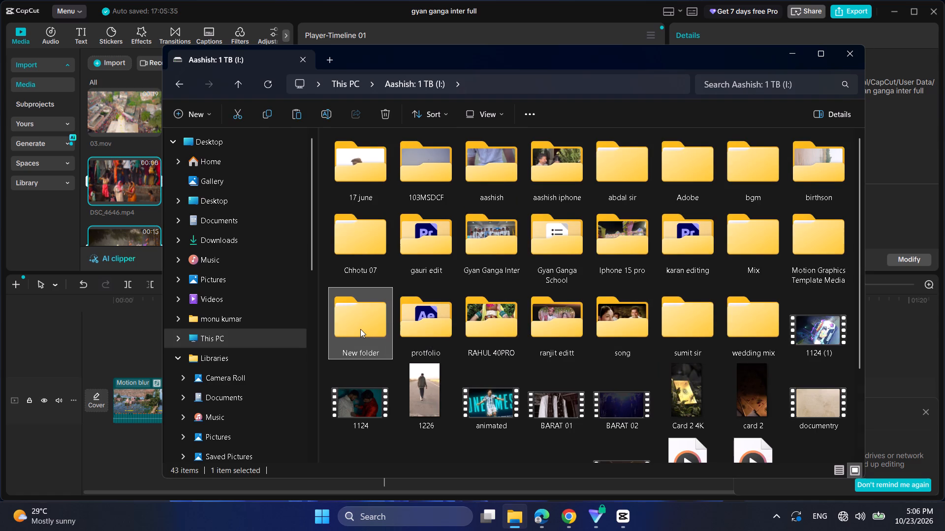
{"action": "double_click", "coordinate": [359, 329]}
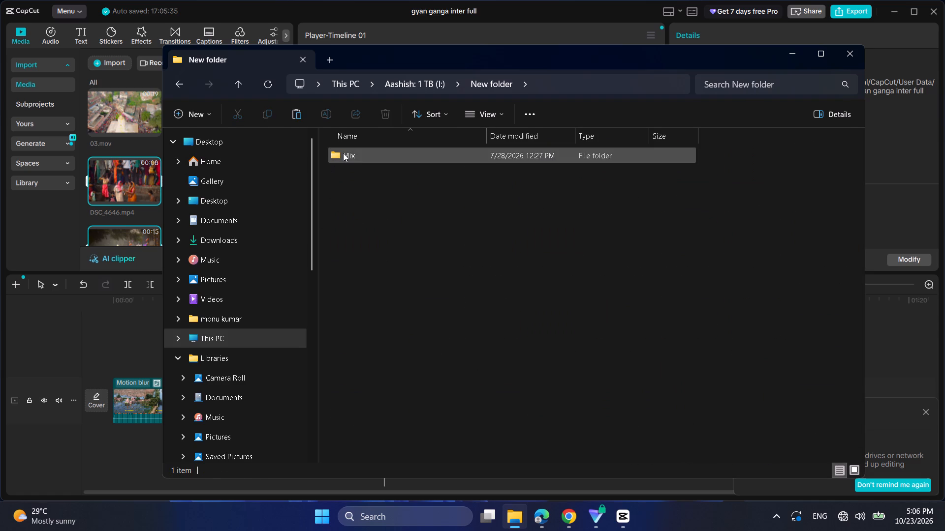
{"action": "double_click", "coordinate": [343, 153]}
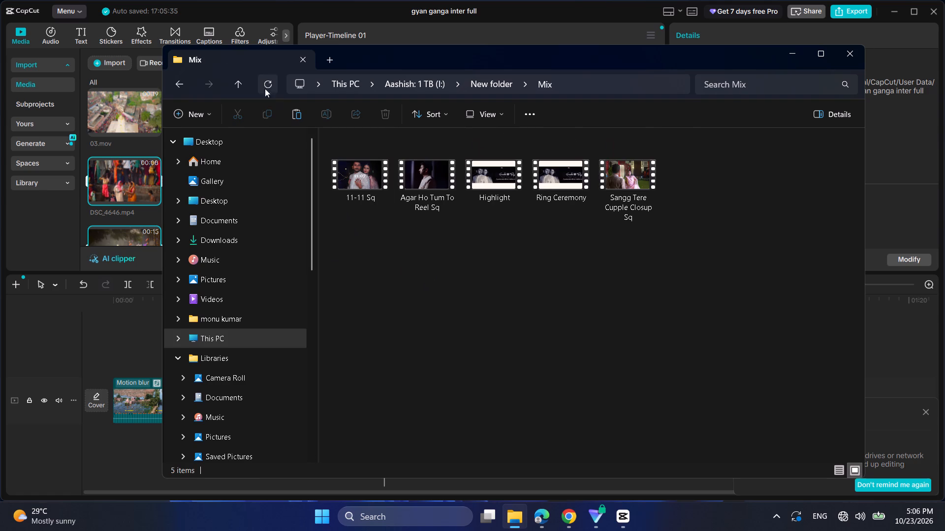
Preview the 11-11 Sq video in Media Player and close the player.
{"action": "double_click", "coordinate": [352, 173]}
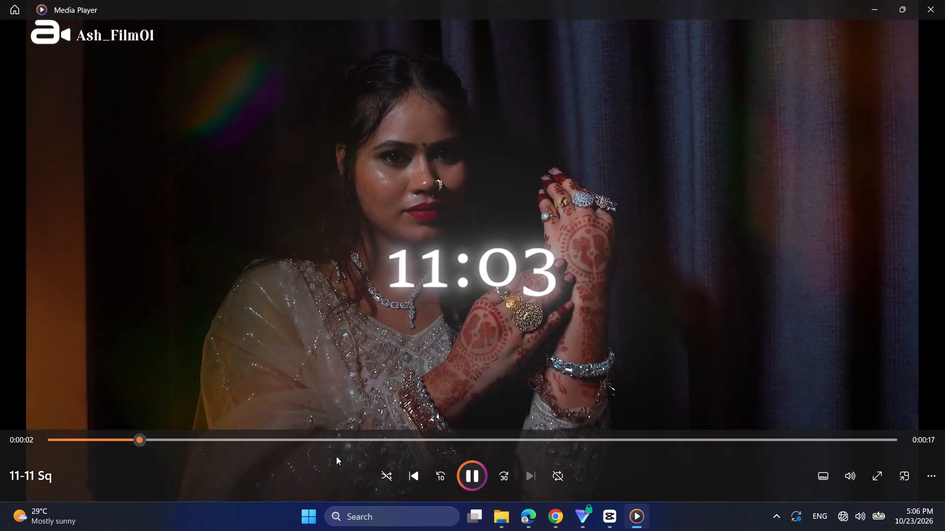
{"action": "left_click", "coordinate": [345, 458]}
{"action": "left_click", "coordinate": [378, 447]}
{"action": "left_click", "coordinate": [944, 0]}
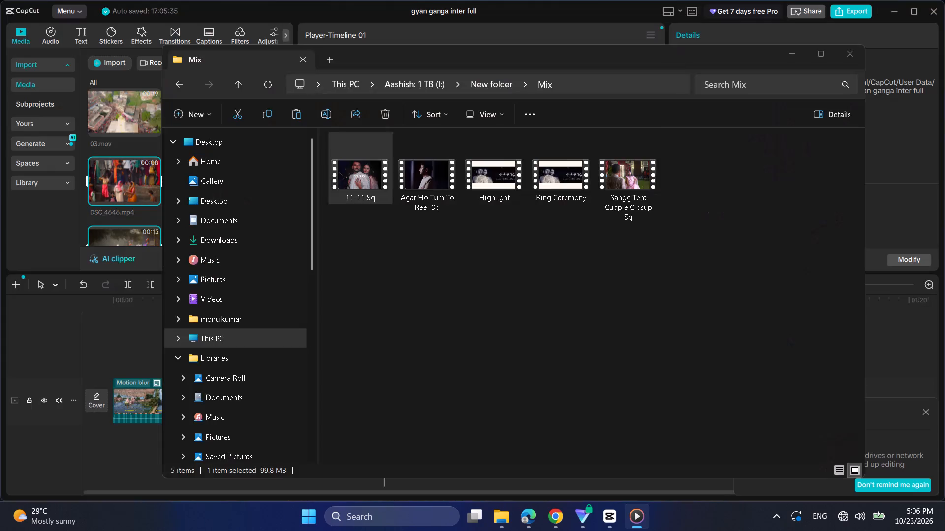
Play the Highlight video full screen and skim it from the start to about 1:51.
{"action": "double_click", "coordinate": [472, 189]}
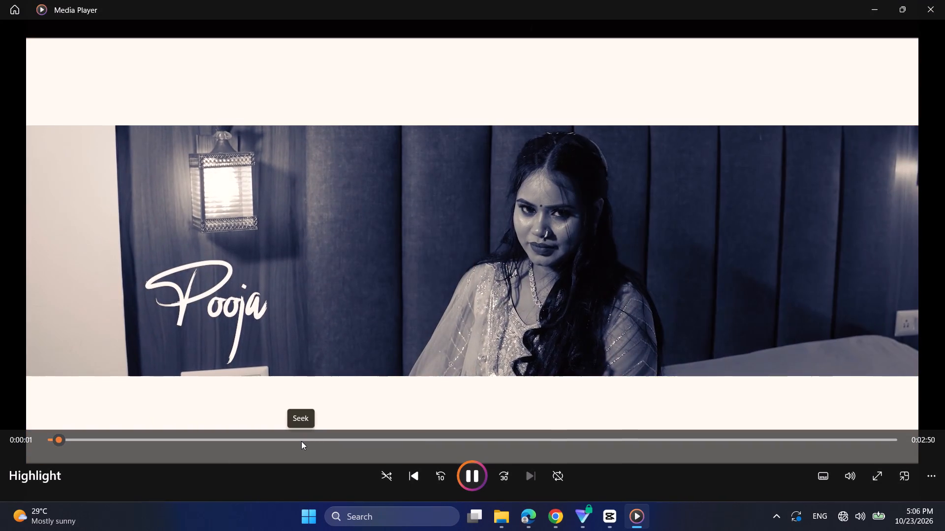
{"action": "double_click", "coordinate": [404, 303]}
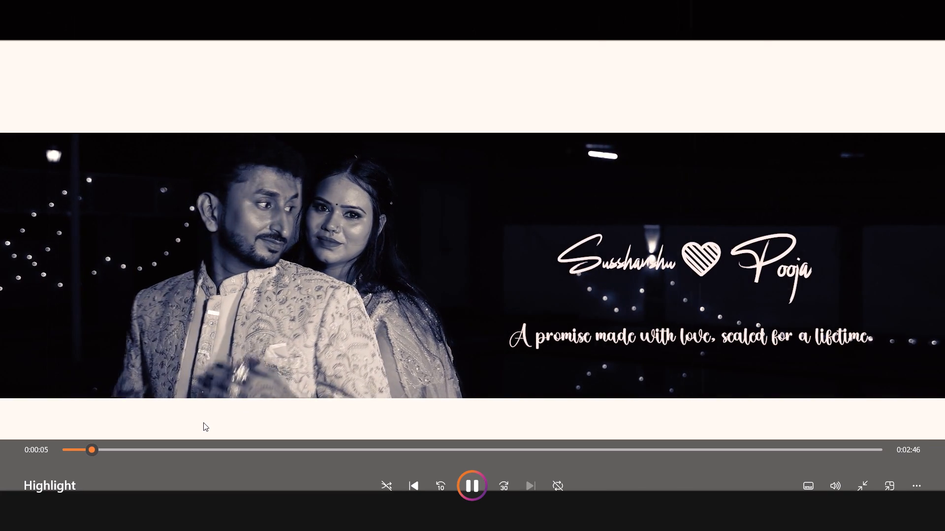
{"action": "left_click", "coordinate": [197, 450]}
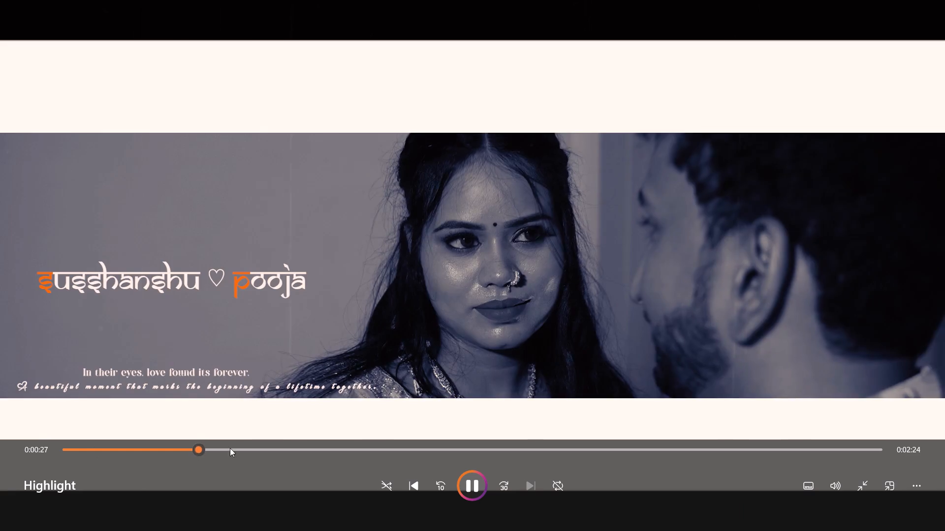
{"action": "left_click", "coordinate": [301, 440]}
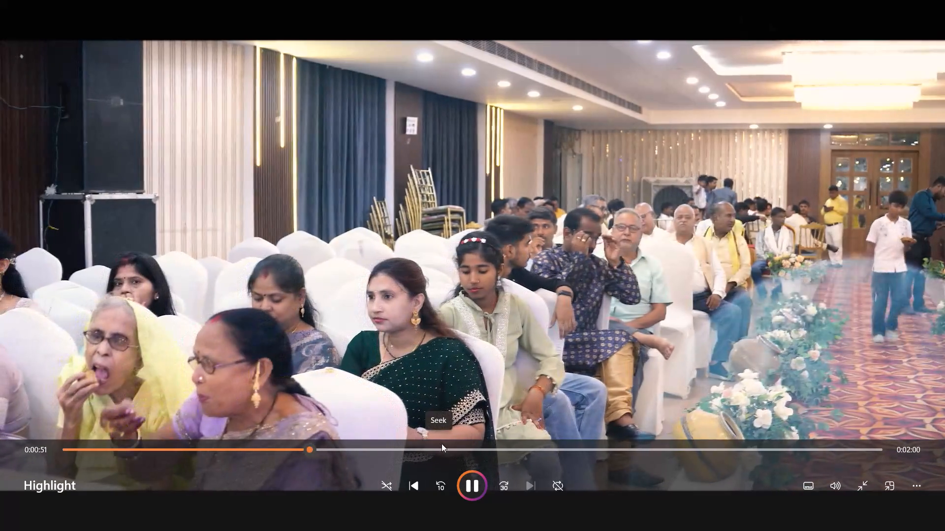
{"action": "left_click", "coordinate": [271, 467]}
{"action": "left_click", "coordinate": [276, 459]}
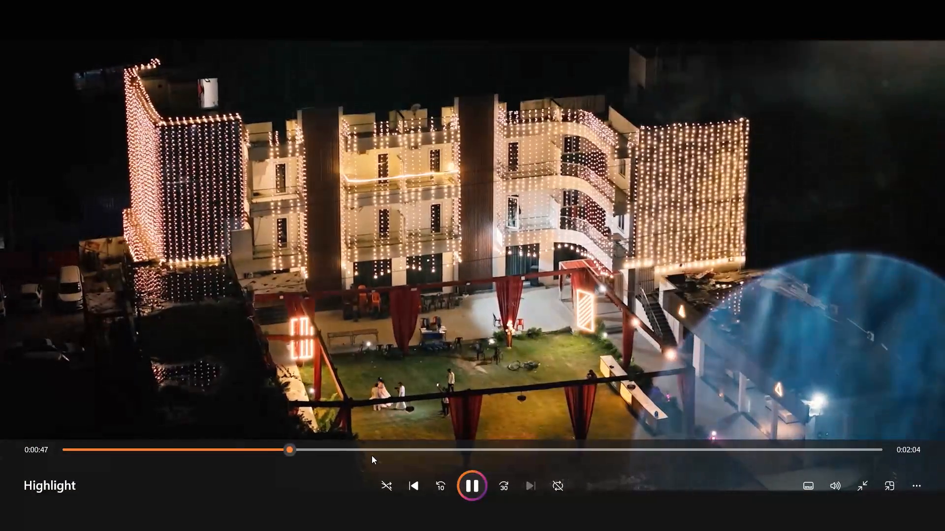
{"action": "left_click", "coordinate": [373, 455]}
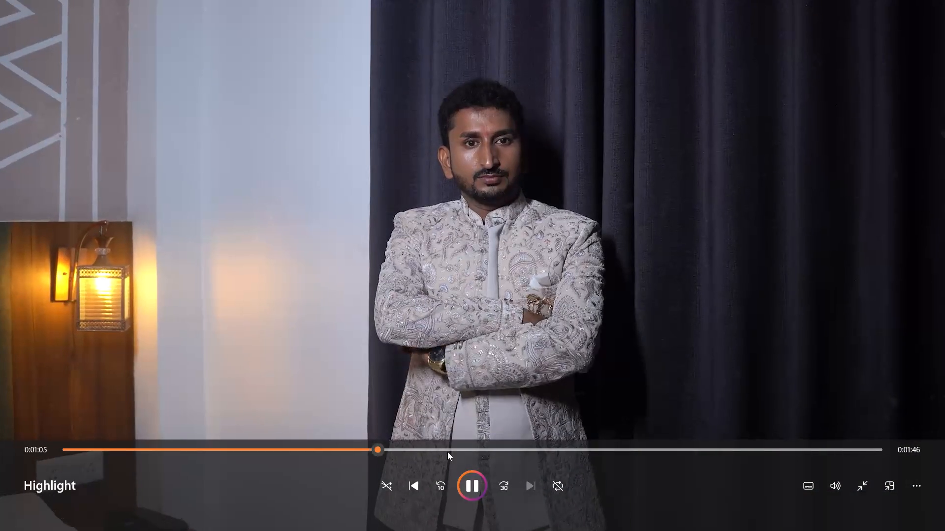
{"action": "left_click", "coordinate": [447, 452]}
{"action": "left_click", "coordinate": [595, 445]}
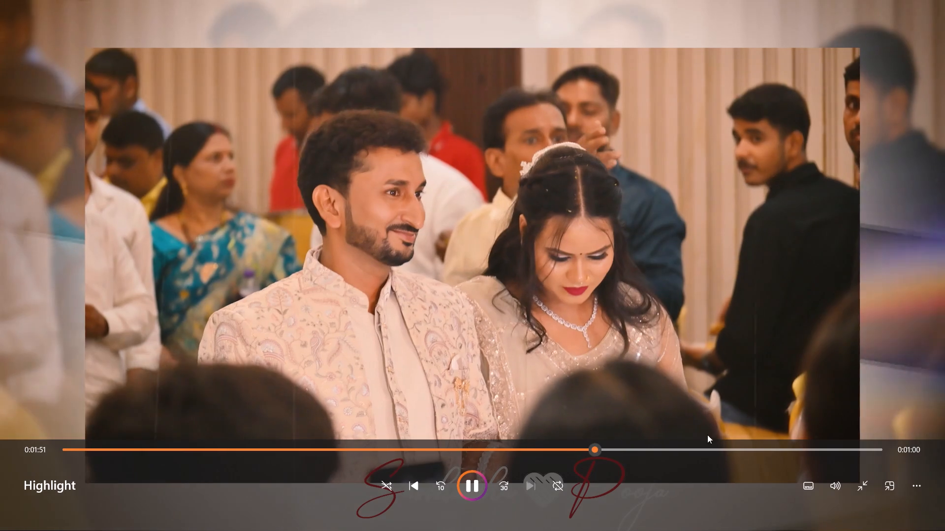
Rewatch the Highlight video from about 1:45, skim onward to about 2:32 and close the player.
{"action": "left_click", "coordinate": [555, 457]}
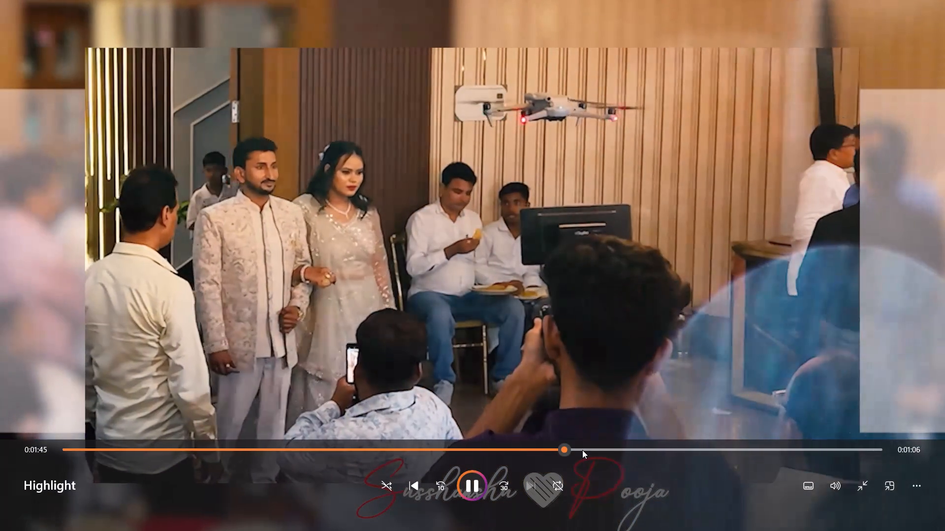
{"action": "left_click_drag", "start_coordinate": [581, 445], "coordinate": [567, 444]}
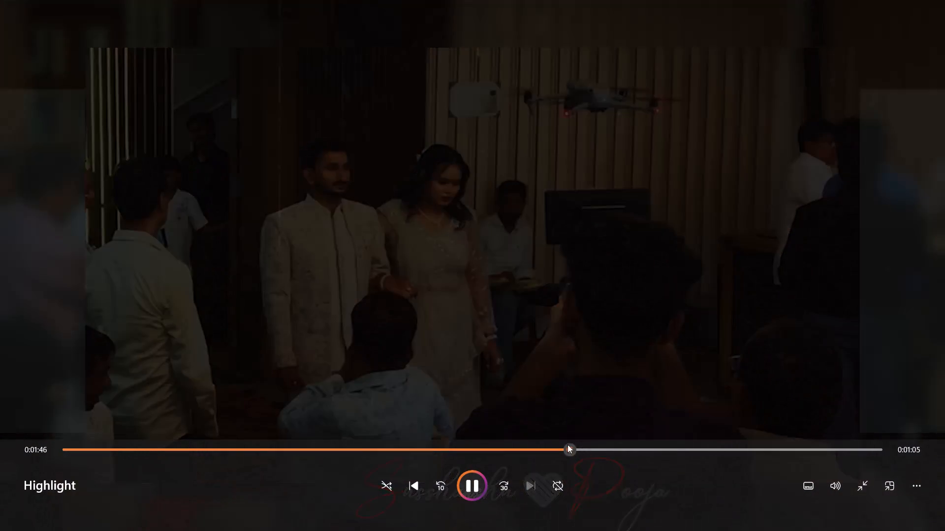
{"action": "left_click_drag", "start_coordinate": [567, 444], "coordinate": [563, 443]}
{"action": "left_click", "coordinate": [563, 443]}
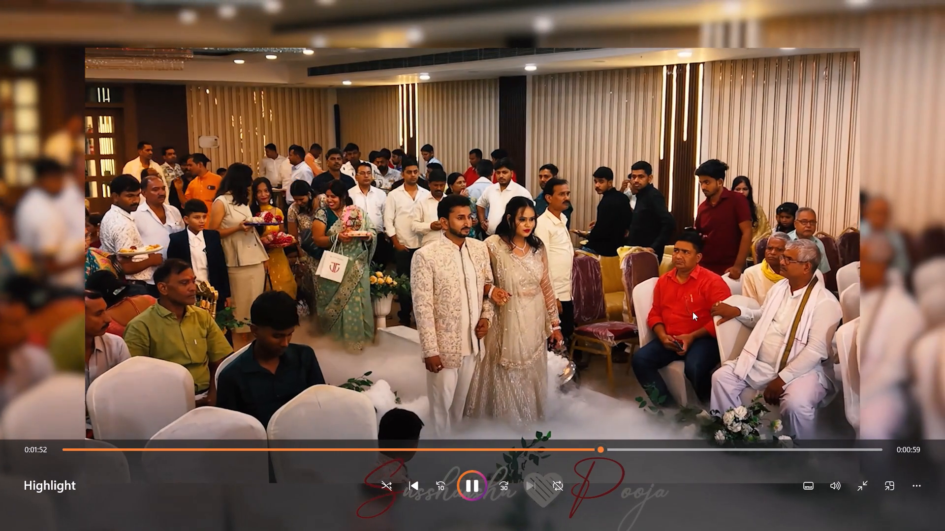
{"action": "left_click", "coordinate": [630, 457]}
{"action": "left_click", "coordinate": [651, 452]}
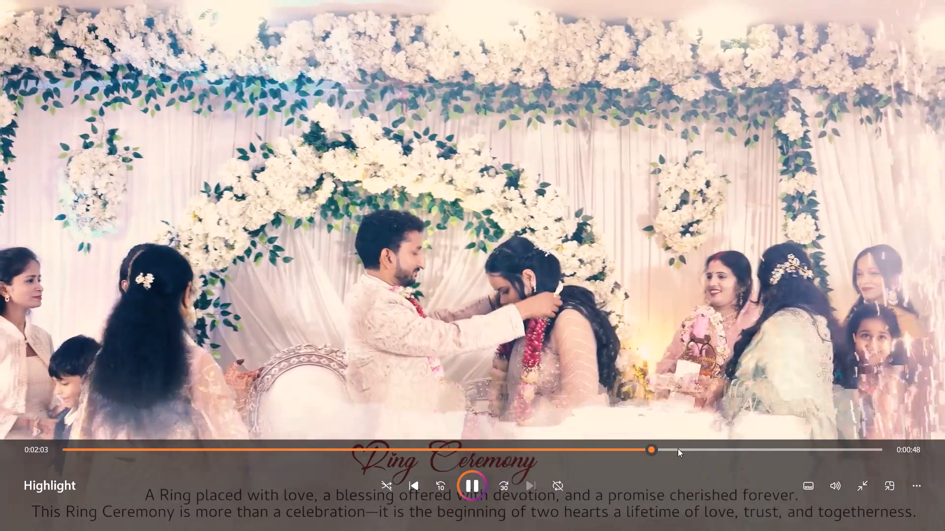
{"action": "left_click", "coordinate": [680, 448]}
{"action": "left_click", "coordinate": [724, 448]}
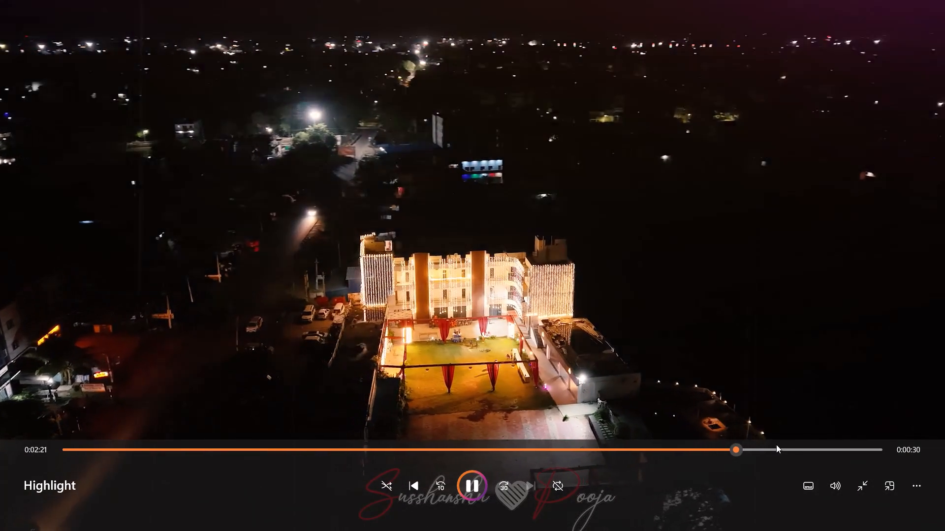
{"action": "left_click", "coordinate": [776, 444]}
{"action": "left_click", "coordinate": [791, 444]}
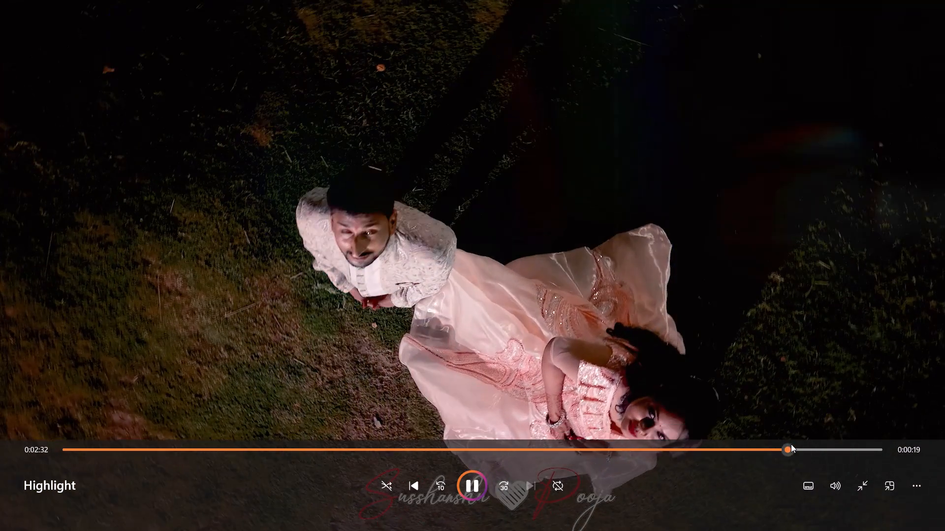
{"action": "double_click", "coordinate": [720, 337]}
{"action": "left_click", "coordinate": [944, 0]}
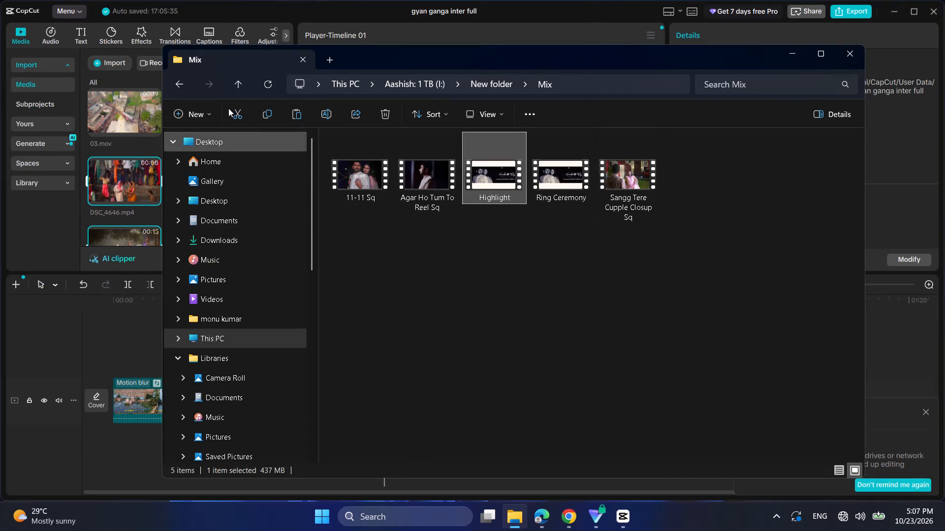
Return to the 1 TB drive's root, inspect the Chhotu 07 folder as large thumbnails and go back up.
{"action": "left_click", "coordinate": [237, 91]}
{"action": "left_click", "coordinate": [237, 91]}
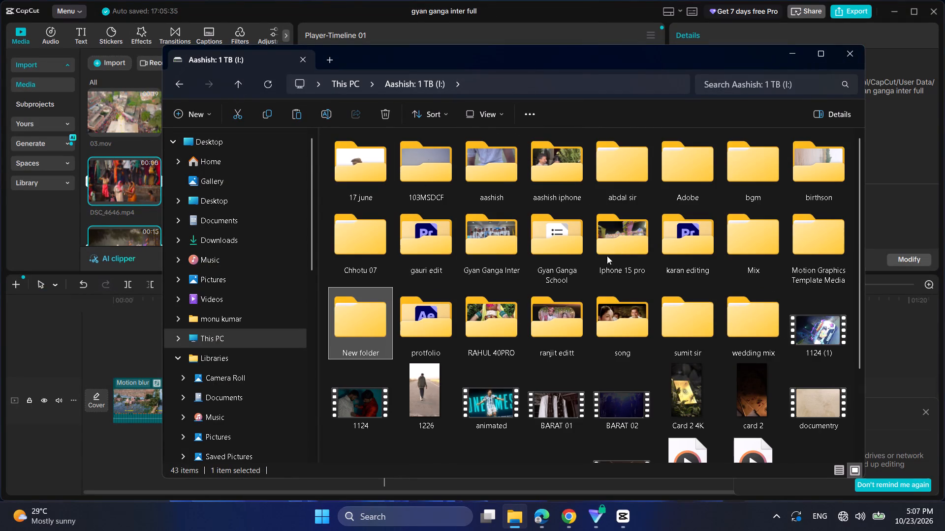
{"action": "double_click", "coordinate": [368, 253]}
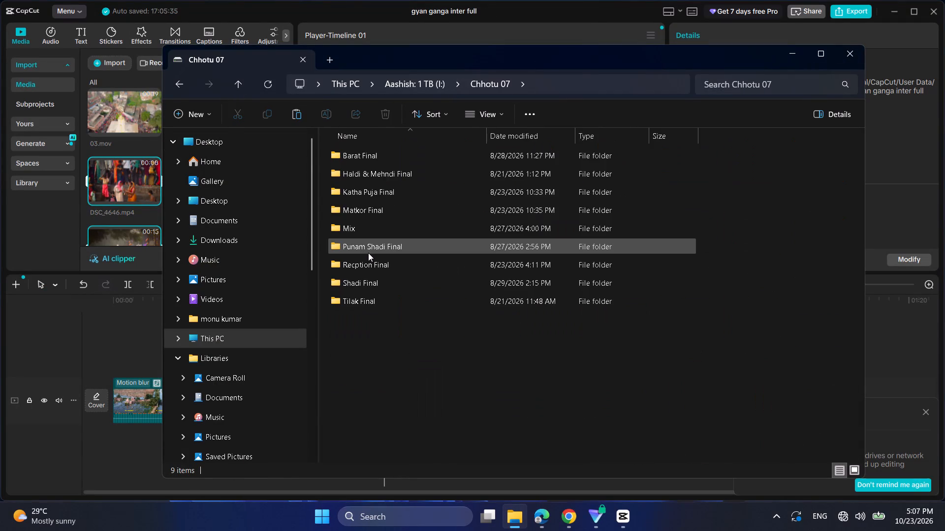
{"action": "left_click", "coordinate": [850, 474]}
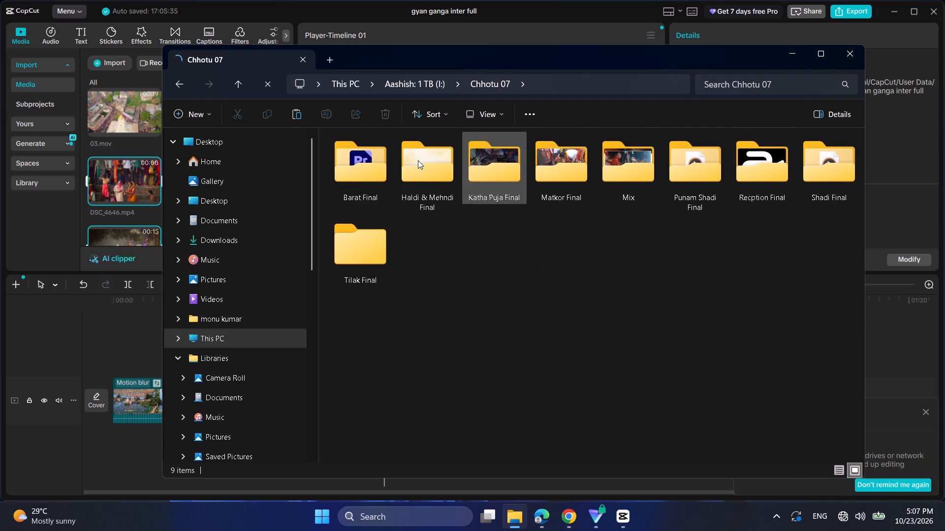
{"action": "left_click", "coordinate": [238, 81]}
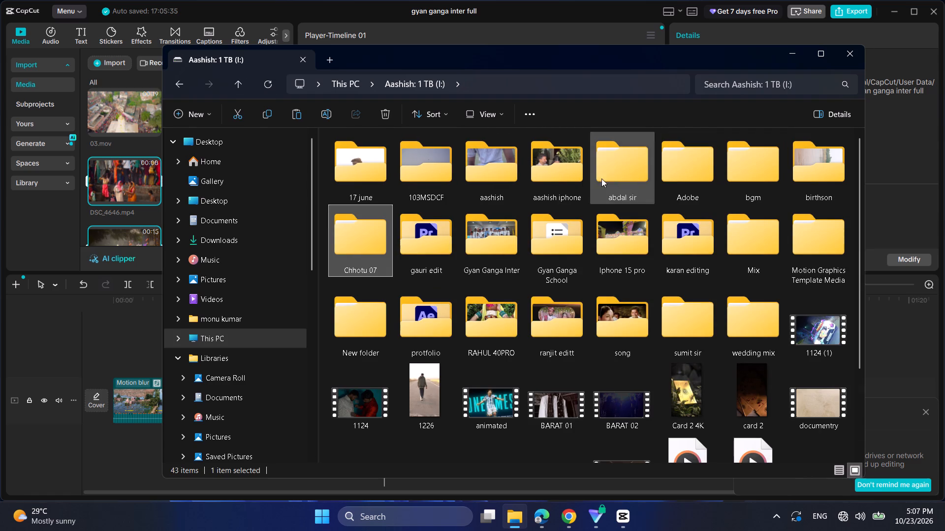
Open the aashish folder on the Aashish: 1 TB (I:) drive.
{"action": "left_click", "coordinate": [554, 183]}
{"action": "double_click", "coordinate": [505, 168]}
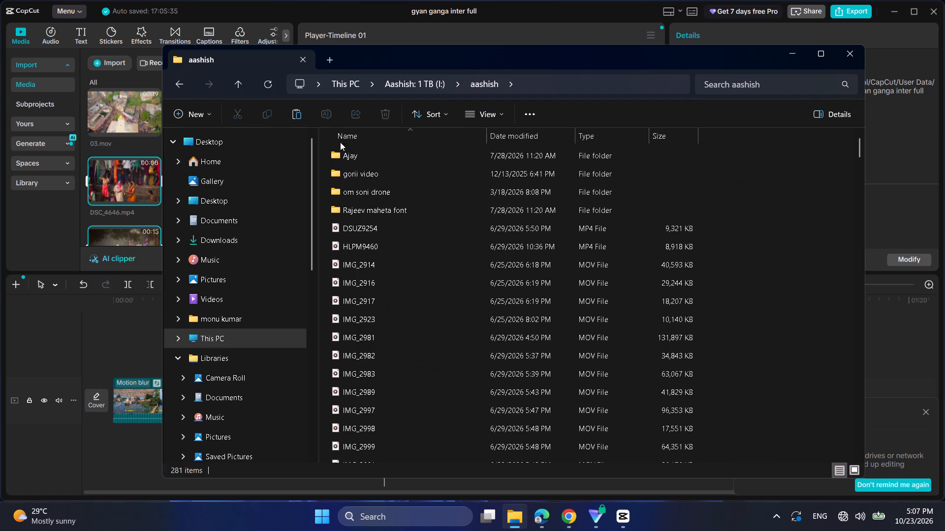
Return to the 1 TB drive's root, check its Mix and bgm folders for footage, and go back up to This PC.
{"action": "left_click", "coordinate": [238, 88]}
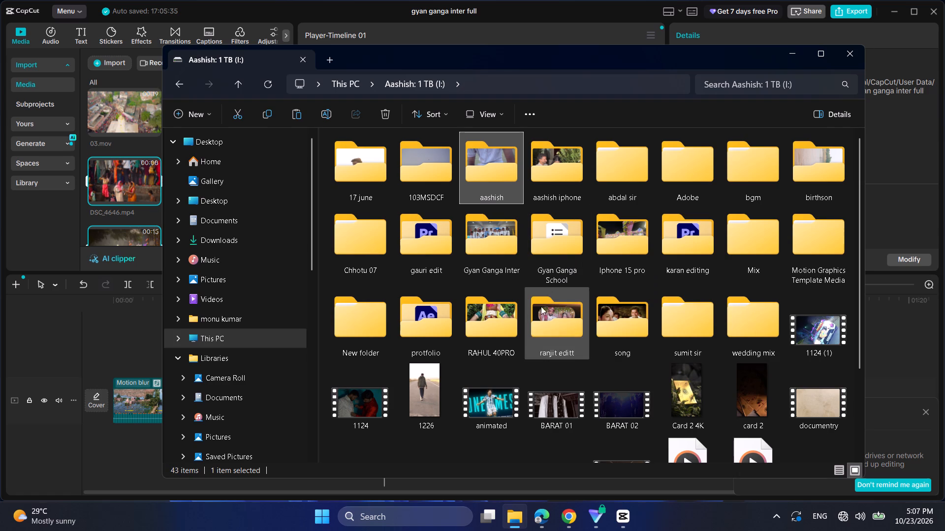
{"action": "scroll", "coordinate": [733, 252], "scroll_direction": "up", "scroll_amount": 1}
{"action": "scroll", "coordinate": [733, 252], "scroll_direction": "down", "scroll_amount": 2}
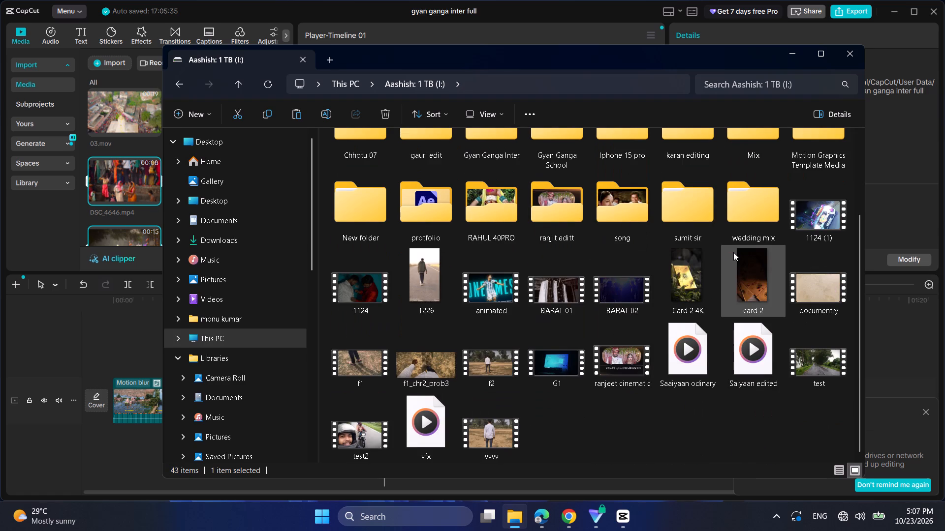
{"action": "scroll", "coordinate": [733, 252], "scroll_direction": "down", "scroll_amount": 6}
{"action": "scroll", "coordinate": [733, 253], "scroll_direction": "up", "scroll_amount": 4}
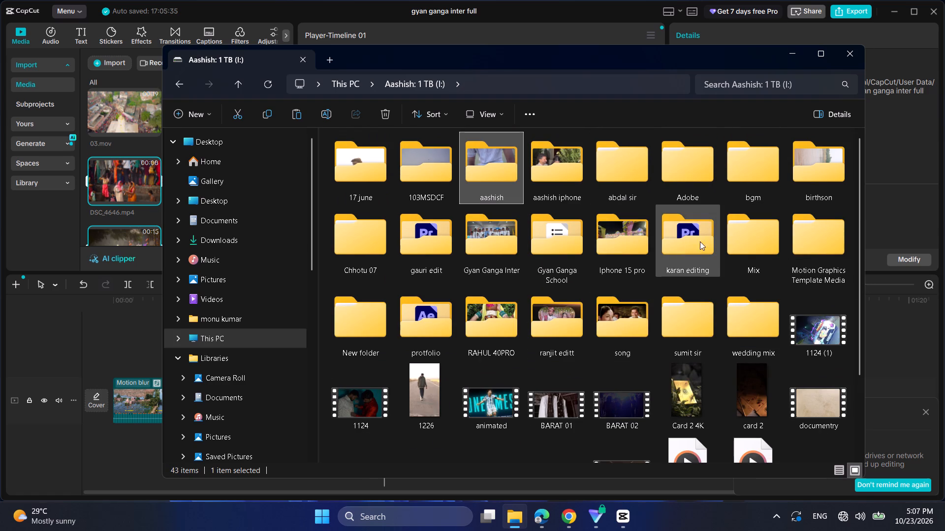
{"action": "double_click", "coordinate": [753, 246]}
{"action": "left_click", "coordinate": [236, 80]}
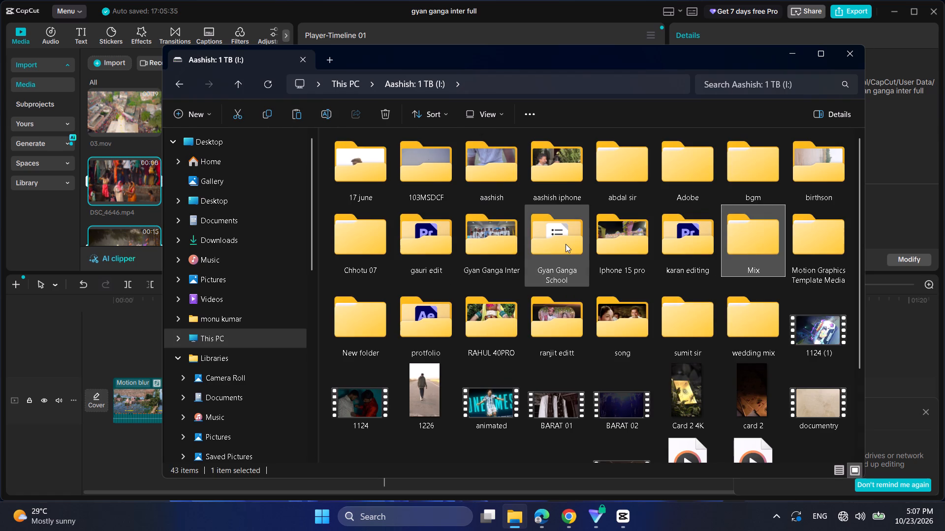
{"action": "double_click", "coordinate": [755, 177]}
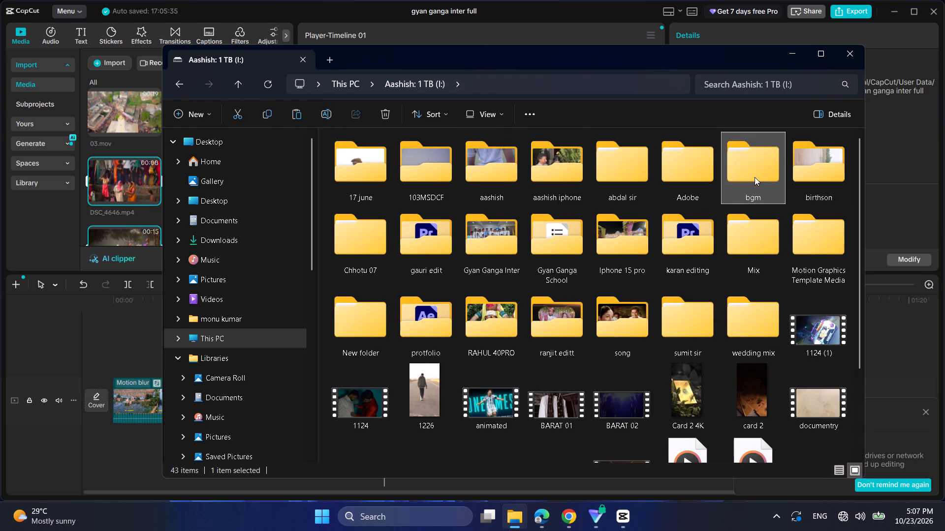
{"action": "double_click", "coordinate": [242, 84]}
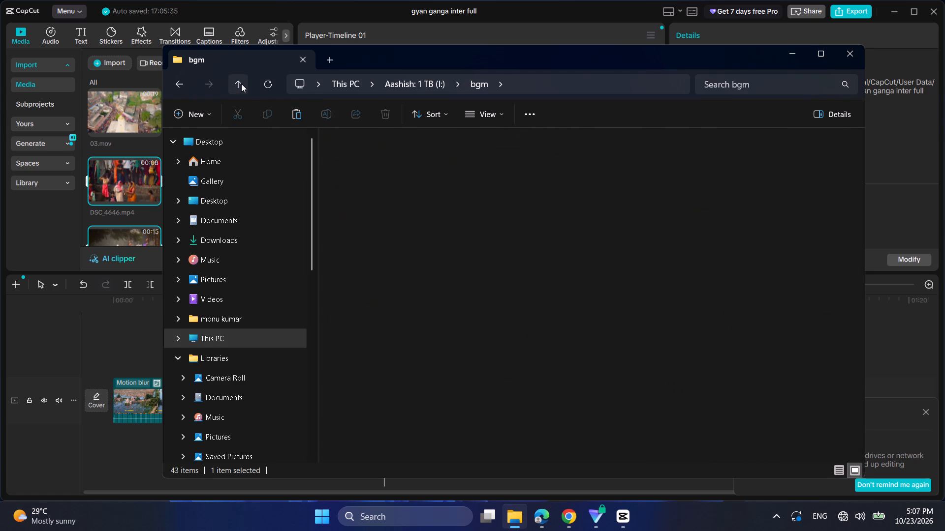
Open the voluam (D:) drive, inspect the after efect final folder and return to the drive's root.
{"action": "left_click", "coordinate": [605, 142]}
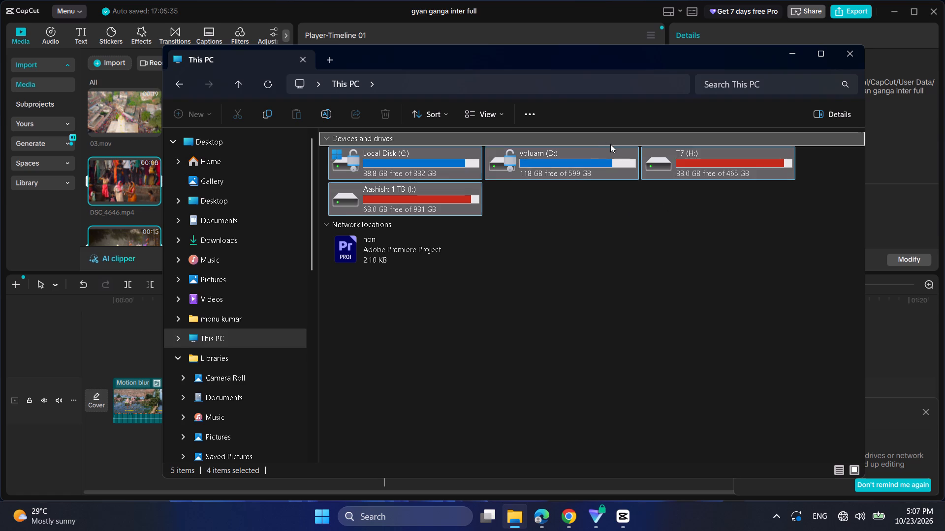
{"action": "double_click", "coordinate": [589, 159]}
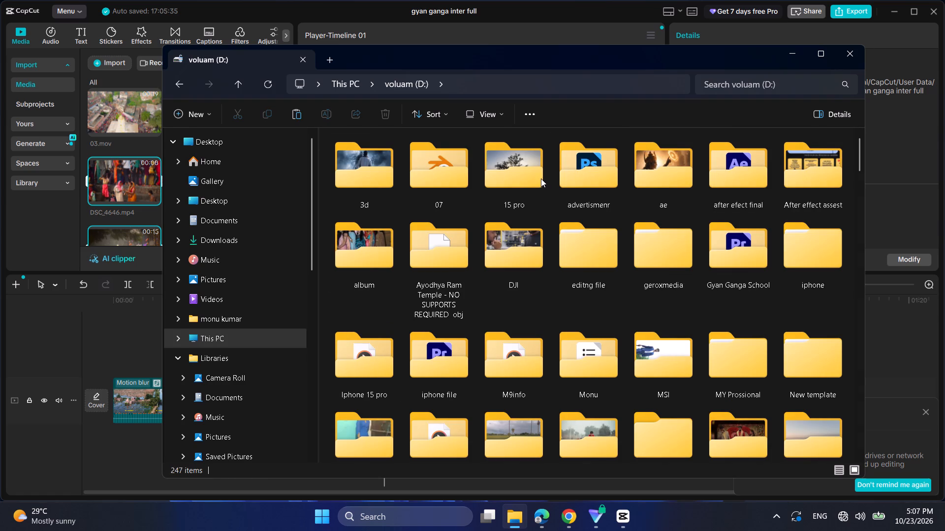
{"action": "double_click", "coordinate": [722, 178]}
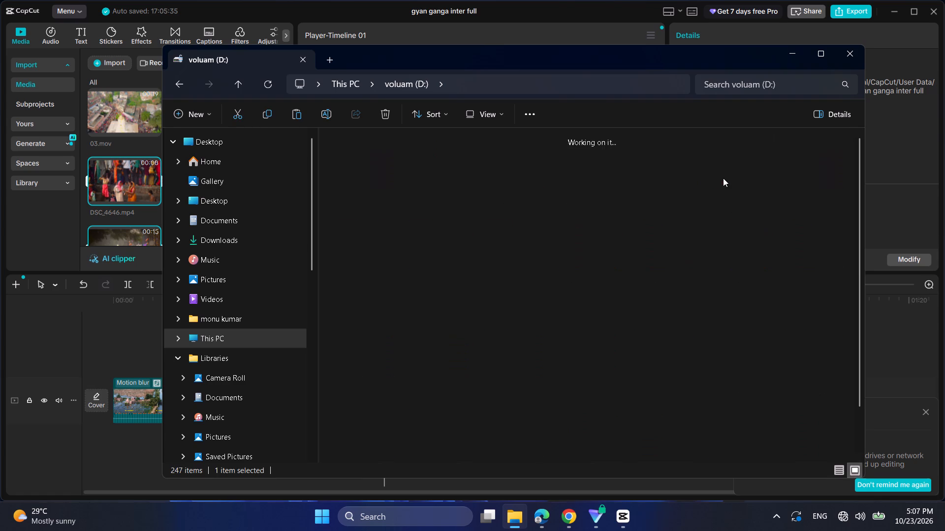
{"action": "scroll", "coordinate": [439, 194], "scroll_direction": "down", "scroll_amount": 2}
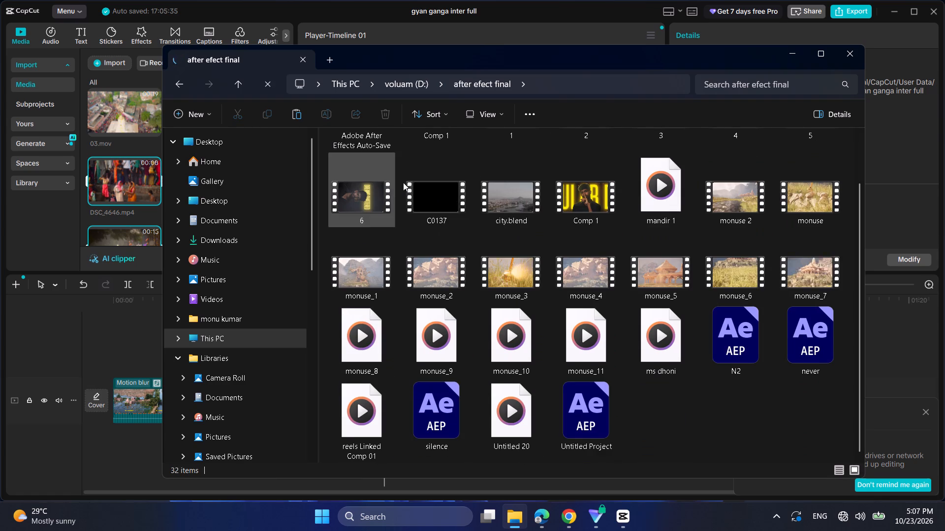
{"action": "scroll", "coordinate": [475, 225], "scroll_direction": "up", "scroll_amount": 3}
{"action": "left_click", "coordinate": [243, 84]}
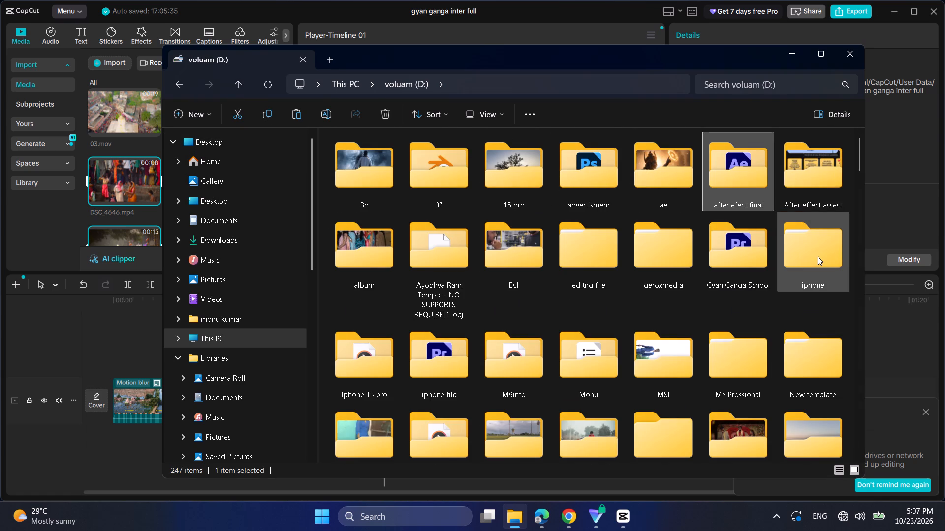
Check the editng file, 3d, 07 and After effect assest folders on voluam (D:), returning to the drive's root.
{"action": "double_click", "coordinate": [579, 247]}
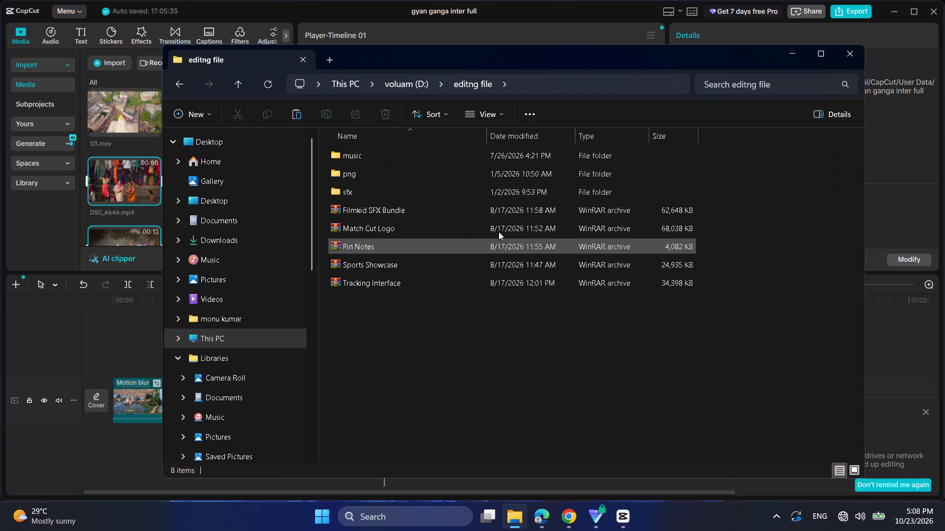
{"action": "left_click", "coordinate": [246, 83]}
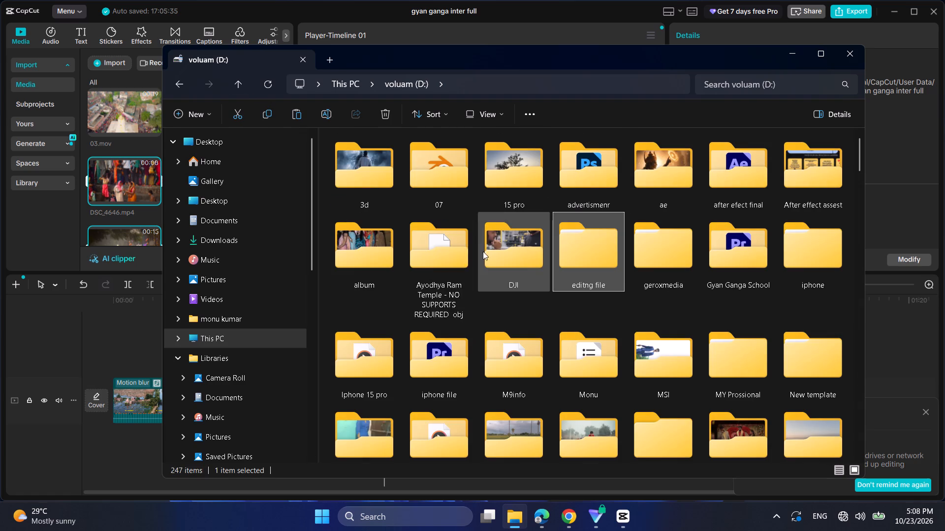
{"action": "double_click", "coordinate": [372, 174]}
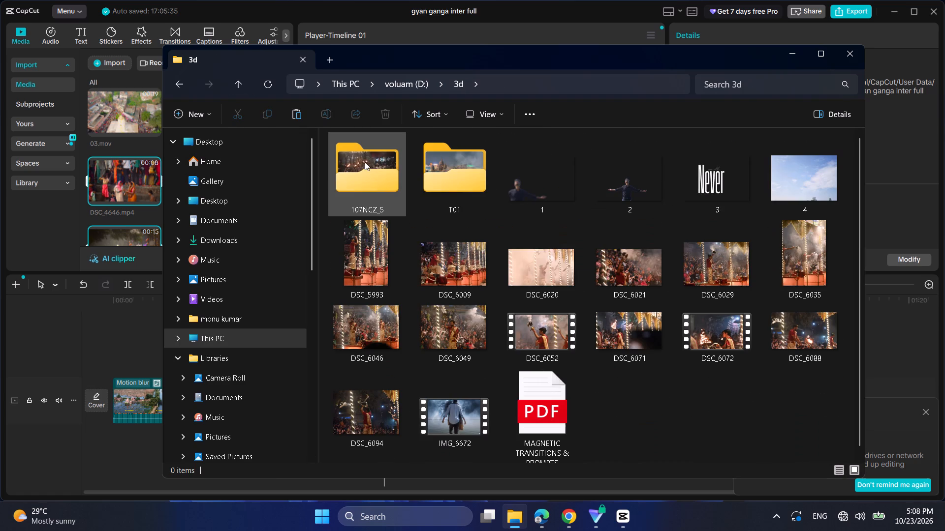
{"action": "left_click", "coordinate": [239, 83]}
{"action": "double_click", "coordinate": [435, 170]}
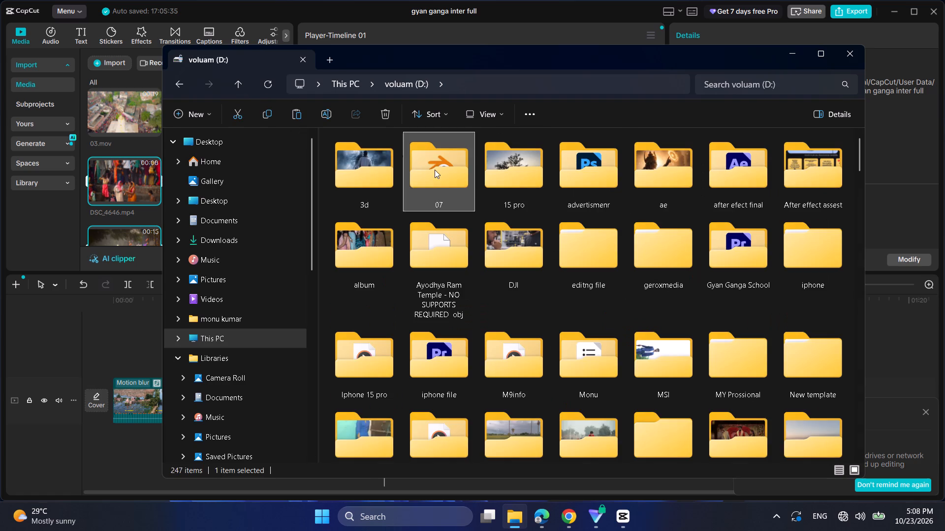
{"action": "left_click", "coordinate": [230, 77]}
{"action": "double_click", "coordinate": [822, 201]}
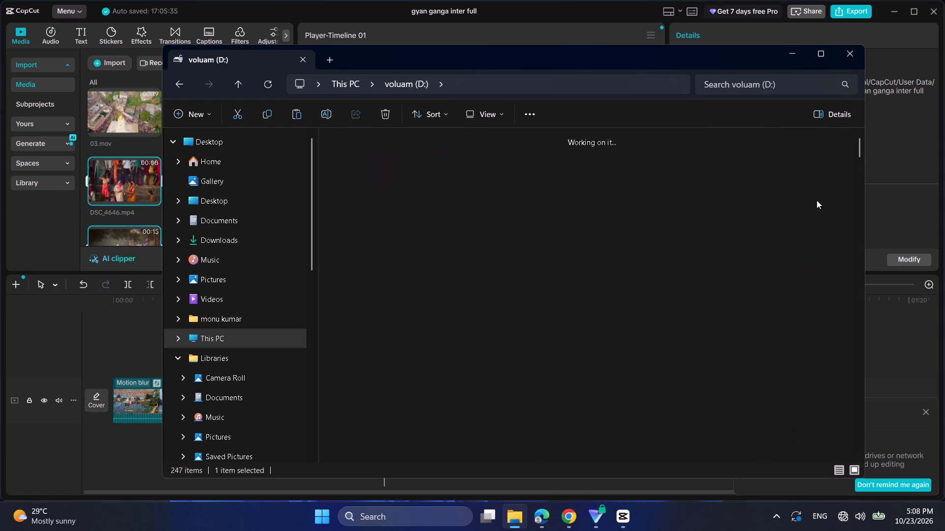
{"action": "left_click", "coordinate": [236, 81]}
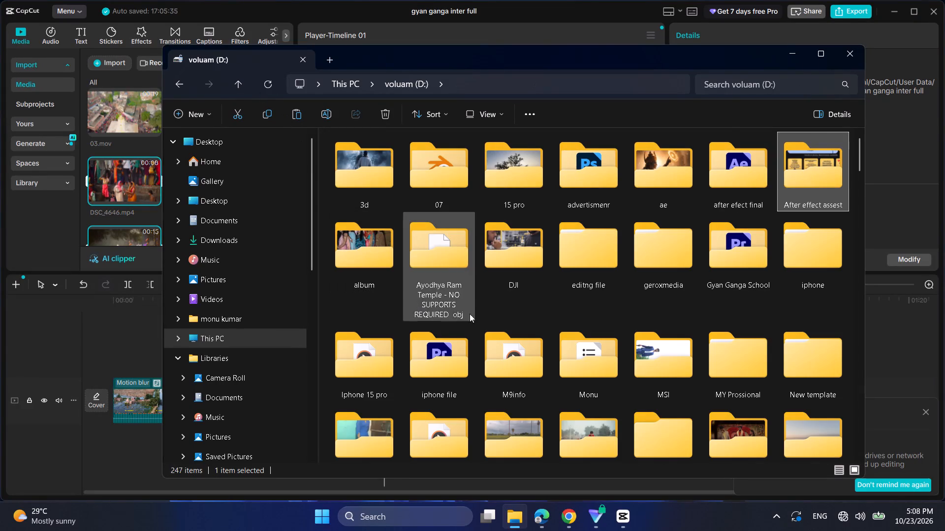
Open the 15 pro folder inside pc windows on voluam (D:) and look through its thumbnails to the end.
{"action": "scroll", "coordinate": [795, 352], "scroll_direction": "down", "scroll_amount": 1}
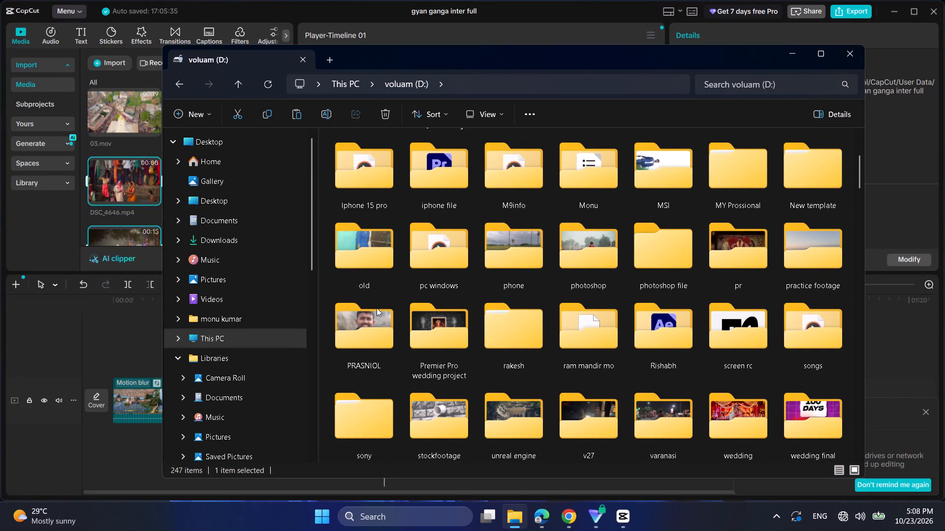
{"action": "double_click", "coordinate": [461, 255]}
{"action": "double_click", "coordinate": [377, 197]}
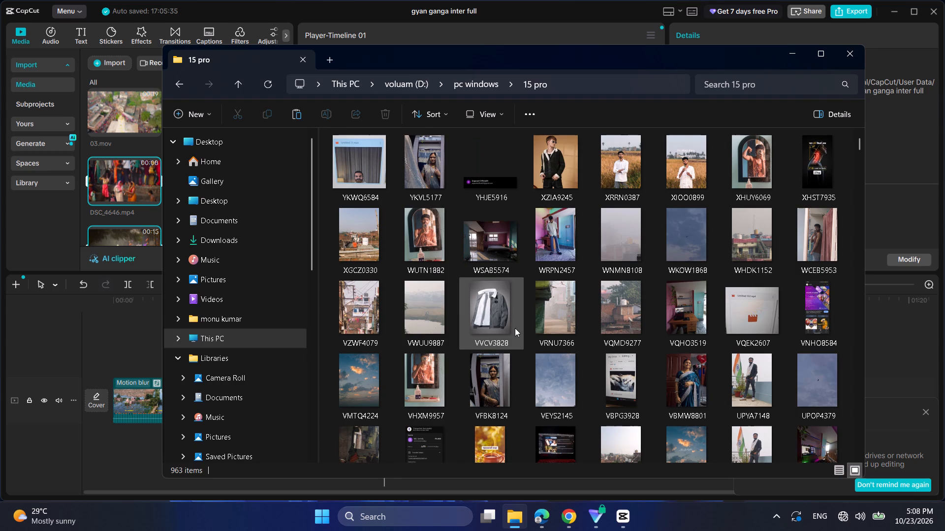
{"action": "scroll", "coordinate": [516, 328], "scroll_direction": "down", "scroll_amount": 2}
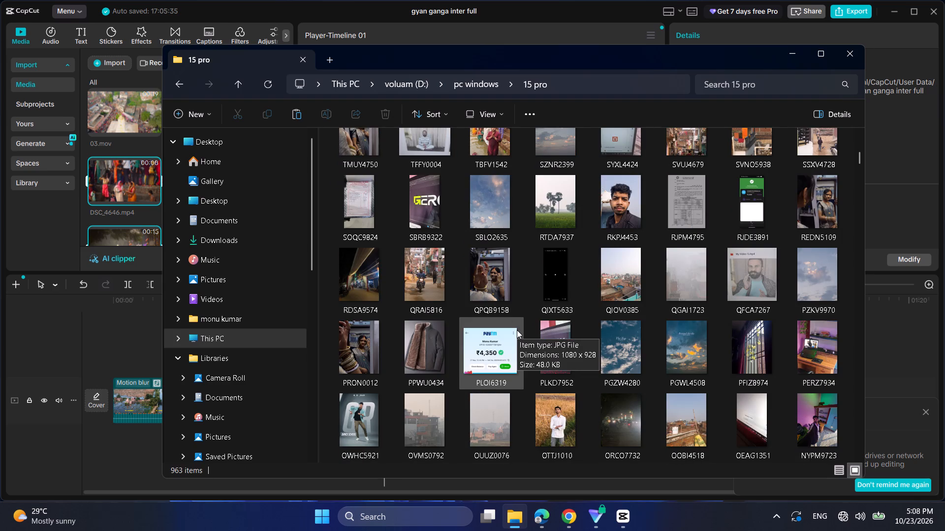
{"action": "scroll", "coordinate": [517, 330], "scroll_direction": "down", "scroll_amount": 3}
{"action": "scroll", "coordinate": [517, 330], "scroll_direction": "up", "scroll_amount": 2}
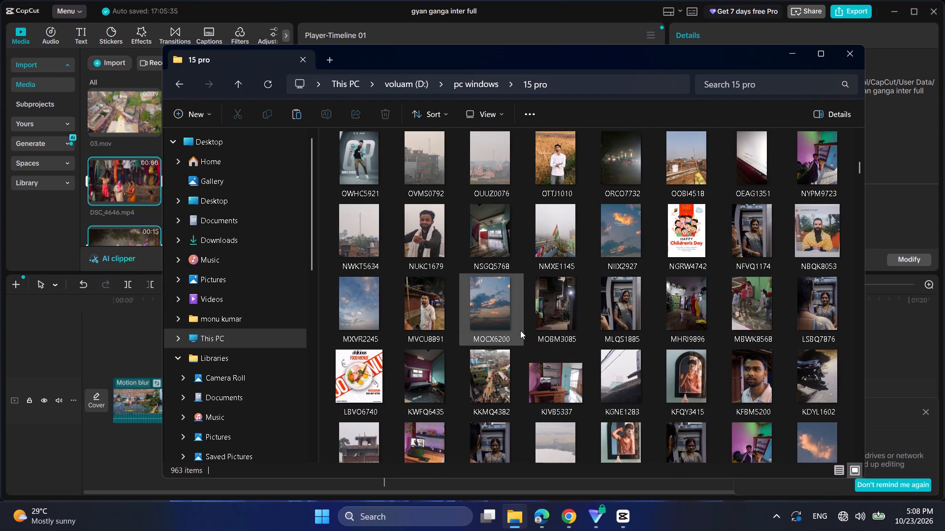
{"action": "scroll", "coordinate": [520, 330], "scroll_direction": "down", "scroll_amount": 19}
{"action": "scroll", "coordinate": [522, 331], "scroll_direction": "down", "scroll_amount": 10}
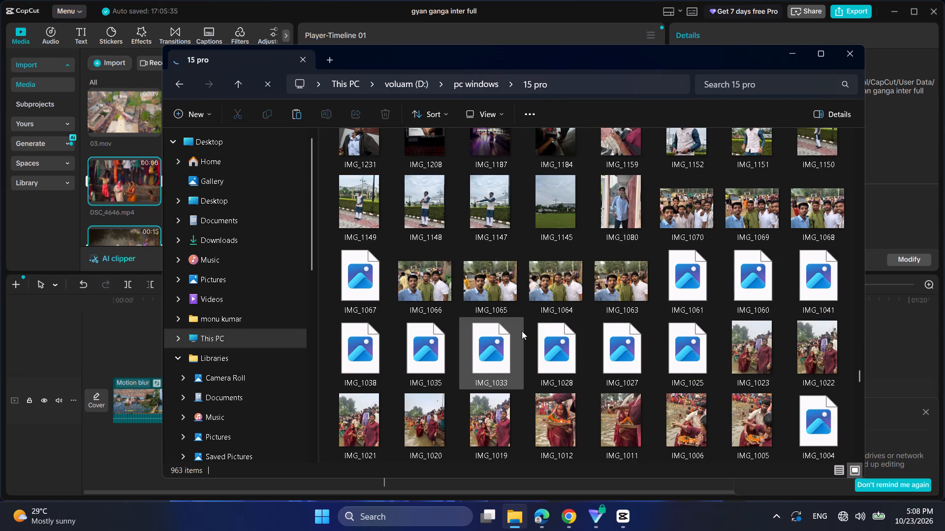
{"action": "scroll", "coordinate": [526, 331], "scroll_direction": "down", "scroll_amount": 1}
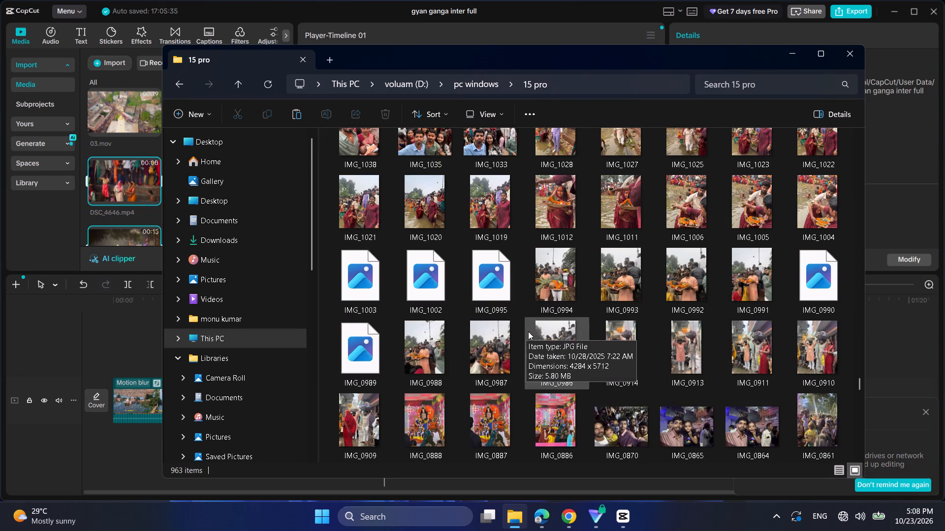
{"action": "scroll", "coordinate": [529, 331], "scroll_direction": "down", "scroll_amount": 9}
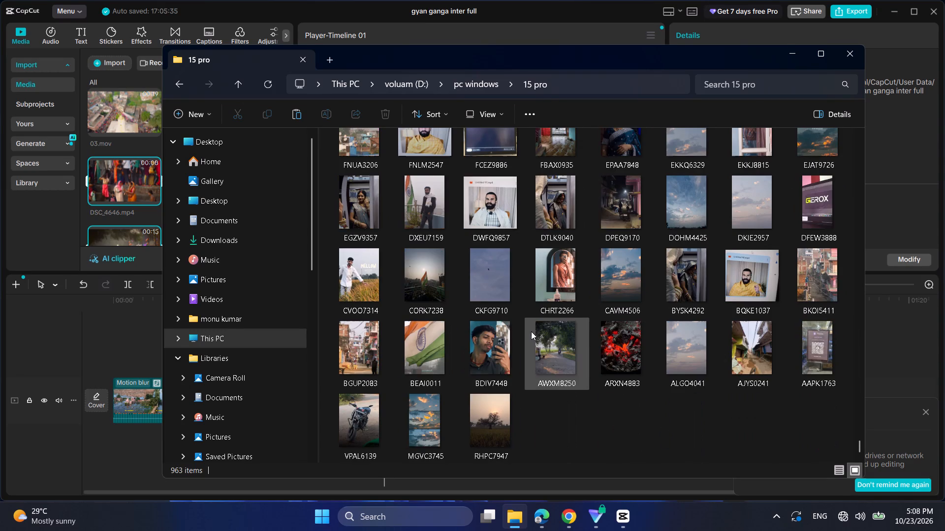
{"action": "scroll", "coordinate": [531, 331], "scroll_direction": "down", "scroll_amount": 2}
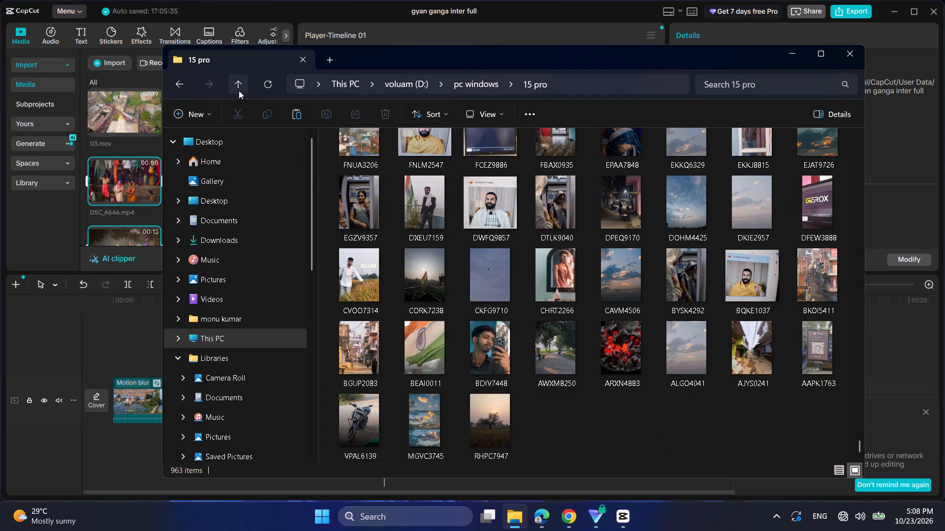
{"action": "left_click_drag", "start_coordinate": [236, 89], "coordinate": [400, 264]}
View the photo DXEU7159 enlarged and close the viewer.
{"action": "double_click", "coordinate": [409, 204]}
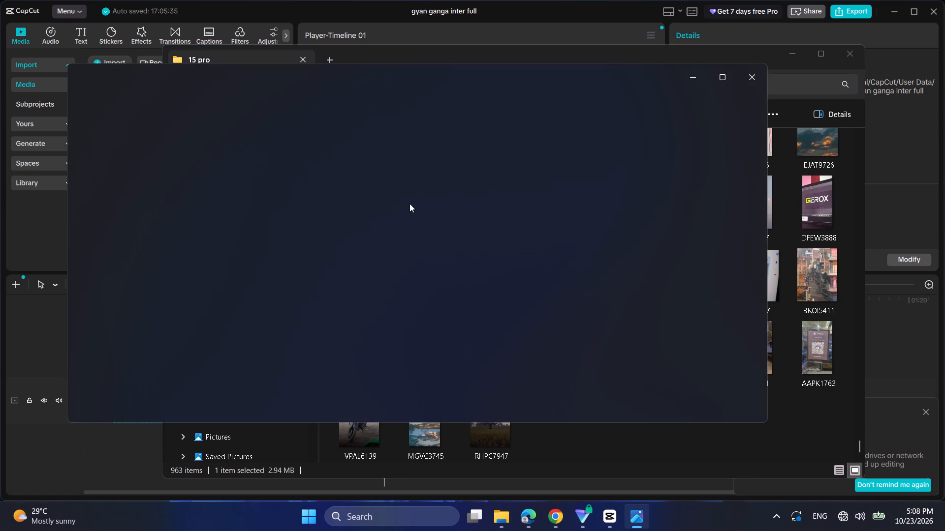
{"action": "scroll", "coordinate": [437, 146], "scroll_direction": "up", "scroll_amount": 2}
{"action": "scroll", "coordinate": [437, 146], "scroll_direction": "down", "scroll_amount": 1}
{"action": "scroll", "coordinate": [437, 146], "scroll_direction": "up", "scroll_amount": 12}
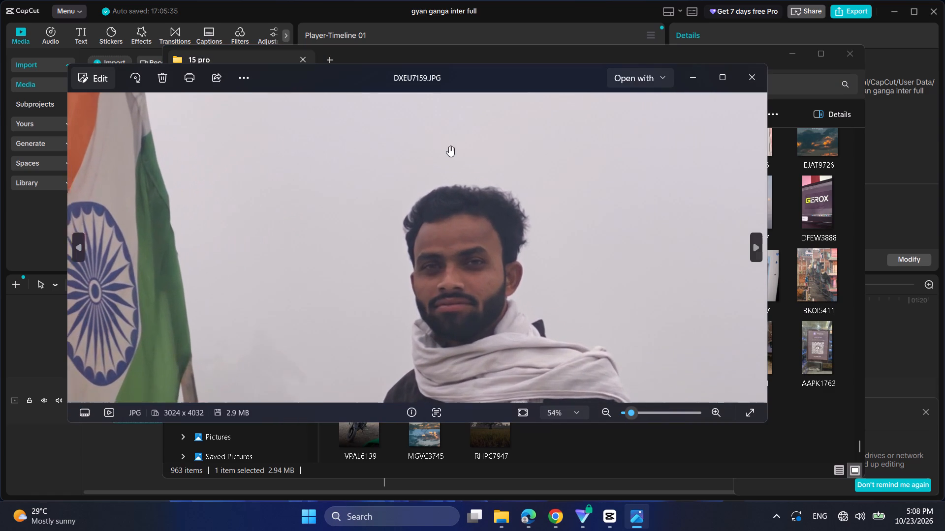
{"action": "left_click", "coordinate": [753, 85]}
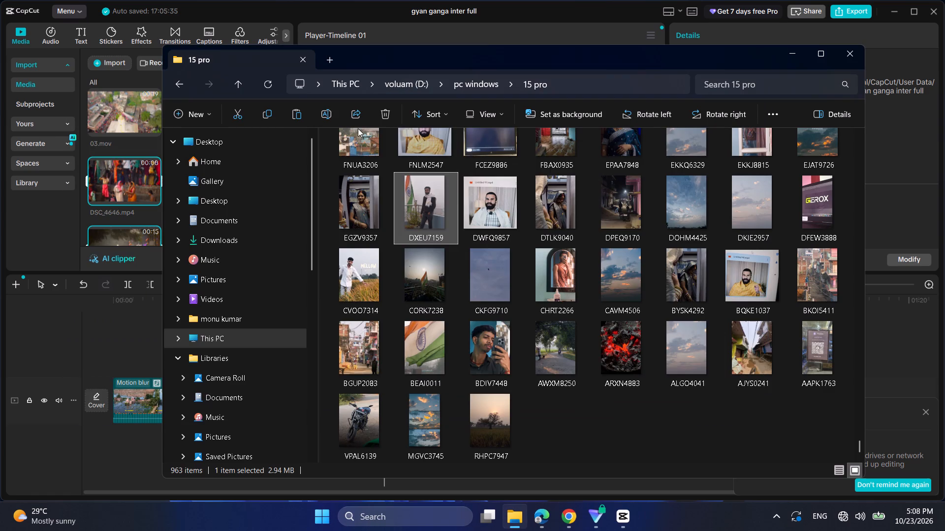
Return to the root of voluam (D:), inspect the New template folder and go back up.
{"action": "left_click", "coordinate": [239, 82]}
{"action": "left_click", "coordinate": [239, 83]}
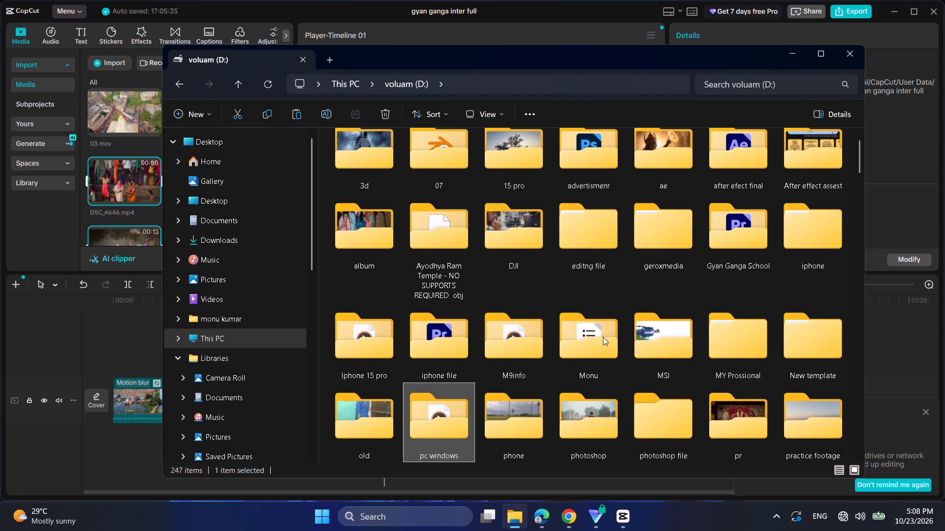
{"action": "scroll", "coordinate": [544, 343], "scroll_direction": "down", "scroll_amount": 1}
{"action": "double_click", "coordinate": [802, 188]}
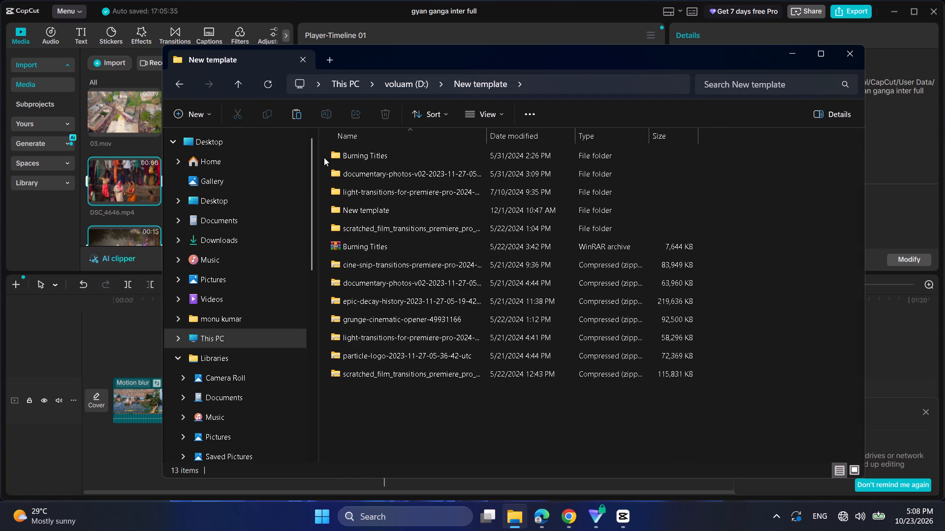
{"action": "left_click", "coordinate": [247, 90]}
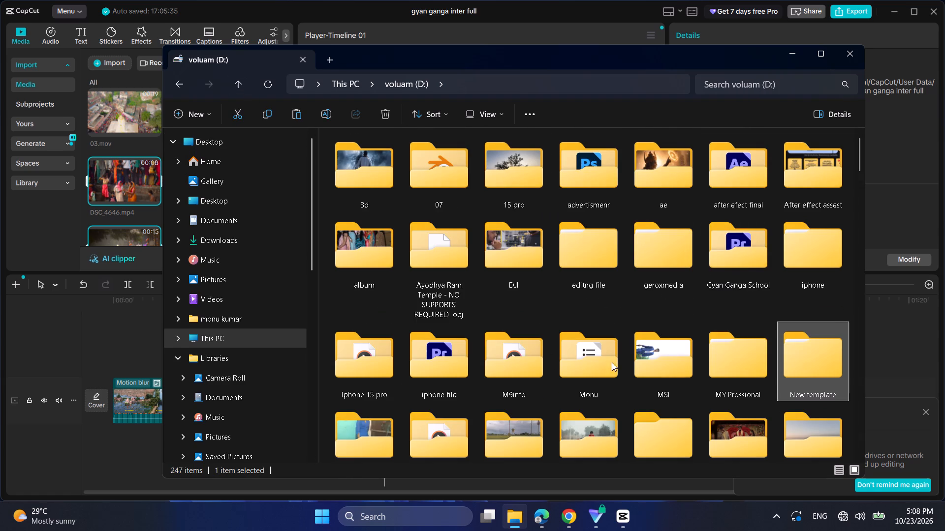
Look through more of the folders and files on voluam (D:), and open the user's profile folder.
{"action": "scroll", "coordinate": [441, 350], "scroll_direction": "down", "scroll_amount": 1}
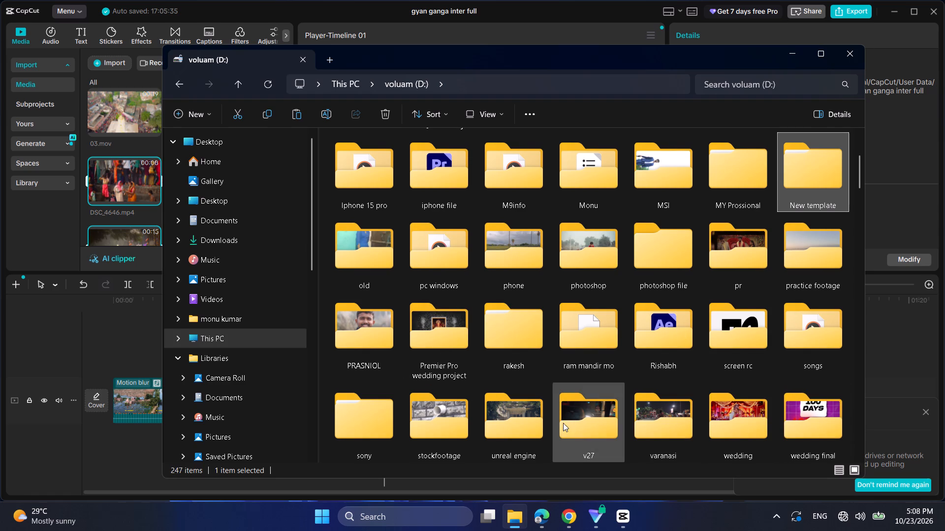
{"action": "scroll", "coordinate": [490, 322], "scroll_direction": "down", "scroll_amount": 1}
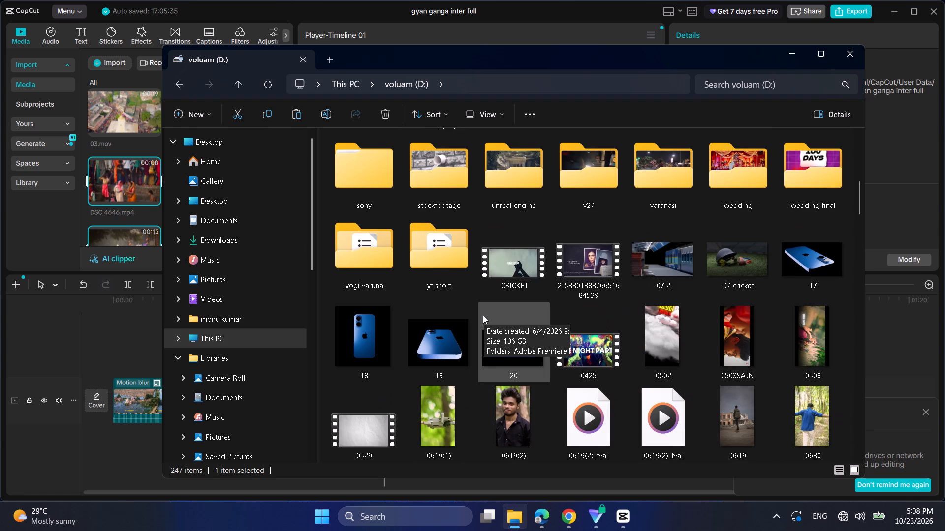
{"action": "left_click", "coordinate": [269, 323]}
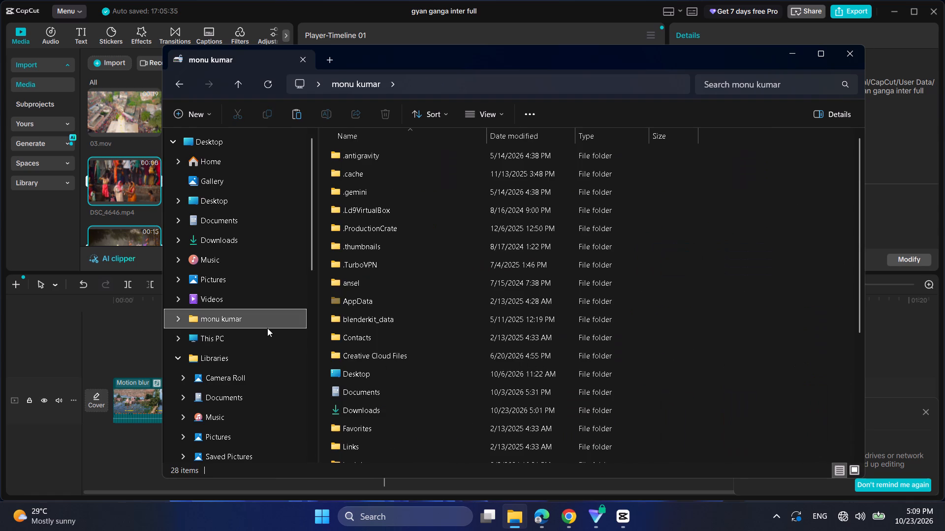
Open the T7 (H:) drive, inspect the Monu folder and return to the drive root.
{"action": "left_click", "coordinate": [267, 328]}
{"action": "left_click", "coordinate": [272, 336]}
{"action": "double_click", "coordinate": [732, 154]}
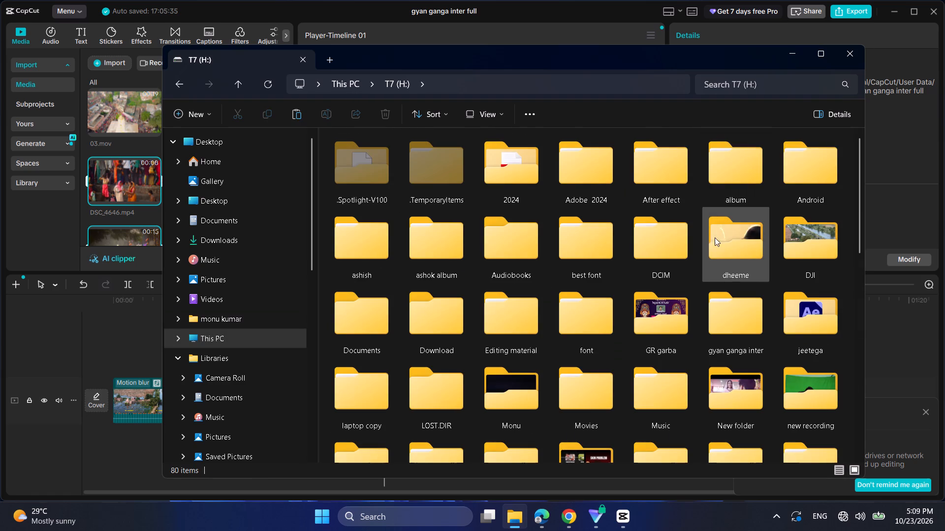
{"action": "scroll", "coordinate": [712, 266], "scroll_direction": "down", "scroll_amount": 1}
{"action": "double_click", "coordinate": [504, 184]}
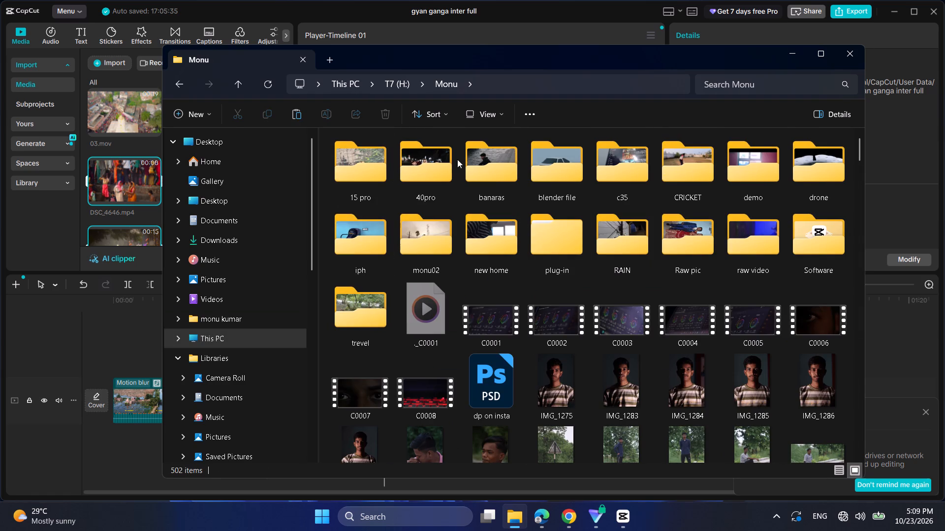
{"action": "left_click", "coordinate": [225, 86]}
{"action": "left_click", "coordinate": [234, 83]}
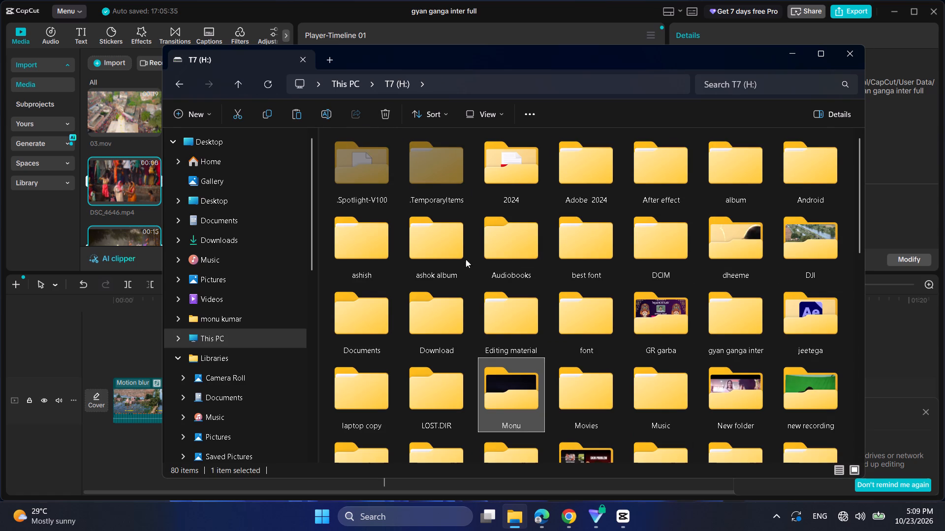
Check the ashish, Editing material and DCIM folders on T7 (H:) for clips, returning to the drive root.
{"action": "double_click", "coordinate": [370, 245]}
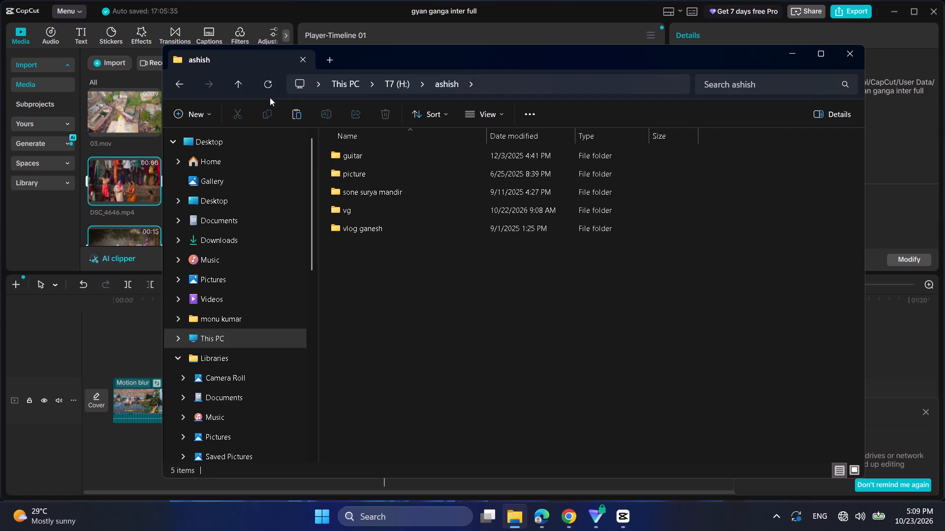
{"action": "left_click", "coordinate": [238, 78]}
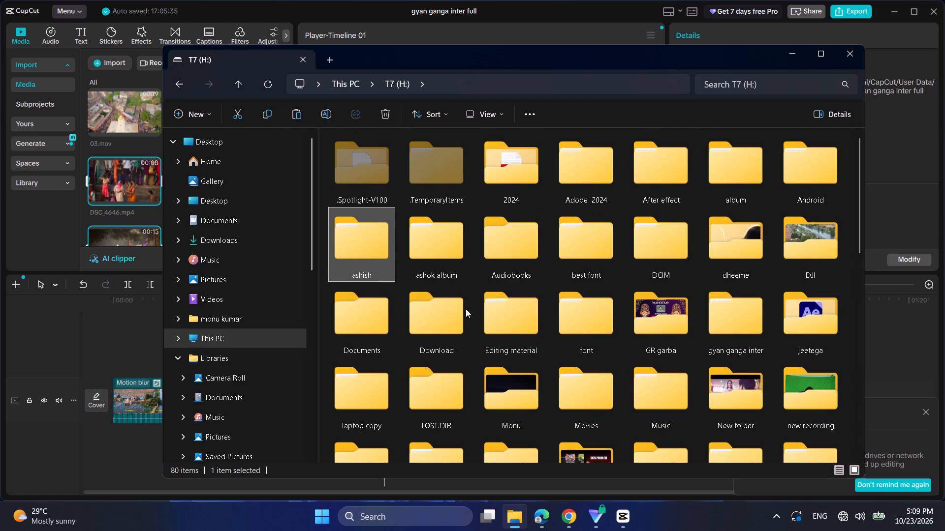
{"action": "double_click", "coordinate": [506, 317]}
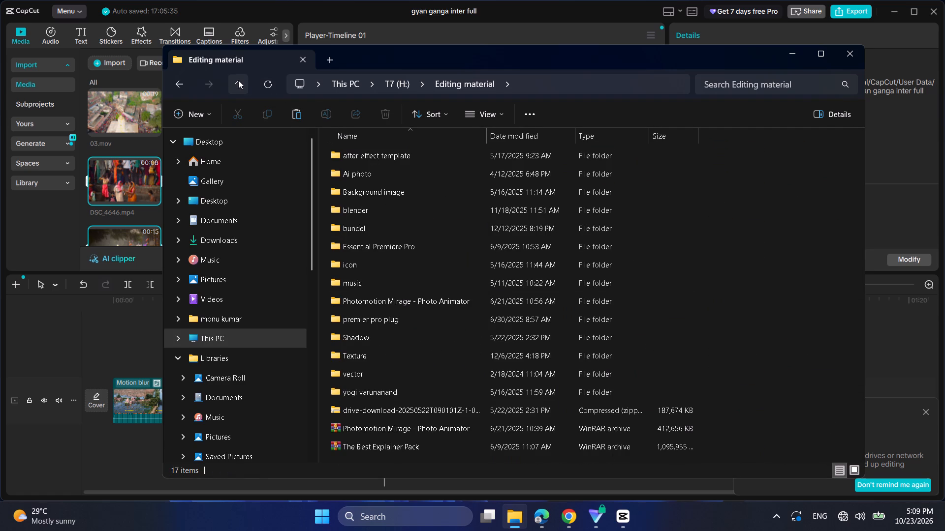
{"action": "left_click", "coordinate": [238, 80]}
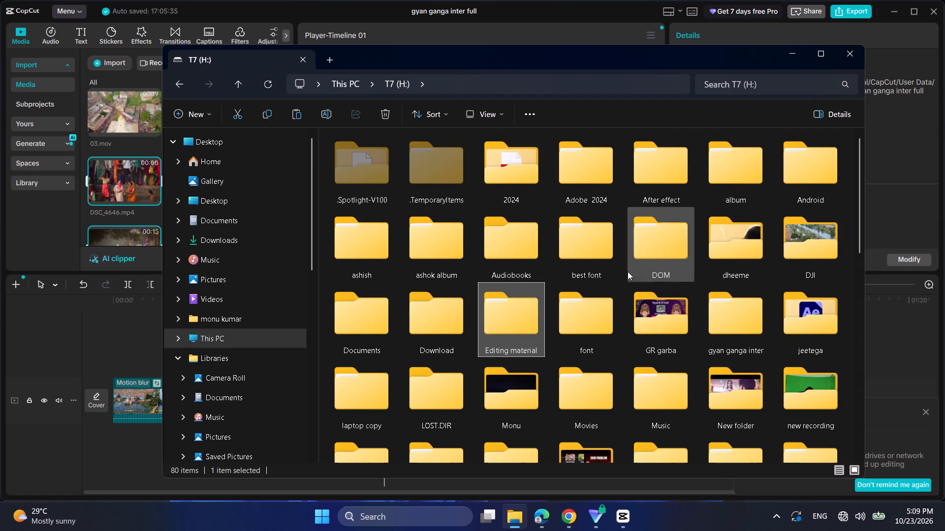
{"action": "double_click", "coordinate": [672, 239]}
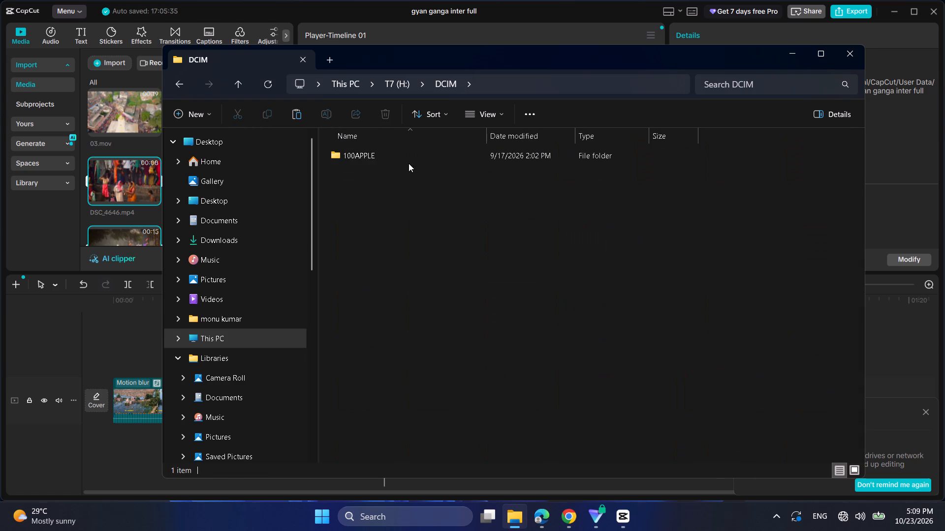
{"action": "left_click", "coordinate": [409, 163]}
{"action": "triple_click", "coordinate": [400, 150]}
{"action": "double_click", "coordinate": [242, 83]}
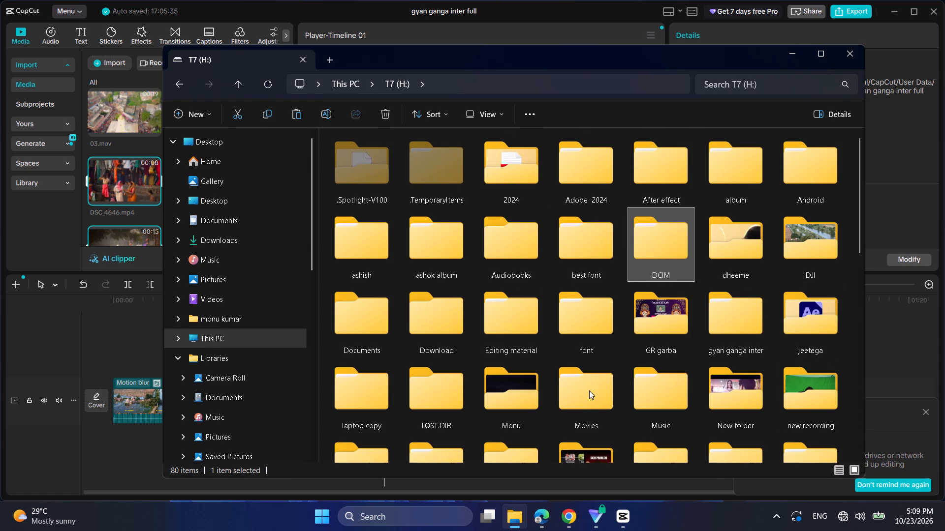
Open the laptop copy folder on T7 (H:), inspect its chhath subfolder and go back up.
{"action": "double_click", "coordinate": [355, 365]}
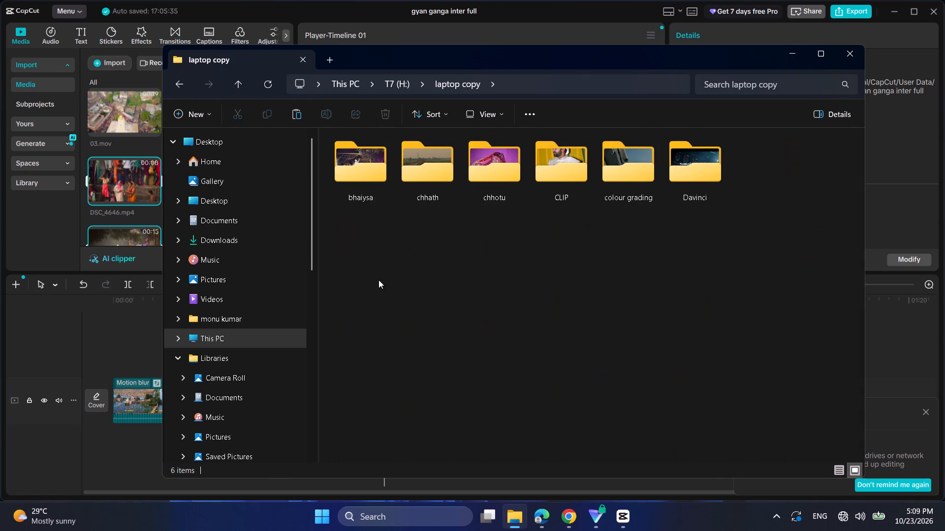
{"action": "double_click", "coordinate": [408, 192]}
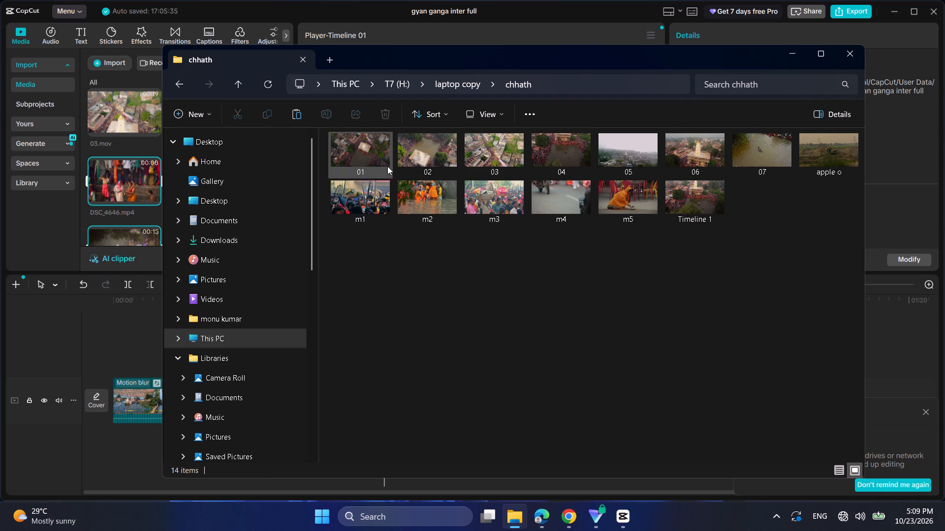
{"action": "left_click", "coordinate": [235, 82]}
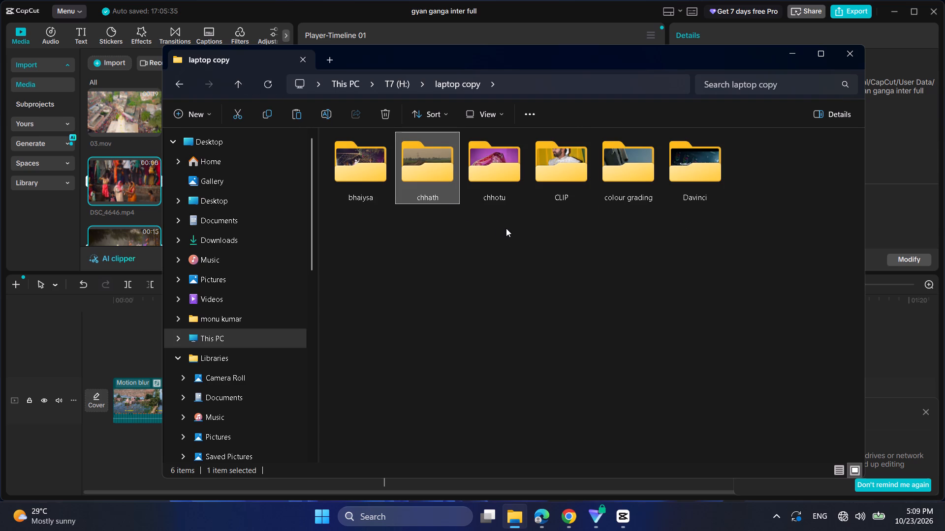
Look through the chhotu folder in laptop copy and its vlog subfolder, and return to chhotu.
{"action": "double_click", "coordinate": [497, 182]}
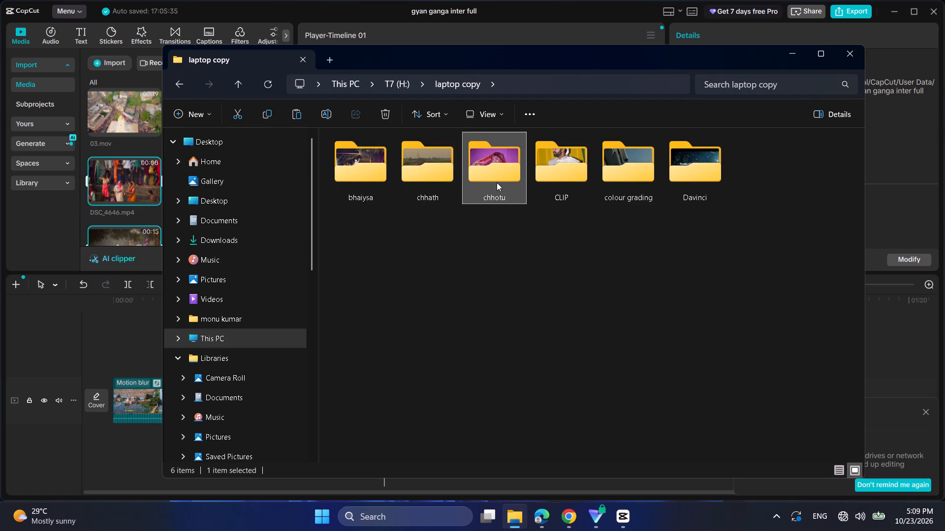
{"action": "scroll", "coordinate": [500, 182], "scroll_direction": "down", "scroll_amount": 5}
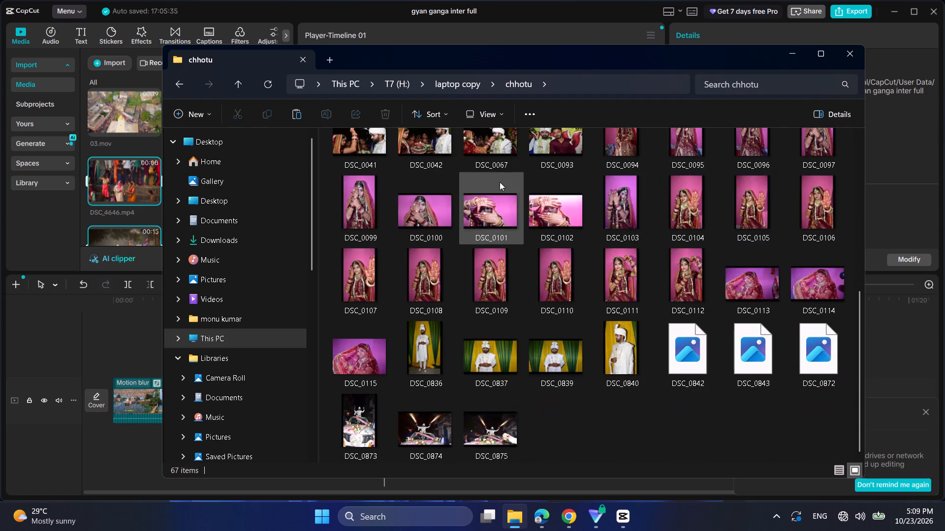
{"action": "scroll", "coordinate": [500, 182], "scroll_direction": "up", "scroll_amount": 3}
{"action": "double_click", "coordinate": [482, 174]}
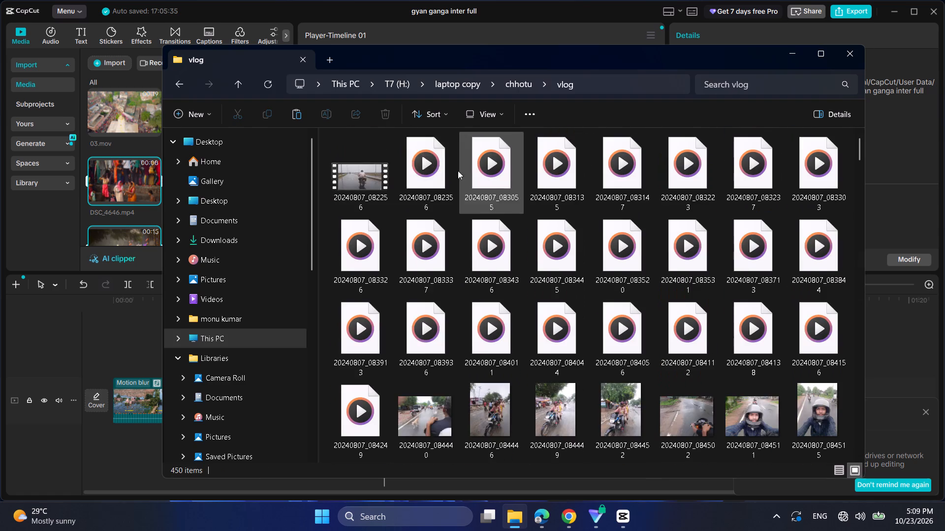
{"action": "scroll", "coordinate": [375, 156], "scroll_direction": "down", "scroll_amount": 13}
{"action": "scroll", "coordinate": [375, 159], "scroll_direction": "down", "scroll_amount": 9}
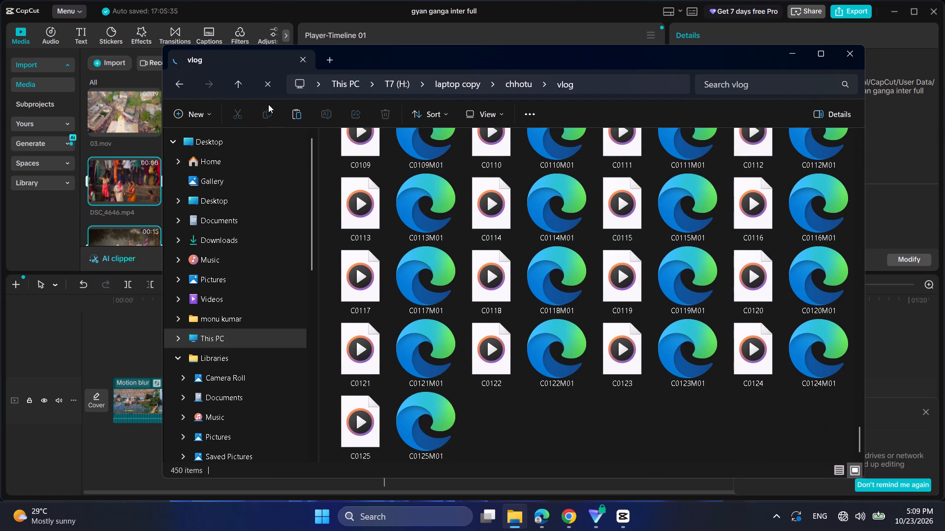
{"action": "left_click", "coordinate": [247, 82]}
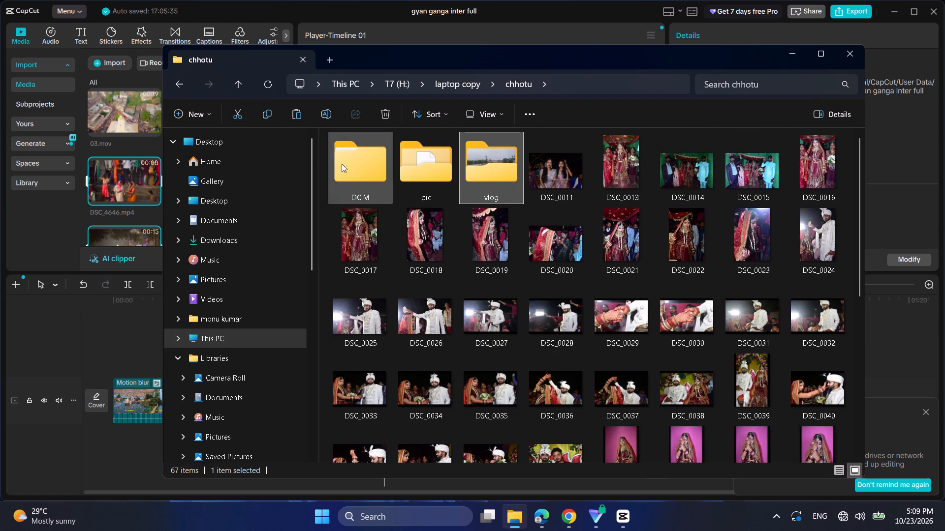
Open the 100MSDCF folder inside chhotu's DCIM folder and show its files as large thumbnails.
{"action": "double_click", "coordinate": [391, 170]}
{"action": "left_click", "coordinate": [348, 139]}
{"action": "double_click", "coordinate": [365, 151]}
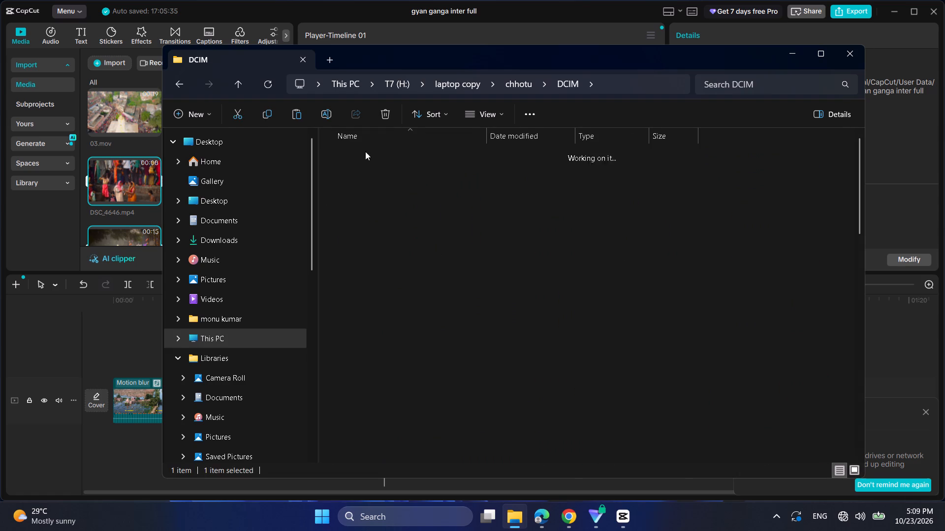
{"action": "left_click", "coordinate": [854, 475]}
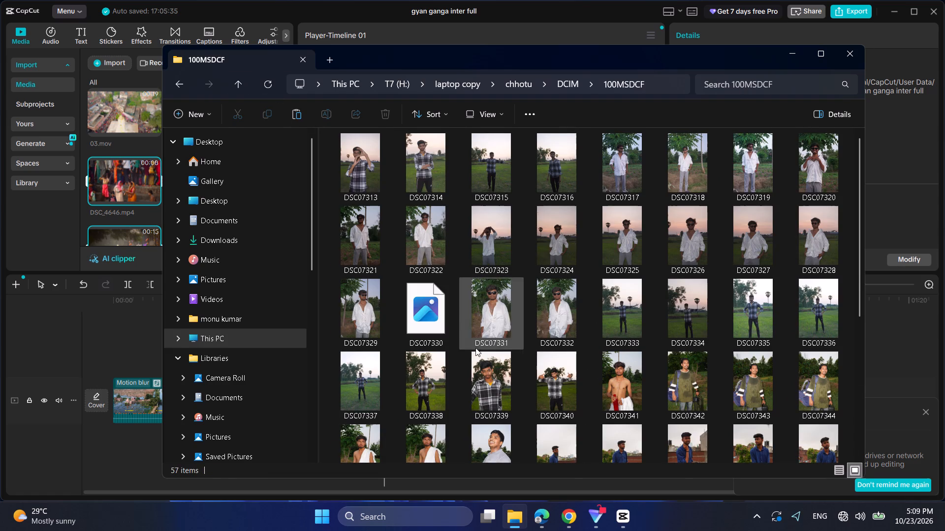
View the photo DSC07338 in a maximized viewer, browse the neighbouring photos in both directions and close the viewer.
{"action": "double_click", "coordinate": [438, 382]}
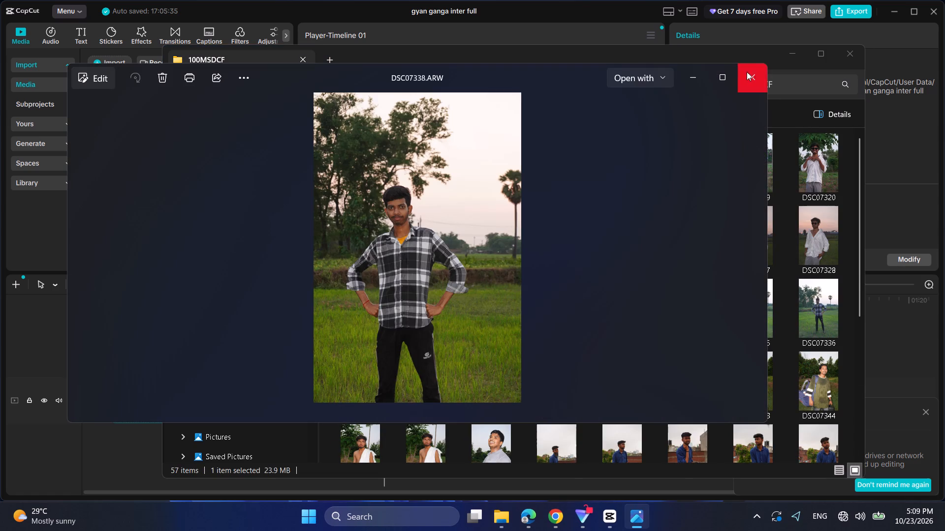
{"action": "left_click", "coordinate": [733, 71]}
{"action": "scroll", "coordinate": [551, 139], "scroll_direction": "up", "scroll_amount": 7}
{"action": "scroll", "coordinate": [523, 140], "scroll_direction": "down", "scroll_amount": 7}
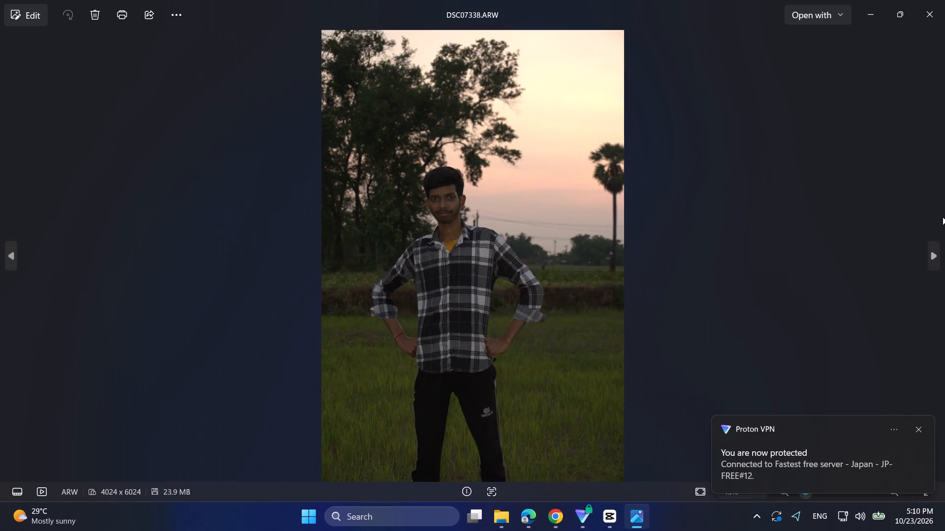
{"action": "left_click", "coordinate": [943, 217]}
{"action": "left_click", "coordinate": [0, 230]}
{"action": "double_click", "coordinate": [931, 187]}
{"action": "left_click", "coordinate": [932, 187]}
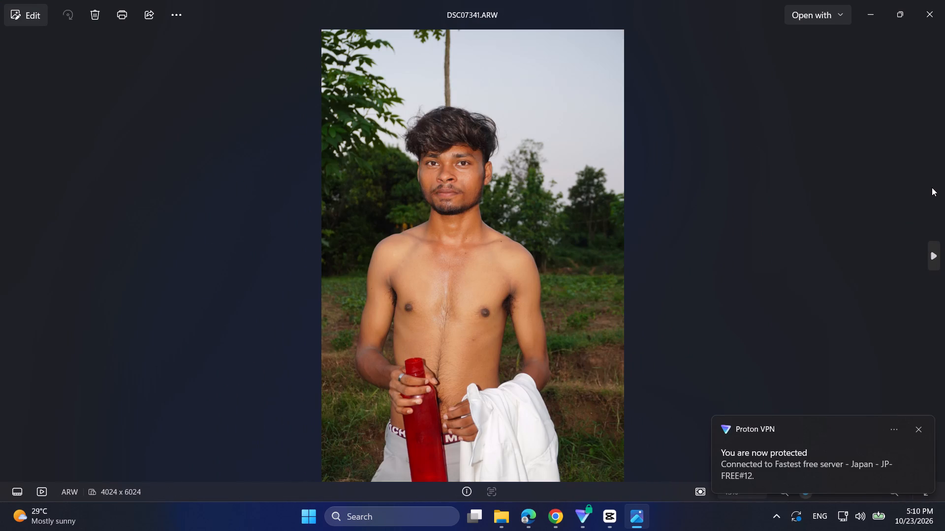
{"action": "left_click", "coordinate": [932, 187]}
{"action": "triple_click", "coordinate": [18, 212]}
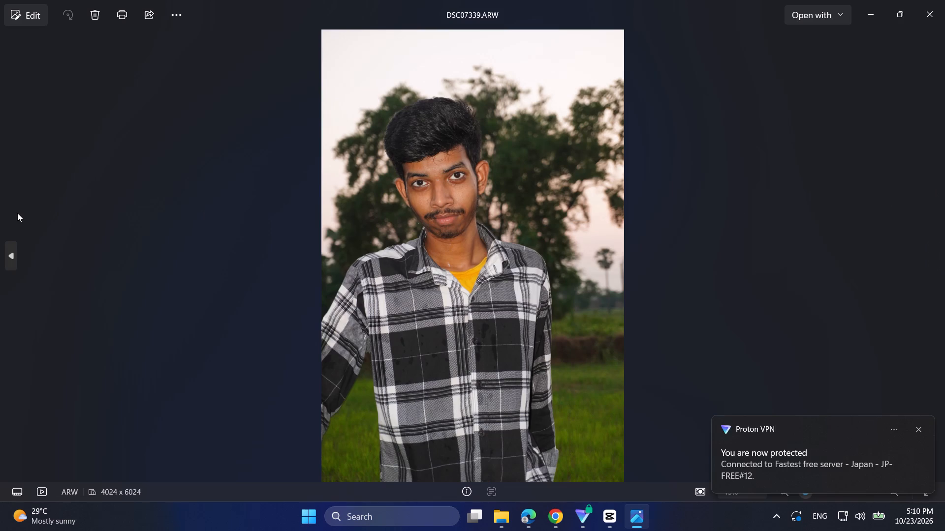
{"action": "left_click", "coordinate": [17, 213]}
{"action": "left_click", "coordinate": [20, 211]}
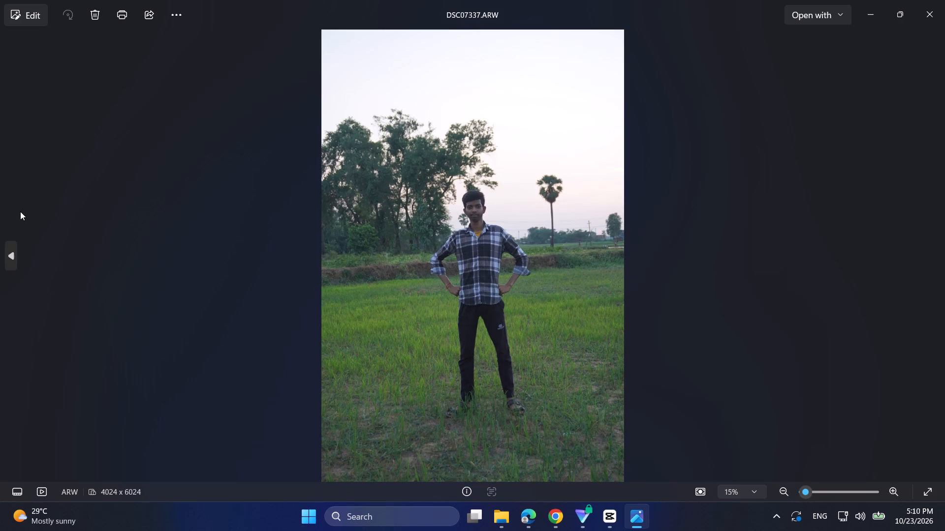
{"action": "left_click", "coordinate": [20, 211]}
{"action": "left_click", "coordinate": [944, 232]}
{"action": "left_click", "coordinate": [0, 293]}
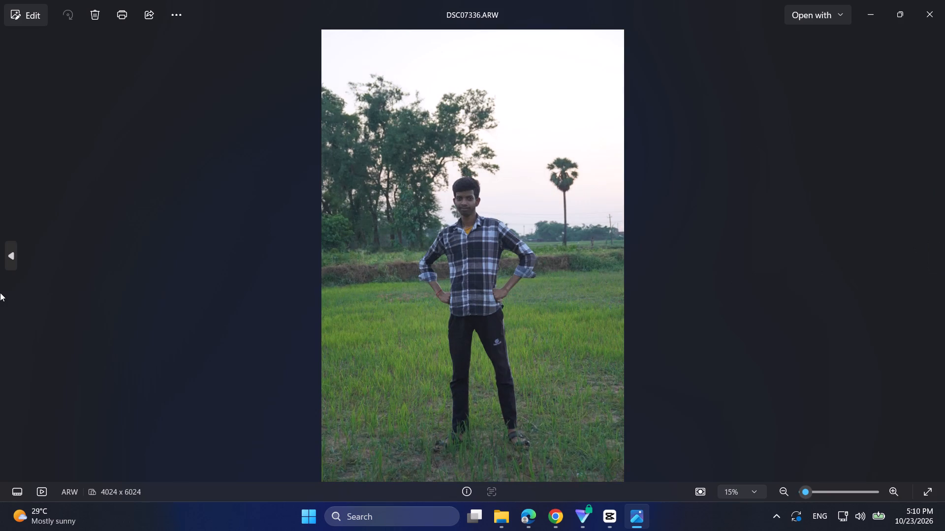
{"action": "left_click", "coordinate": [0, 293]}
{"action": "left_click", "coordinate": [0, 293]}
{"action": "left_click", "coordinate": [0, 293]}
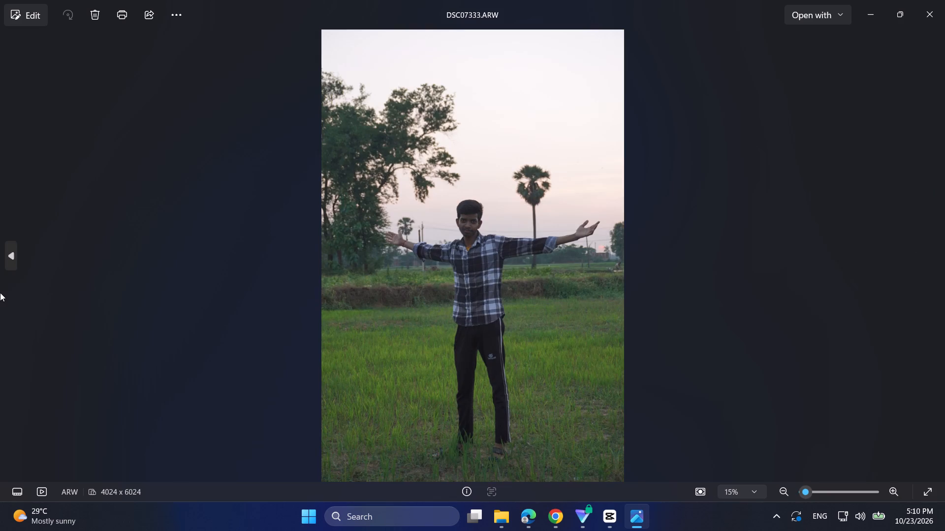
{"action": "left_click", "coordinate": [0, 293]}
{"action": "left_click", "coordinate": [0, 293]}
{"action": "left_click", "coordinate": [944, 0]}
View the photo DSC07313 enlarged, browse back and forth through the photos around it and close the viewer.
{"action": "scroll", "coordinate": [384, 253], "scroll_direction": "up", "scroll_amount": 2}
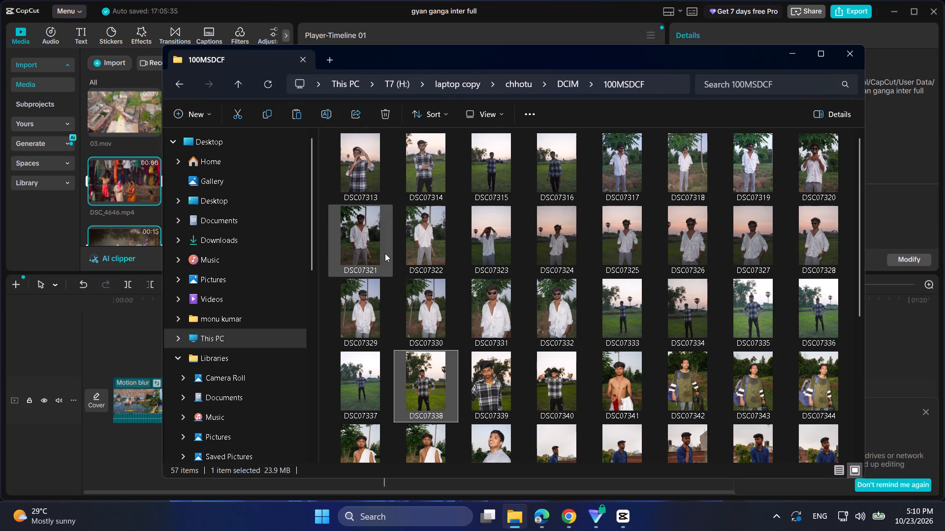
{"action": "double_click", "coordinate": [348, 153]}
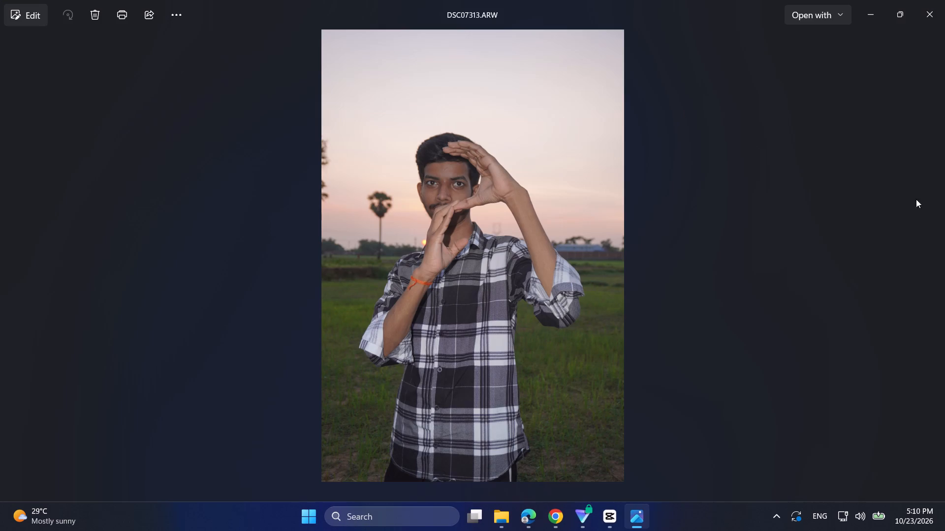
{"action": "left_click", "coordinate": [941, 211]}
{"action": "left_click", "coordinate": [944, 200]}
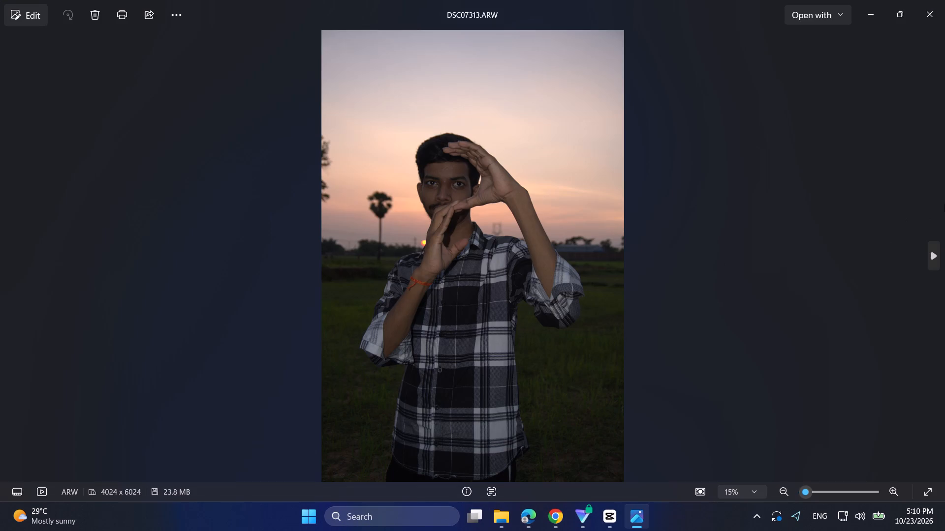
{"action": "left_click", "coordinate": [944, 204]}
{"action": "left_click", "coordinate": [944, 204]}
{"action": "left_click", "coordinate": [0, 302]}
{"action": "left_click", "coordinate": [944, 198]}
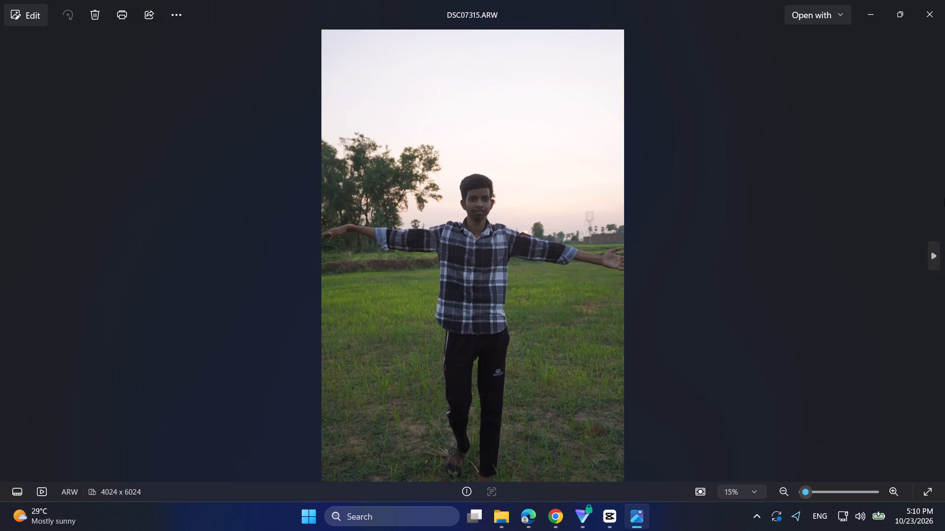
{"action": "left_click", "coordinate": [944, 195]}
{"action": "left_click", "coordinate": [0, 286]}
{"action": "left_click", "coordinate": [944, 244]}
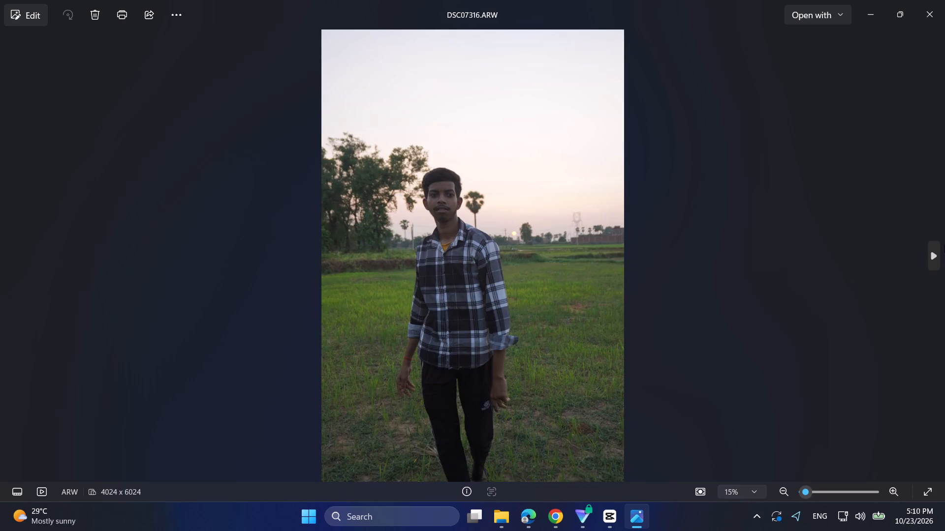
{"action": "left_click", "coordinate": [944, 244]}
{"action": "left_click", "coordinate": [0, 304]}
{"action": "left_click", "coordinate": [0, 304]}
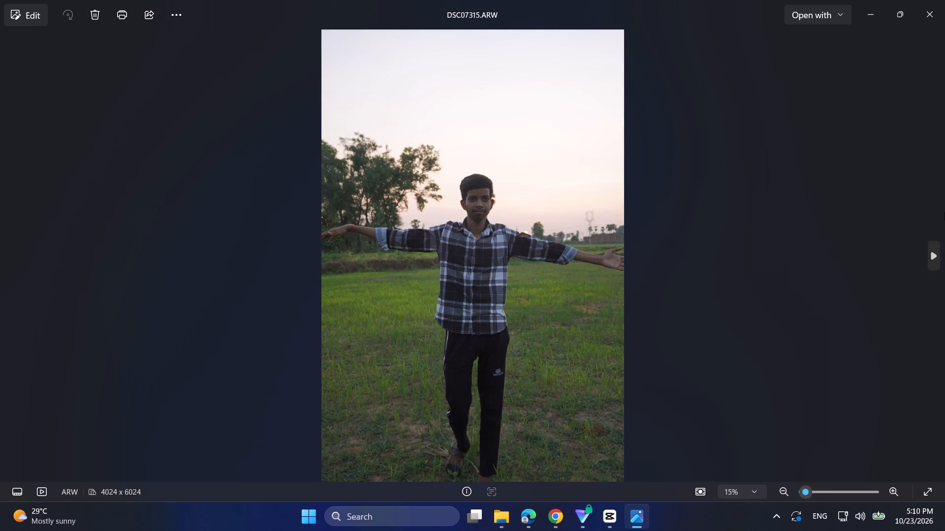
{"action": "double_click", "coordinate": [944, 212]}
{"action": "left_click", "coordinate": [0, 331]}
{"action": "left_click", "coordinate": [944, 7]}
View the photo DSC07348 enlarged, browse forward through the photos that follow it and close the viewer.
{"action": "scroll", "coordinate": [620, 199], "scroll_direction": "down", "scroll_amount": 2}
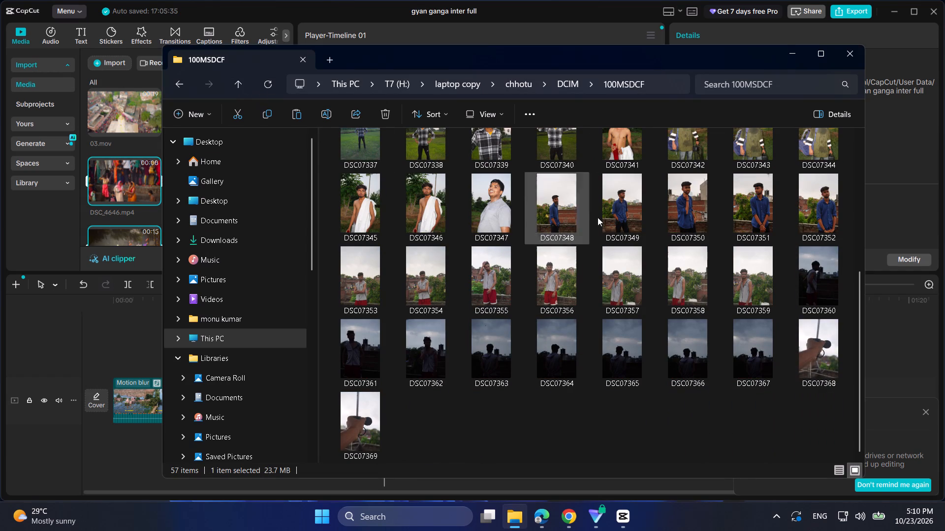
{"action": "double_click", "coordinate": [581, 206]}
{"action": "left_click", "coordinate": [944, 216]}
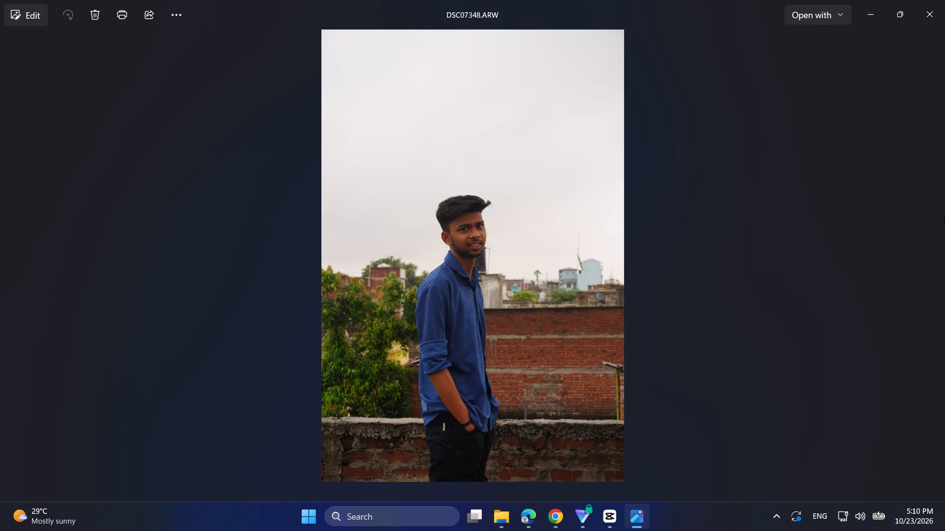
{"action": "double_click", "coordinate": [938, 238]}
{"action": "double_click", "coordinate": [538, 261]}
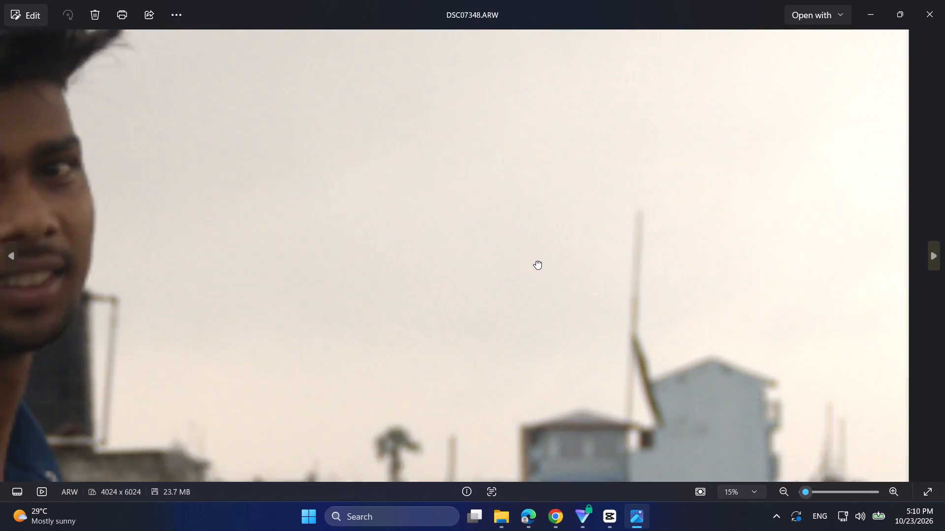
{"action": "left_click", "coordinate": [944, 234]}
{"action": "left_click", "coordinate": [944, 234]}
{"action": "left_click", "coordinate": [944, 234]}
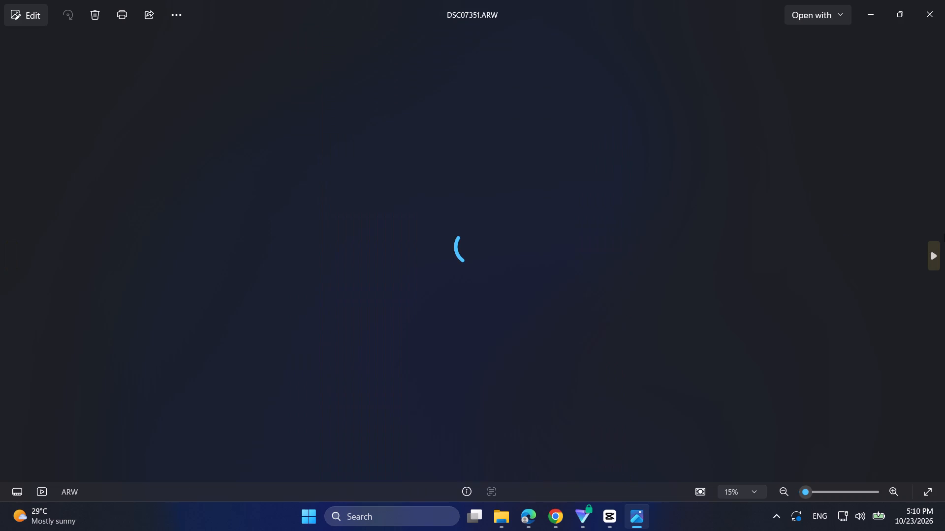
{"action": "left_click", "coordinate": [944, 234]}
{"action": "left_click", "coordinate": [944, 234]}
{"action": "left_click", "coordinate": [944, 234]}
{"action": "left_click", "coordinate": [944, 0]}
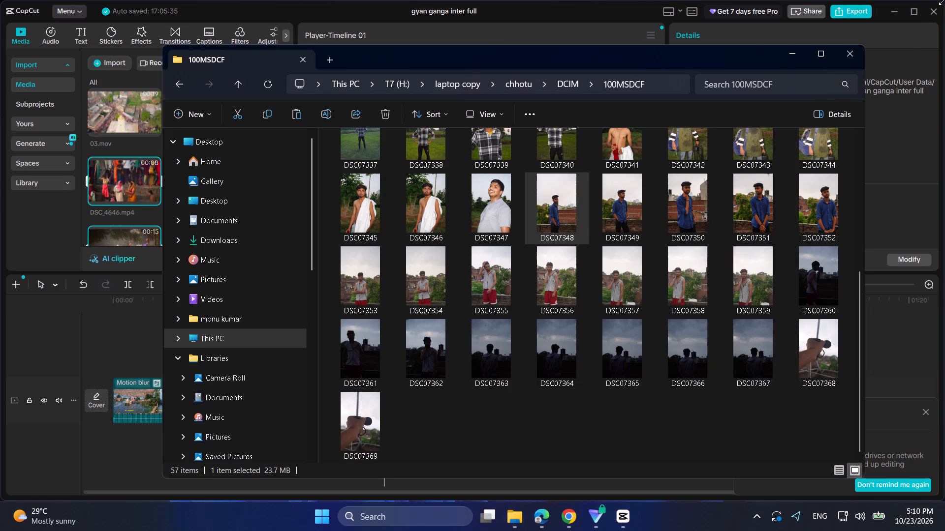
Go back up from 100MSDCF through chhotu and laptop copy to the T7 root, looking over the contents for clips.
{"action": "left_click", "coordinate": [231, 95]}
{"action": "left_click", "coordinate": [233, 92]}
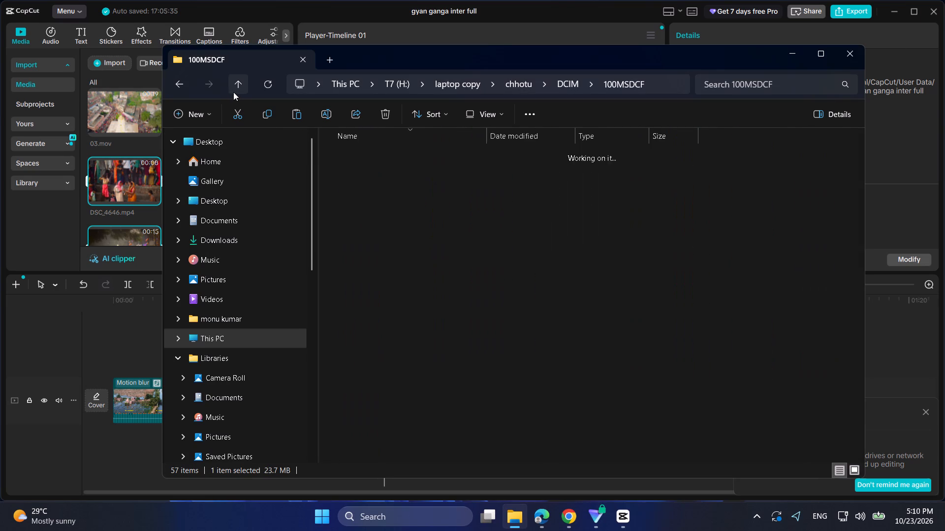
{"action": "left_click", "coordinate": [233, 91]}
{"action": "scroll", "coordinate": [445, 199], "scroll_direction": "down", "scroll_amount": 2}
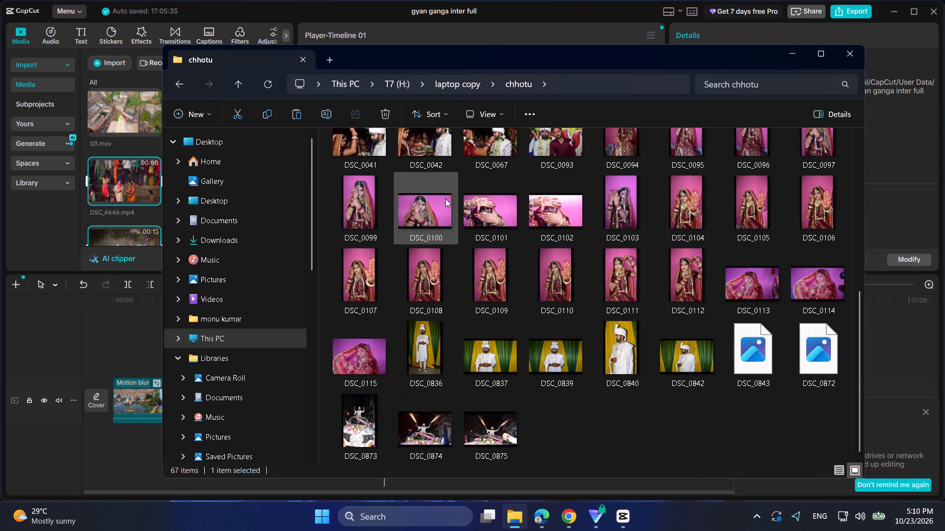
{"action": "scroll", "coordinate": [445, 199], "scroll_direction": "down", "scroll_amount": 2}
{"action": "left_click", "coordinate": [239, 78]}
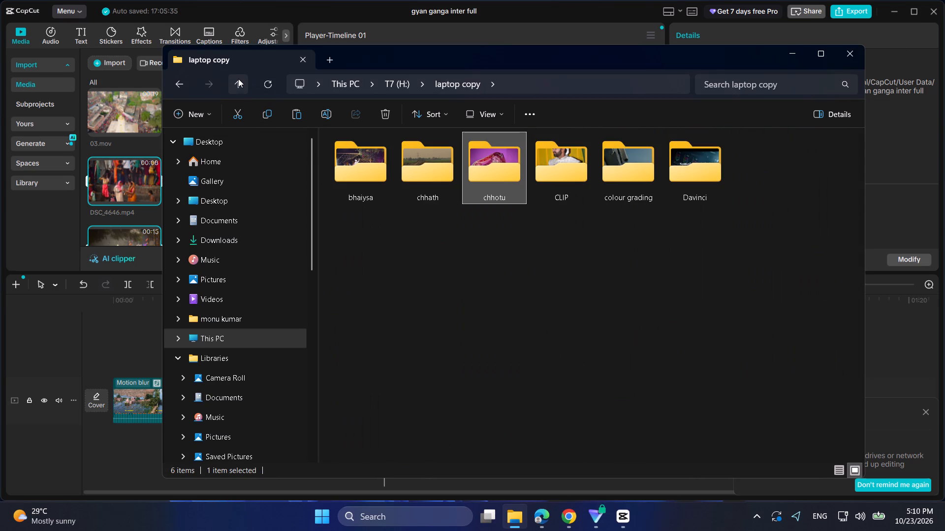
{"action": "left_click", "coordinate": [238, 79]}
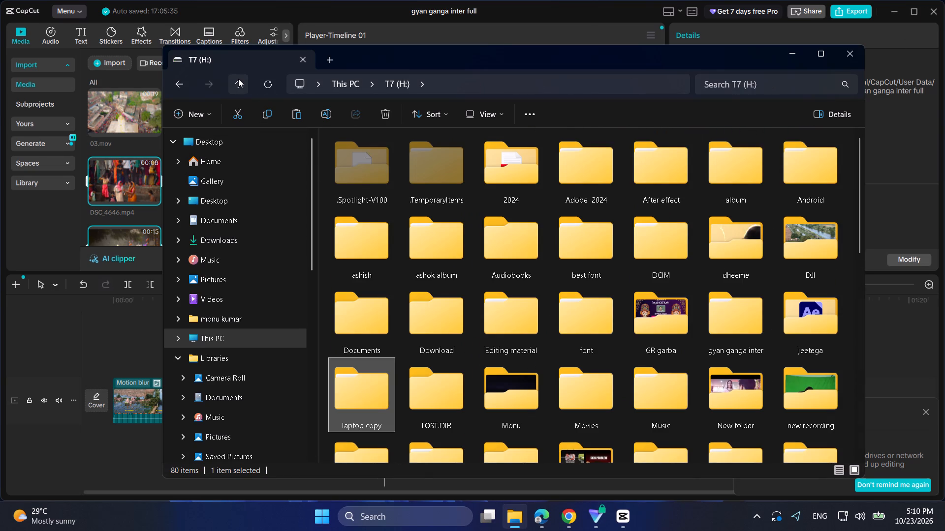
{"action": "scroll", "coordinate": [660, 281], "scroll_direction": "down", "scroll_amount": 1}
{"action": "scroll", "coordinate": [470, 256], "scroll_direction": "up", "scroll_amount": 4}
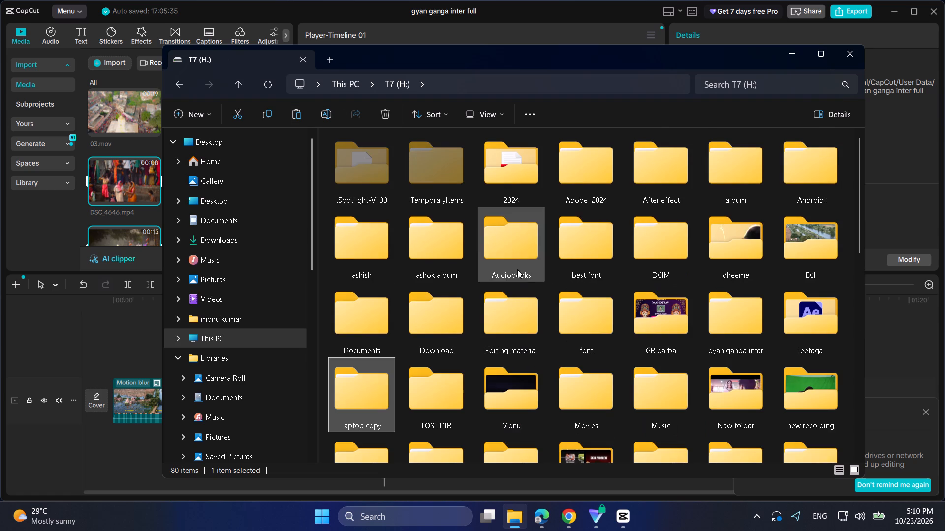
Import the vertical Mahaparv video from the Downloads folder into the CapCut project's media.
{"action": "left_click", "coordinate": [222, 244]}
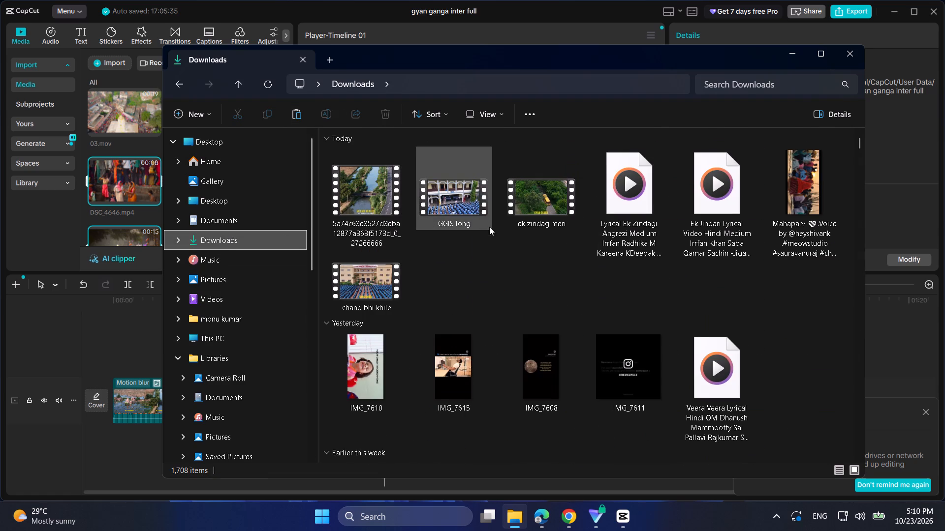
{"action": "left_click_drag", "start_coordinate": [784, 197], "coordinate": [112, 193]}
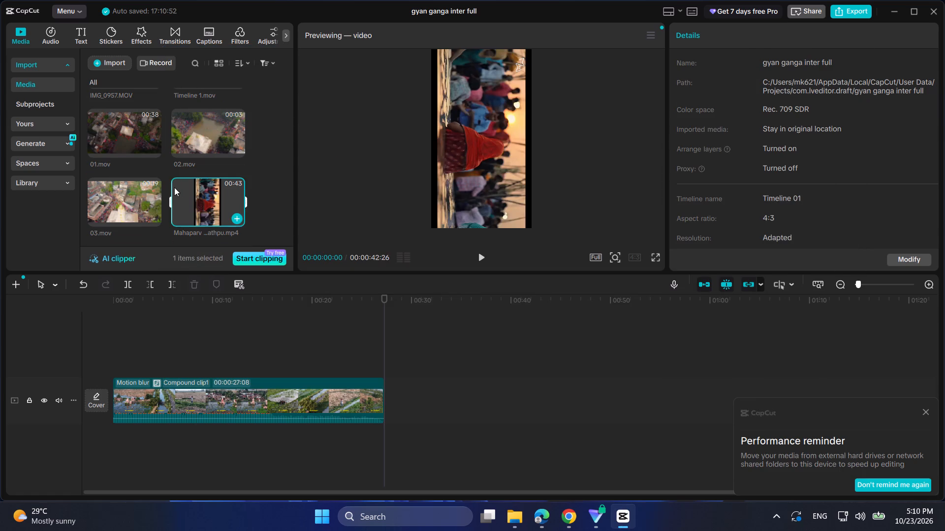
Place the Mahaparv video directly after Compound clip1 on the timeline and extract its audio.
{"action": "left_click_drag", "start_coordinate": [220, 216], "coordinate": [398, 389]}
{"action": "right_click", "coordinate": [424, 392]}
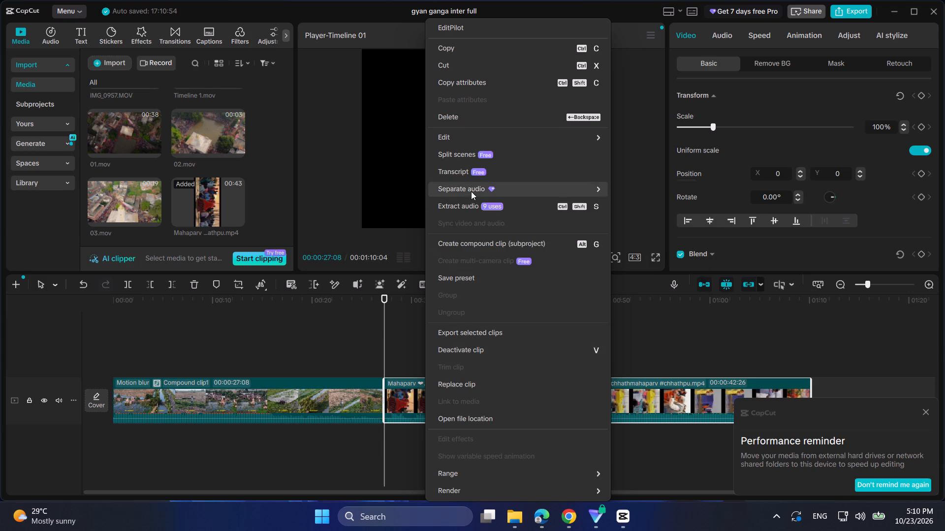
{"action": "left_click", "coordinate": [460, 201]}
Delete Compound clip1 and the Mahaparv video clip from the timeline, keeping only the extracted audio.
{"action": "left_click", "coordinate": [324, 391]}
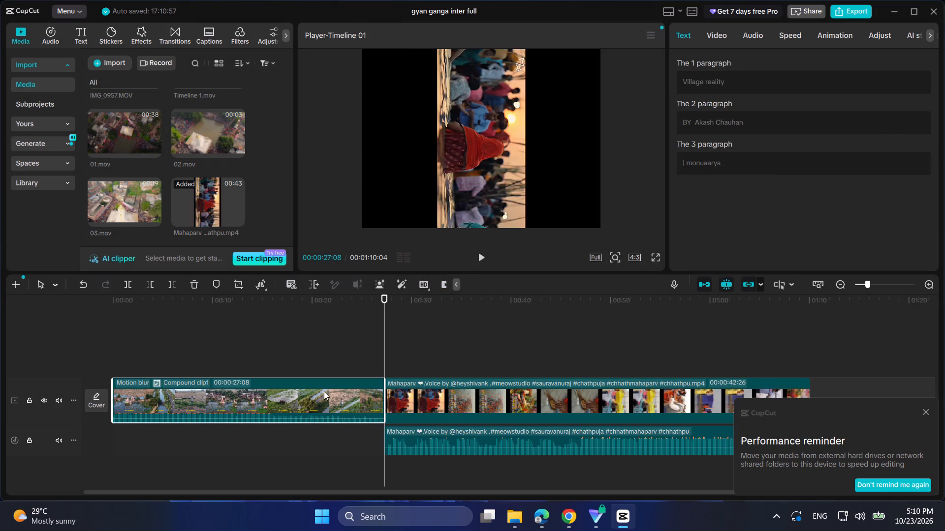
{"action": "key", "text": "Delete"}
{"action": "left_click", "coordinate": [342, 395]}
{"action": "key", "text": "Delete"}
Move the extracted Mahaparv audio to the start of the timeline and listen to its opening.
{"action": "left_click_drag", "start_coordinate": [444, 437], "coordinate": [188, 449]}
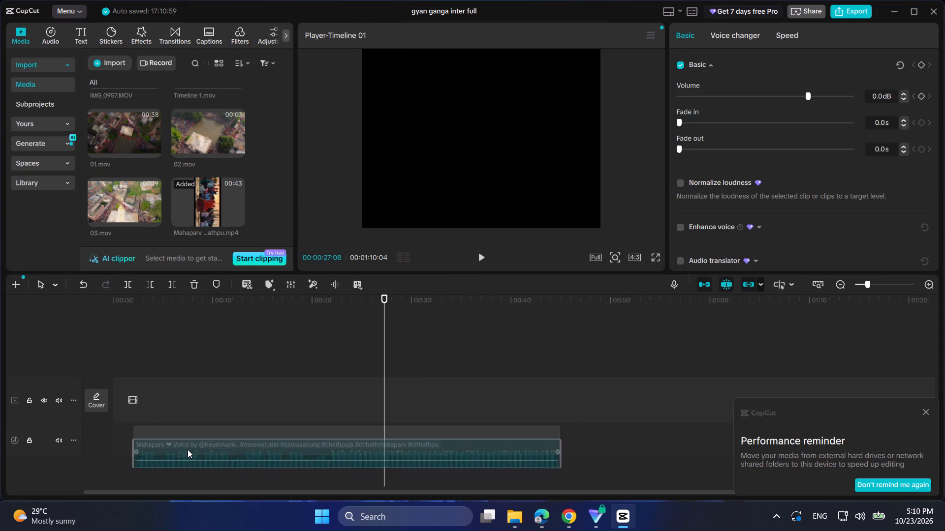
{"action": "left_click_drag", "start_coordinate": [188, 449], "coordinate": [174, 446]}
{"action": "left_click_drag", "start_coordinate": [126, 298], "coordinate": [103, 294]}
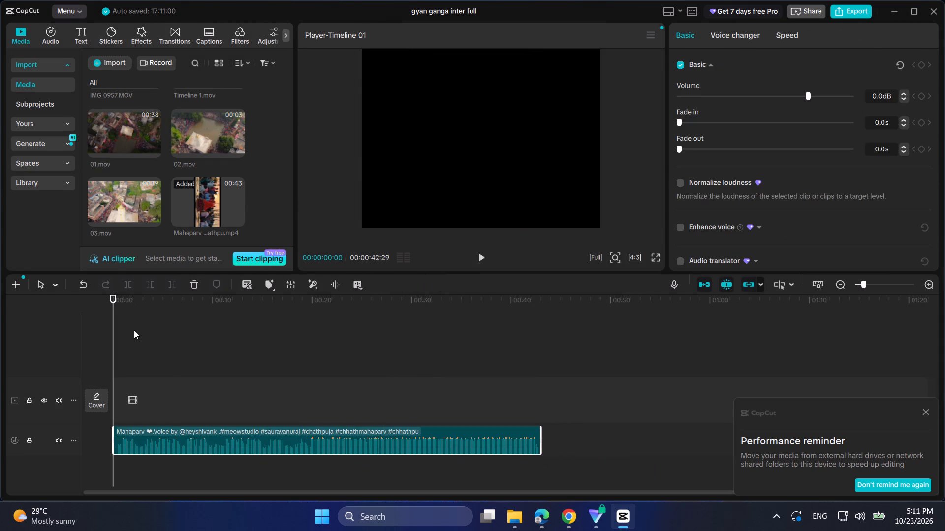
{"action": "key", "text": "space"}
{"action": "scroll", "coordinate": [198, 351], "scroll_direction": "up", "scroll_amount": 10, "text": "ctrl"}
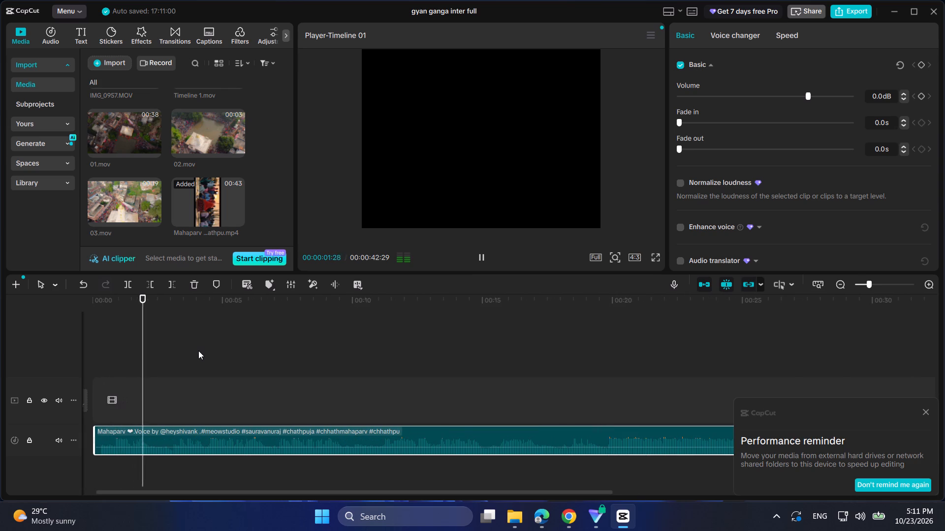
{"action": "scroll", "coordinate": [198, 351], "scroll_direction": "right", "scroll_amount": 1}
{"action": "left_click_drag", "start_coordinate": [136, 299], "coordinate": [115, 295]}
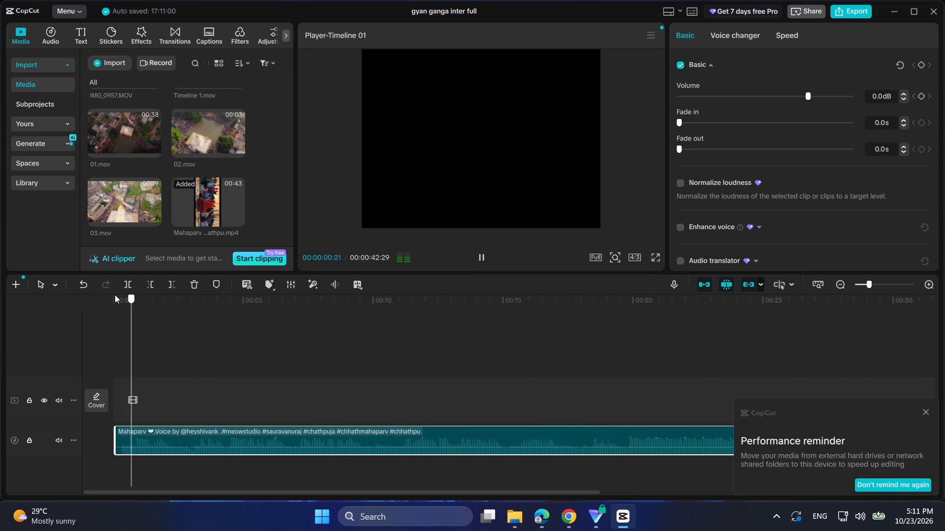
{"action": "left_click_drag", "start_coordinate": [115, 295], "coordinate": [99, 292]}
Preview the aerial clips 02.mov, 03.mov and 01.mov in the project media to choose an opening shot.
{"action": "left_click", "coordinate": [196, 143]}
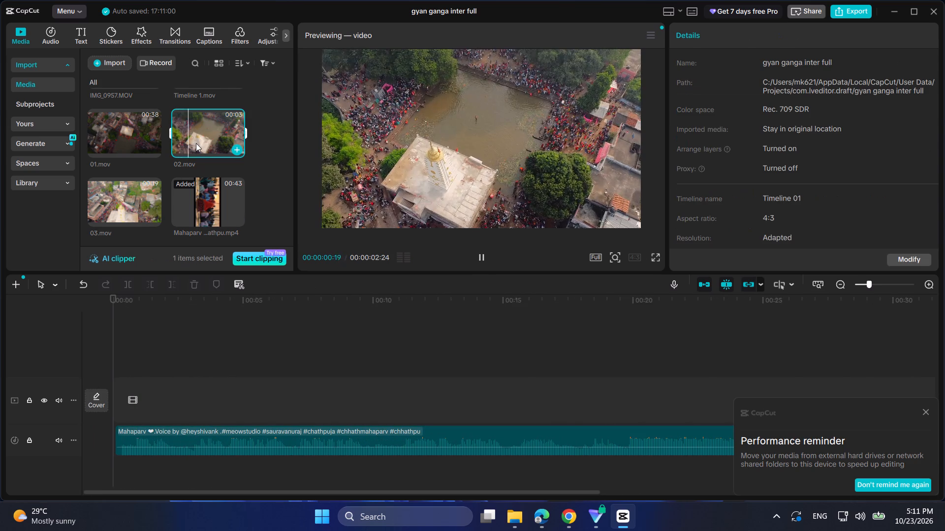
{"action": "left_click", "coordinate": [208, 134]}
{"action": "left_click", "coordinate": [106, 202]}
{"action": "left_click", "coordinate": [126, 201]}
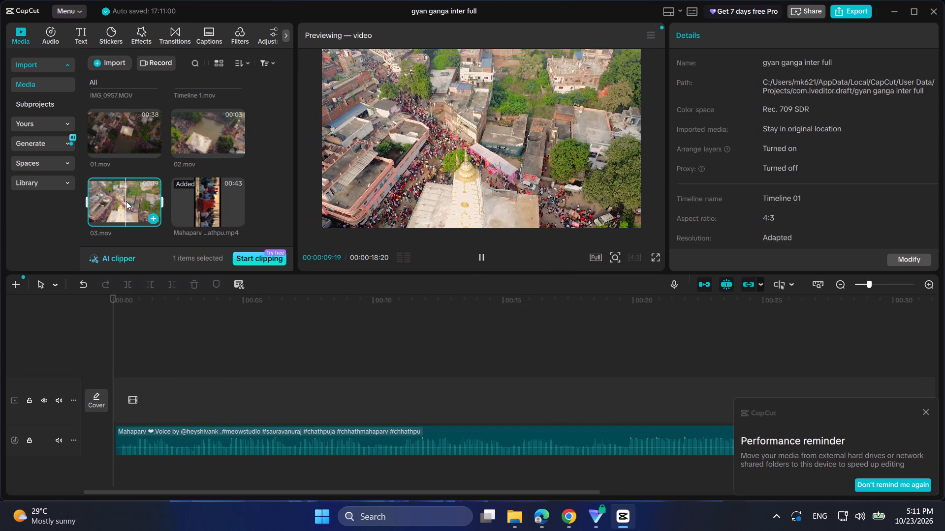
{"action": "key", "text": "space"}
{"action": "scroll", "coordinate": [126, 201], "scroll_direction": "down", "scroll_amount": 1}
{"action": "key", "text": "space"}
{"action": "left_click", "coordinate": [106, 134]}
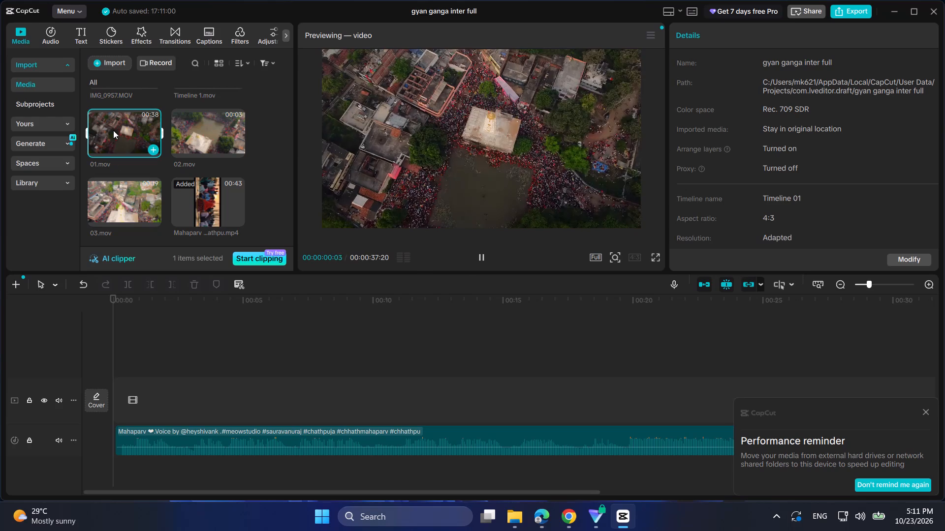
Place 01.mov at the start of the main track and enlarge it to 133% so it fills the 4:3 frame.
{"action": "left_click_drag", "start_coordinate": [125, 133], "coordinate": [117, 394]}
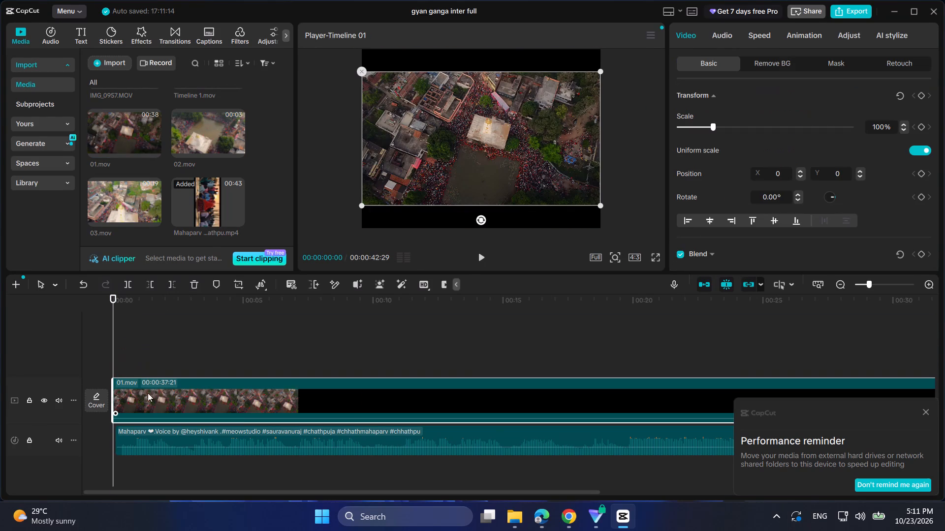
{"action": "left_click_drag", "start_coordinate": [598, 205], "coordinate": [617, 234]}
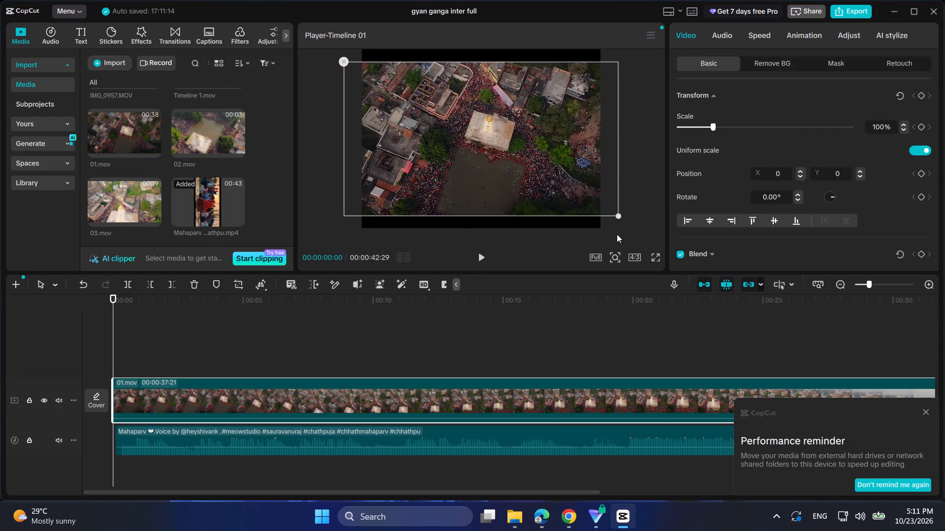
{"action": "left_click_drag", "start_coordinate": [617, 234], "coordinate": [644, 247]}
Trim about two seconds off the start of 01.mov, keep it at the timeline's beginning and play it.
{"action": "key", "text": "space"}
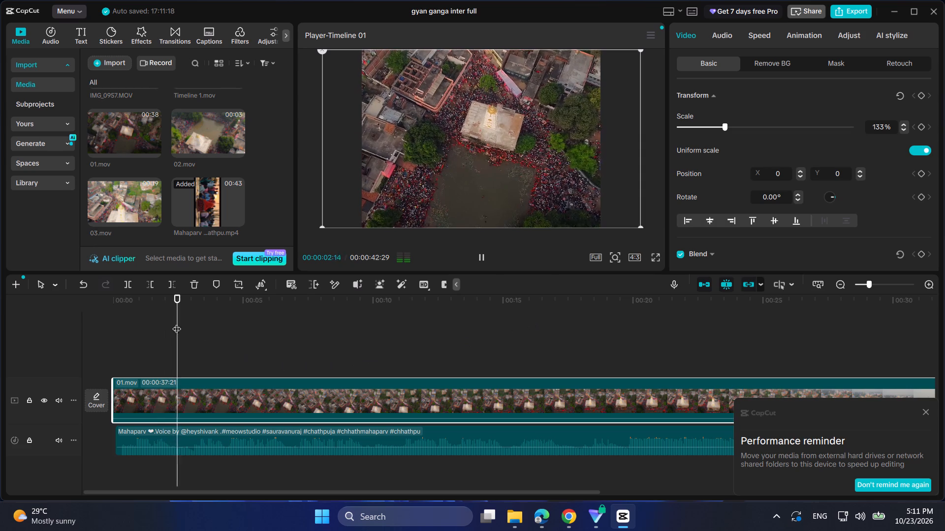
{"action": "key", "text": "space"}
{"action": "left_click_drag", "start_coordinate": [113, 389], "coordinate": [165, 396]}
{"action": "left_click_drag", "start_coordinate": [208, 393], "coordinate": [191, 391]}
{"action": "left_click_drag", "start_coordinate": [134, 298], "coordinate": [112, 298]}
{"action": "key", "text": "space"}
{"action": "key", "text": "space"}
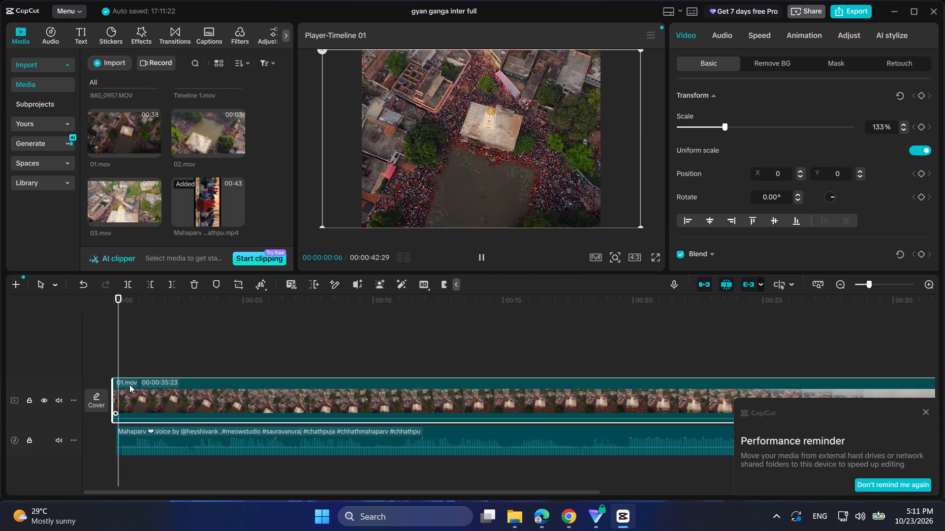
Cut away the Mahaparv audio before 00:00:00:09 and move the remainder to the start of the timeline.
{"action": "left_click", "coordinate": [146, 438]}
{"action": "key", "text": "space"}
{"action": "key", "text": "space"}
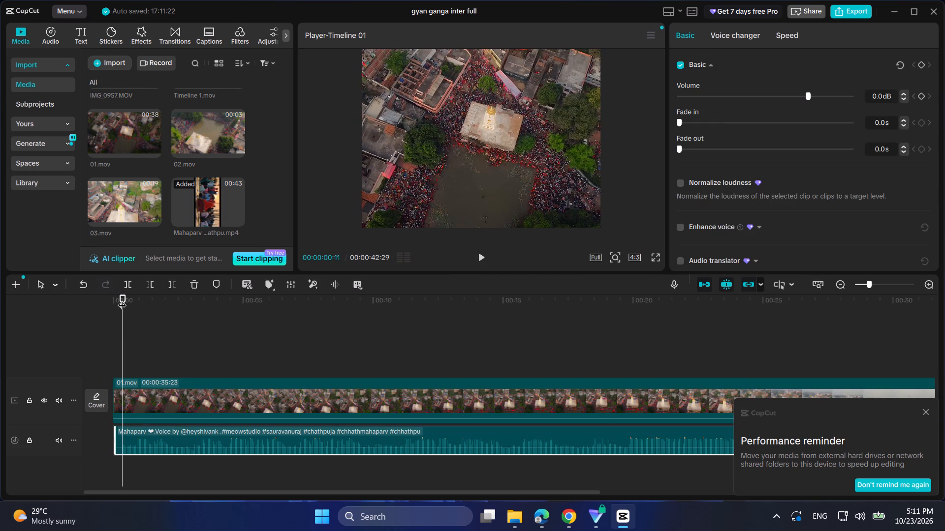
{"action": "key", "text": "Left"}
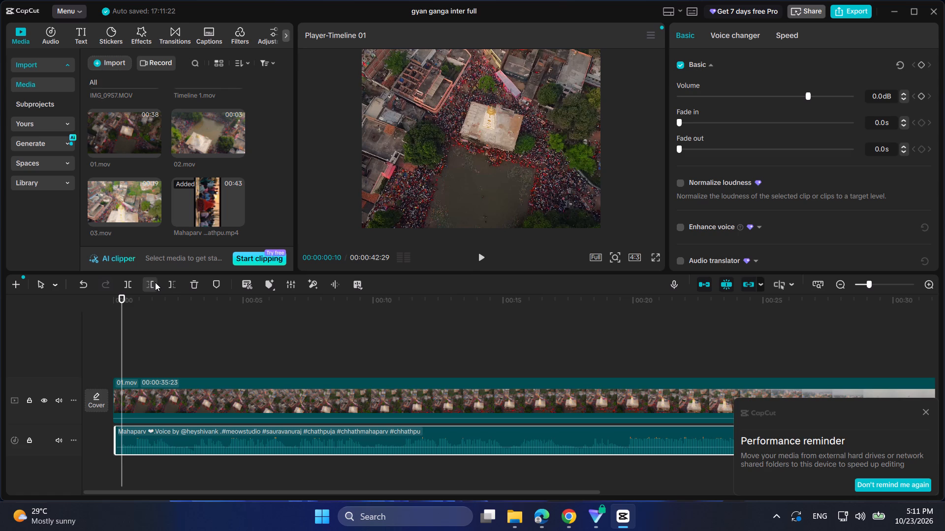
{"action": "key", "text": "Left"}
{"action": "left_click_drag", "start_coordinate": [155, 282], "coordinate": [131, 334]}
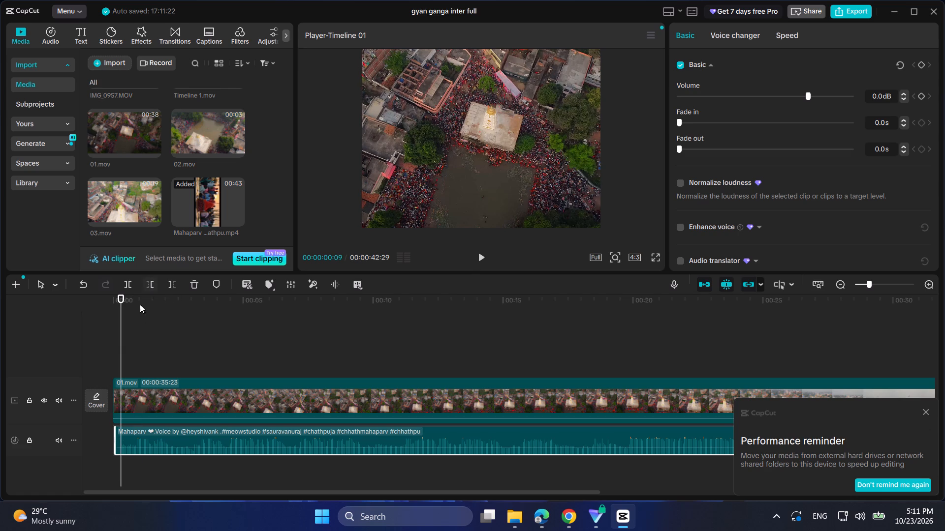
{"action": "left_click", "coordinate": [170, 282]}
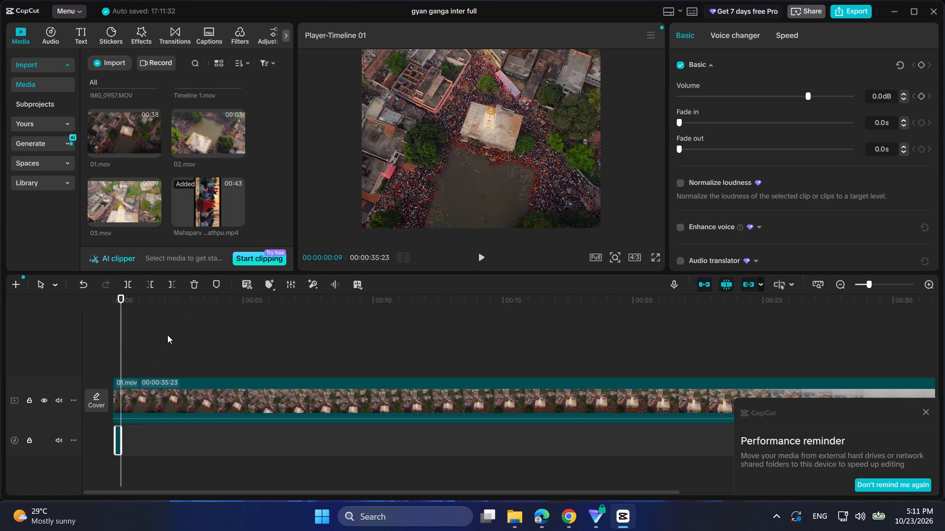
{"action": "key", "text": "ctrl+z"}
{"action": "left_click", "coordinate": [149, 290]}
{"action": "left_click_drag", "start_coordinate": [163, 445], "coordinate": [145, 443]}
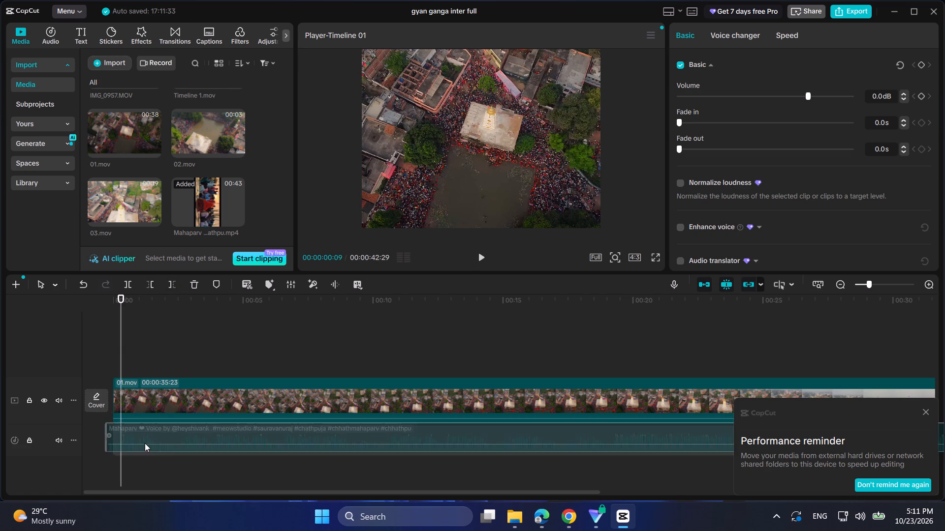
{"action": "left_click_drag", "start_coordinate": [145, 443], "coordinate": [144, 442]}
Play the edit and cut away the part of 01.mov before 00:00:17:04 so it opens on the temple shot.
{"action": "left_click_drag", "start_coordinate": [119, 297], "coordinate": [106, 295]}
{"action": "key", "text": "space"}
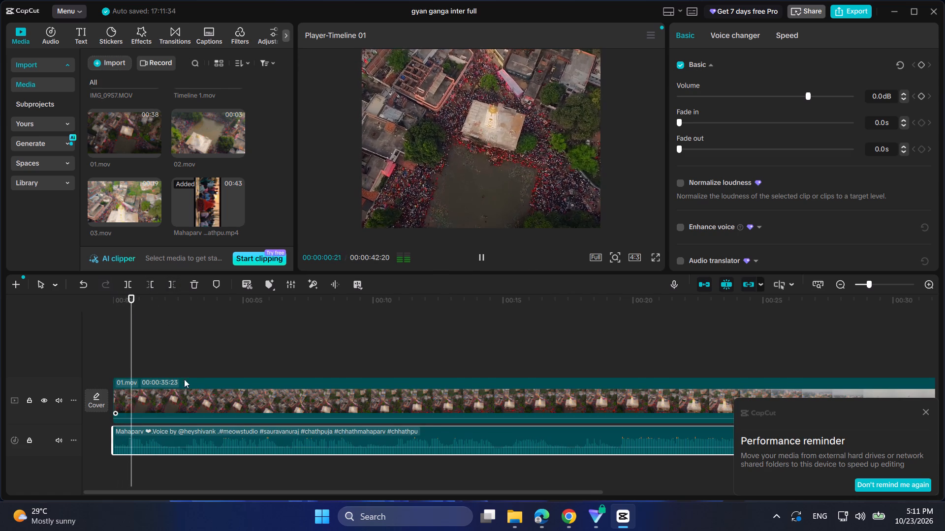
{"action": "left_click", "coordinate": [253, 395]}
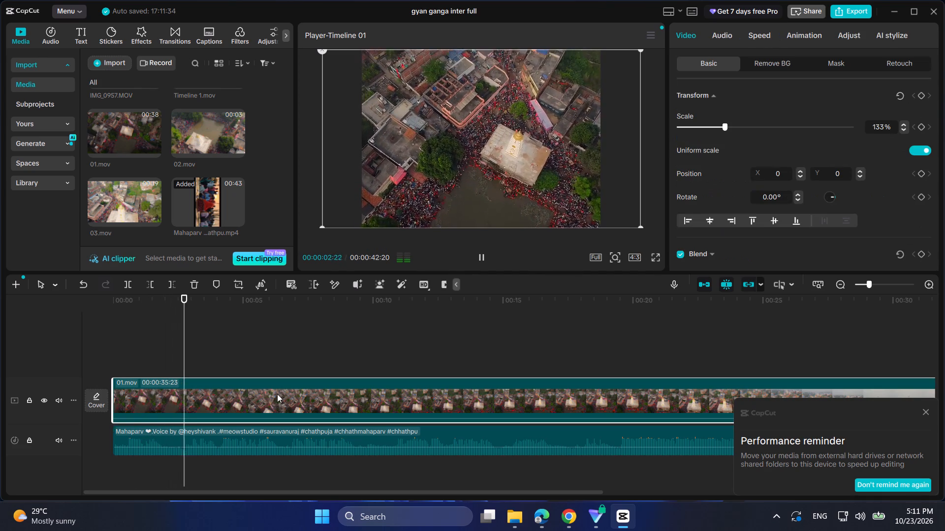
{"action": "left_click_drag", "start_coordinate": [348, 299], "coordinate": [552, 323]}
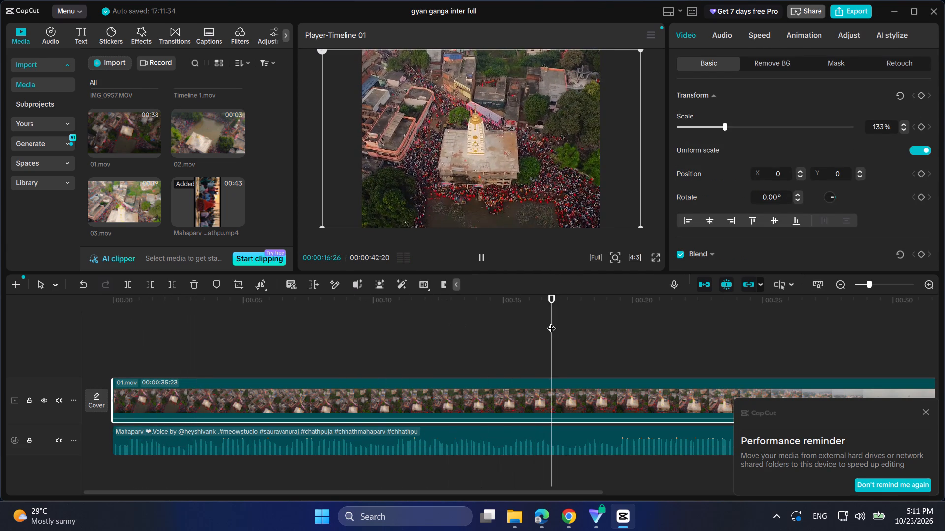
{"action": "key", "text": "space"}
{"action": "key", "text": "space"}
{"action": "key", "text": "space"}
{"action": "left_click", "coordinate": [150, 286]}
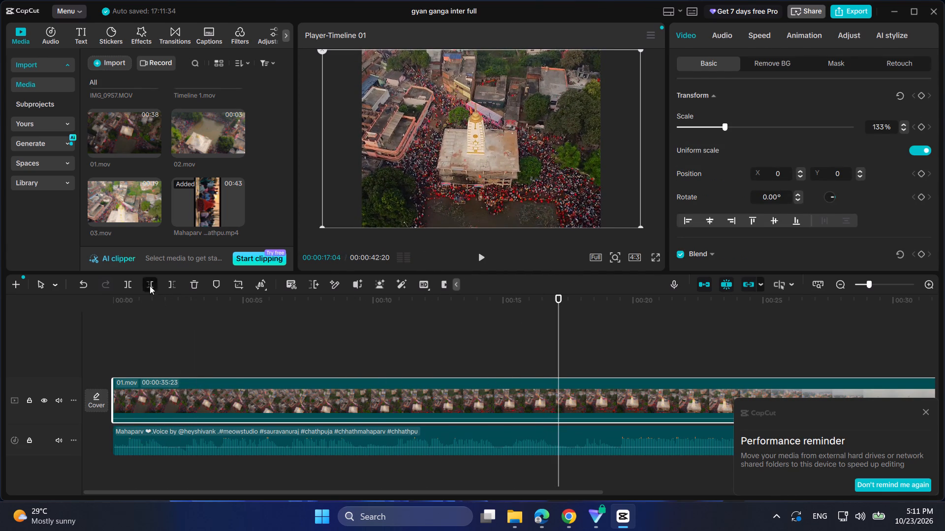
{"action": "key", "text": "space"}
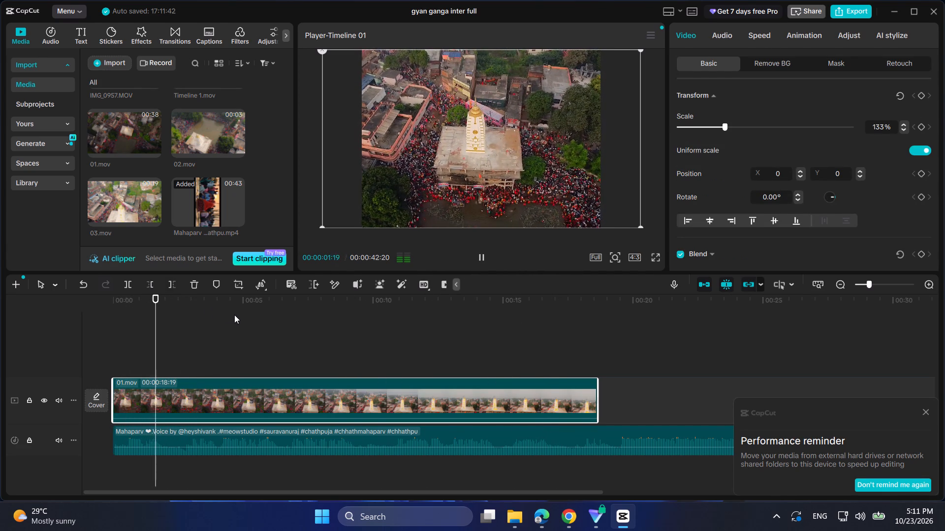
Undo the last cut of 01.mov and extend its start back to the clip's original beginning.
{"action": "key", "text": "space"}
{"action": "key", "text": "ctrl+z"}
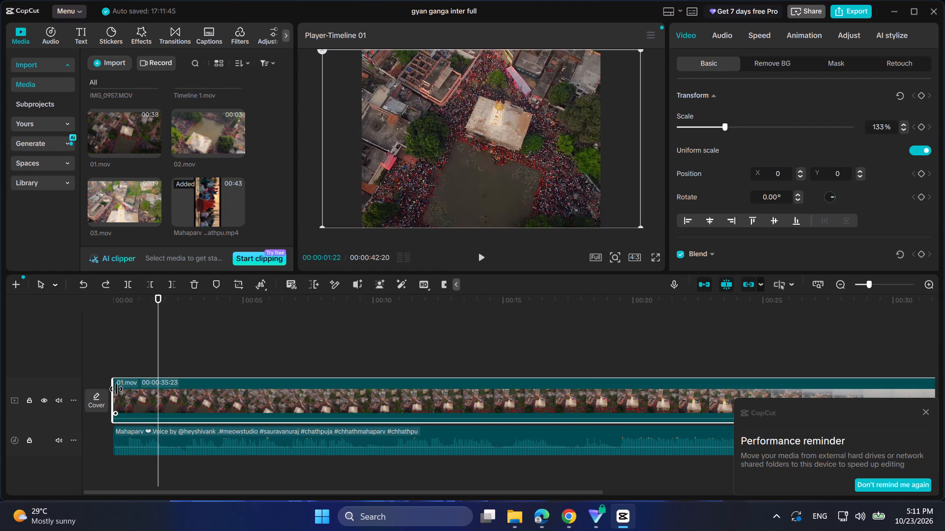
{"action": "left_click_drag", "start_coordinate": [112, 387], "coordinate": [29, 380]}
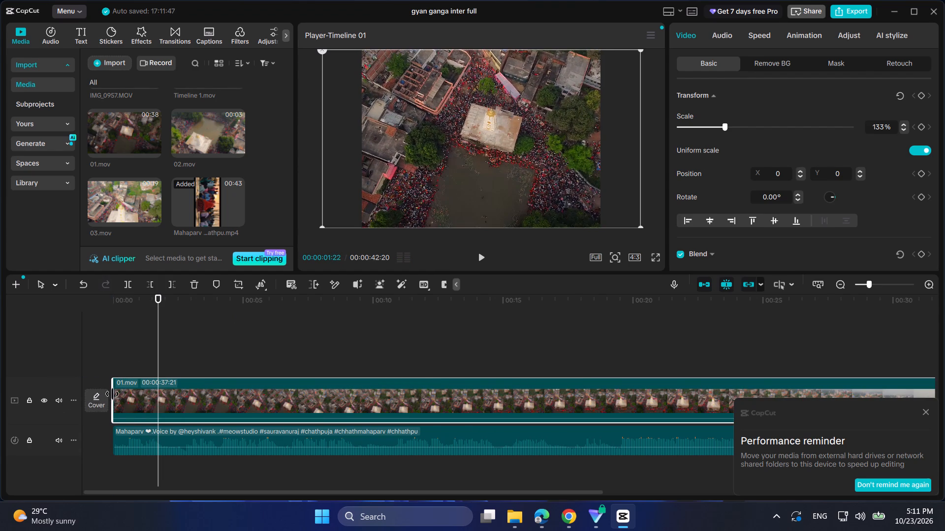
{"action": "left_click_drag", "start_coordinate": [112, 394], "coordinate": [0, 384]}
Play from the start, split 01.mov at 00:00:02:10 and delete everything after the split.
{"action": "left_click_drag", "start_coordinate": [121, 299], "coordinate": [102, 296]}
{"action": "key", "text": "space"}
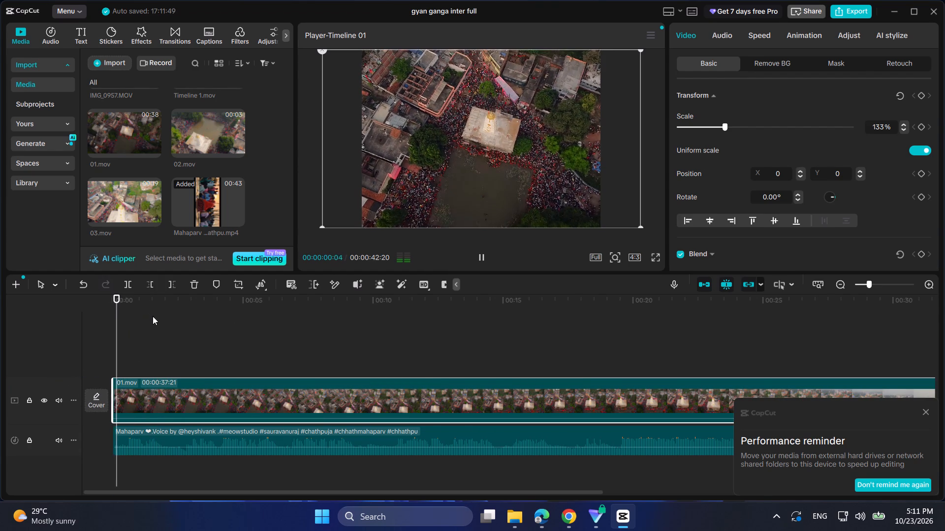
{"action": "key", "text": "space"}
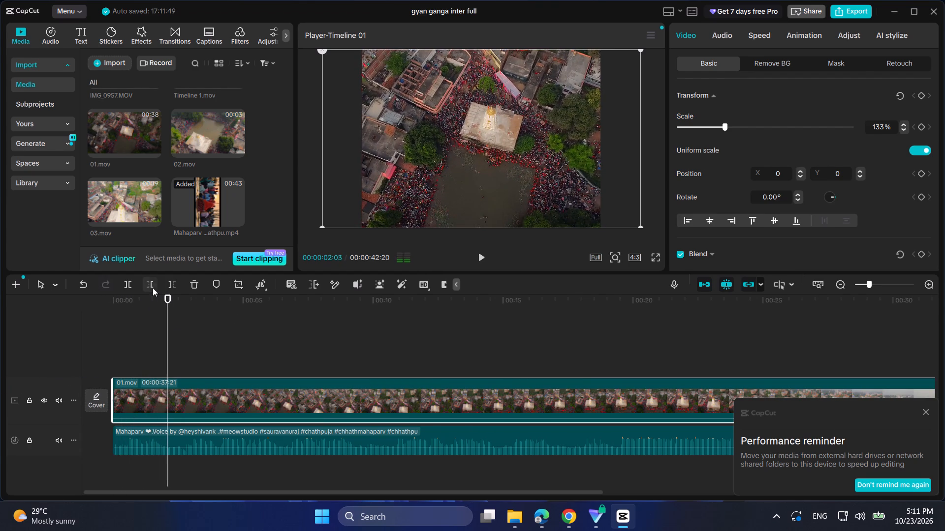
{"action": "key", "text": "space"}
{"action": "key", "text": "space"}
{"action": "left_click", "coordinate": [131, 281]}
{"action": "key", "text": "space"}
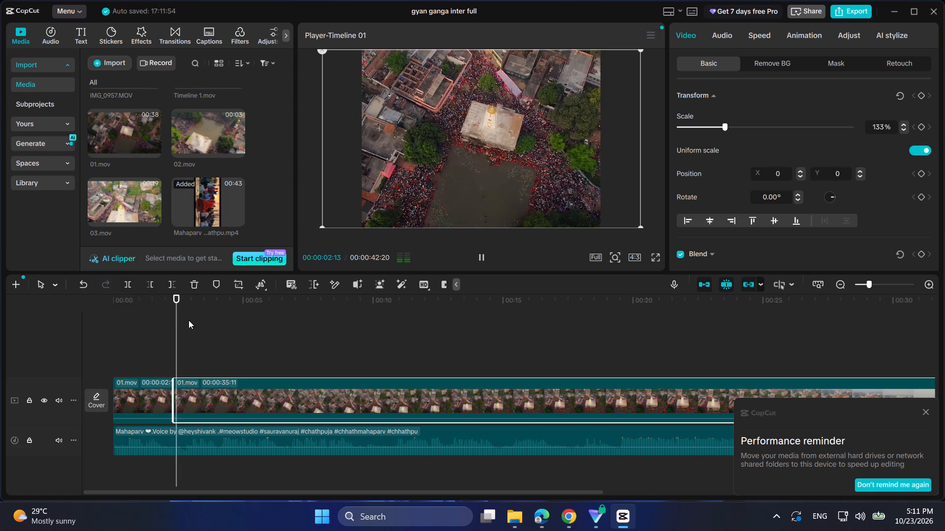
{"action": "key", "text": "space"}
{"action": "key", "text": "space"}
{"action": "key", "text": "space"}
{"action": "key", "text": "Delete"}
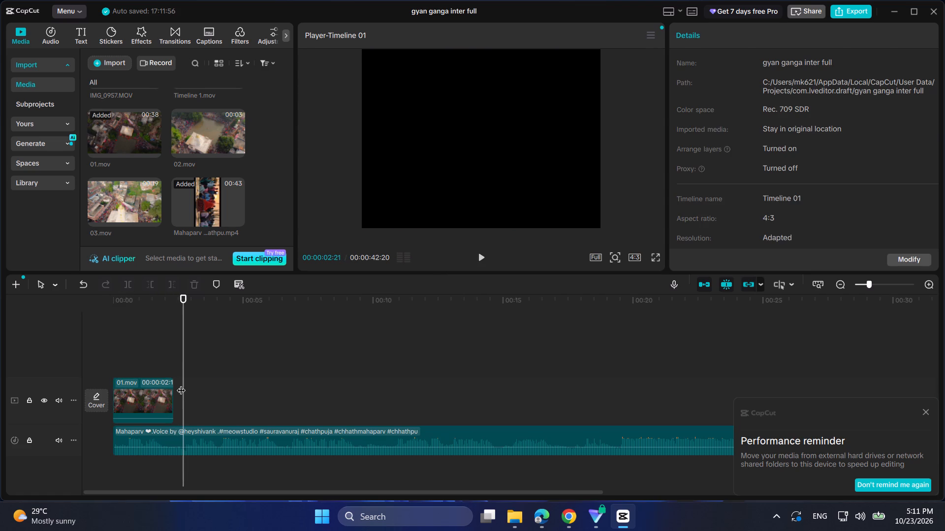
Play the shortened opening against the audio and extend the end of 01.mov to 00:00:02:22.
{"action": "left_click_drag", "start_coordinate": [128, 297], "coordinate": [108, 294]}
{"action": "key", "text": "space"}
{"action": "scroll", "coordinate": [158, 342], "scroll_direction": "up", "scroll_amount": 3, "text": "ctrl"}
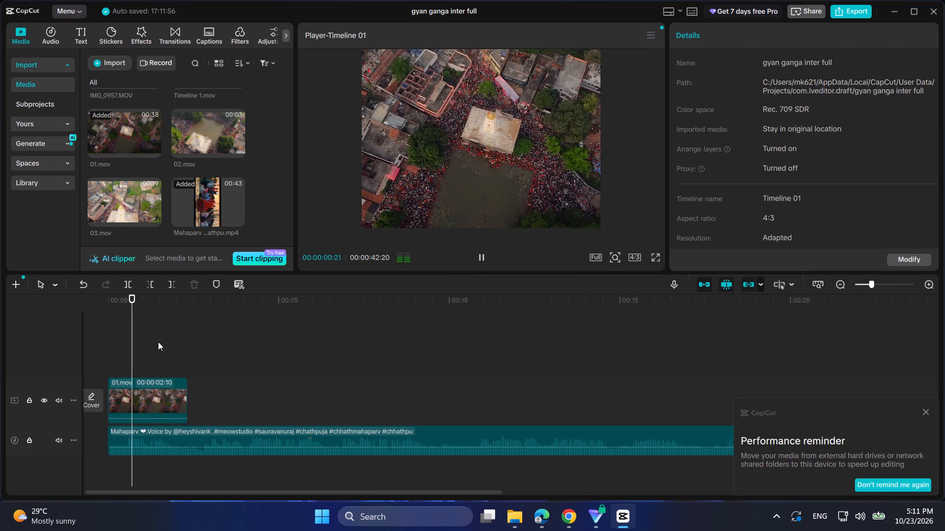
{"action": "scroll", "coordinate": [158, 342], "scroll_direction": "up", "scroll_amount": 3, "text": "ctrl"}
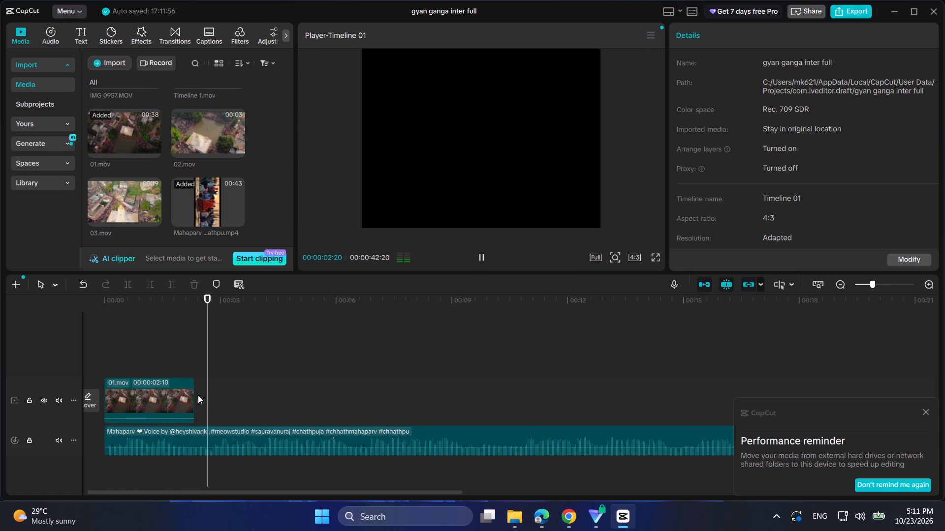
{"action": "key", "text": "space"}
{"action": "left_click_drag", "start_coordinate": [193, 394], "coordinate": [206, 397]}
Preview the Mahaparv video, 03.mov, Timeline 1.mov and IMG_0957.MOV in the media library as candidates for the second shot.
{"action": "left_click", "coordinate": [187, 218]}
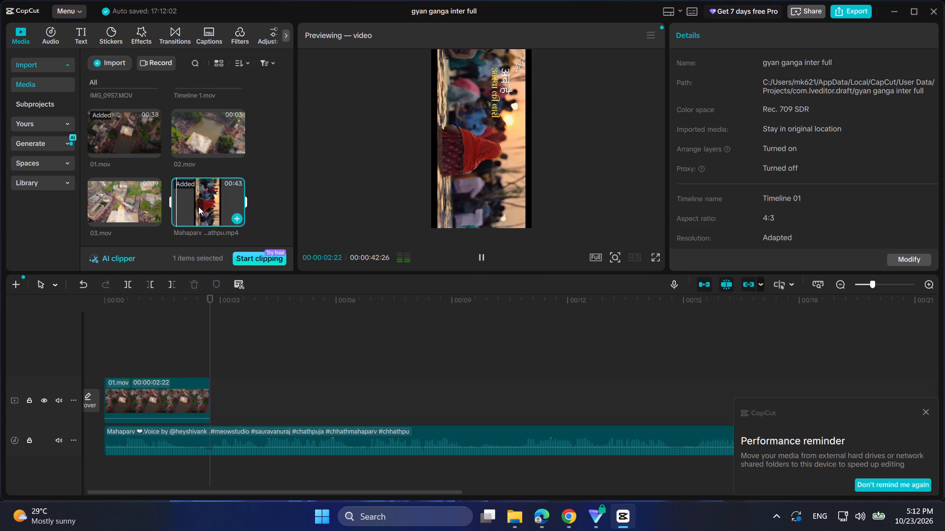
{"action": "key", "text": "space"}
{"action": "left_click", "coordinate": [142, 194]}
{"action": "scroll", "coordinate": [136, 183], "scroll_direction": "up", "scroll_amount": 1}
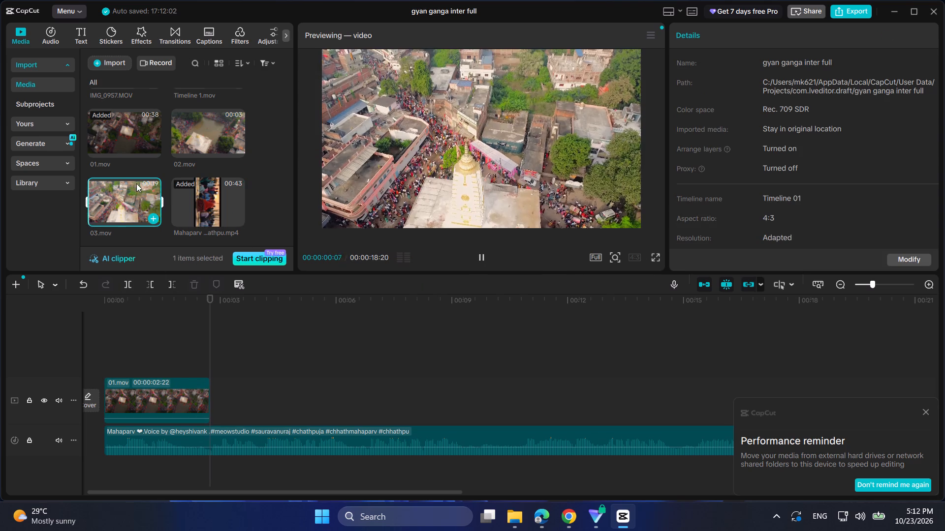
{"action": "left_click", "coordinate": [189, 137]}
{"action": "left_click", "coordinate": [198, 127]}
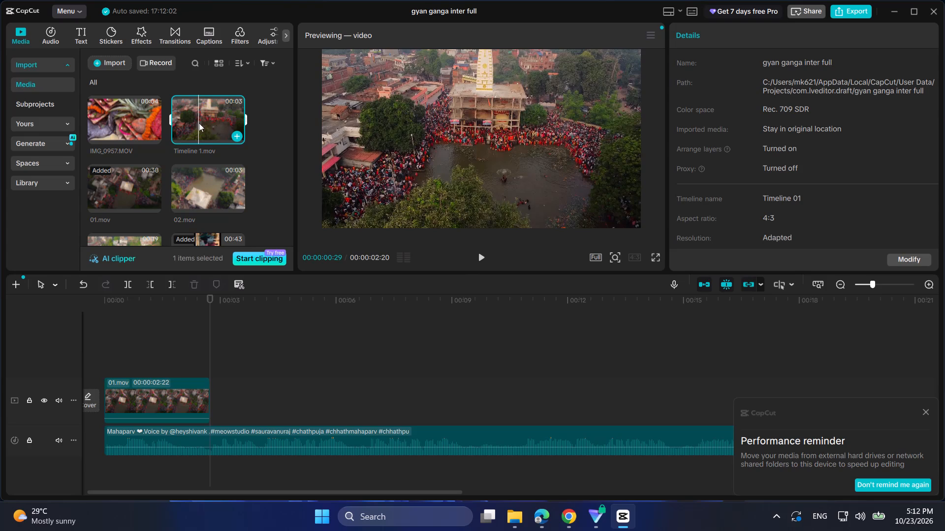
{"action": "key", "text": "space"}
{"action": "left_click", "coordinate": [124, 125]}
{"action": "scroll", "coordinate": [131, 126], "scroll_direction": "up", "scroll_amount": 2}
{"action": "key", "text": "space"}
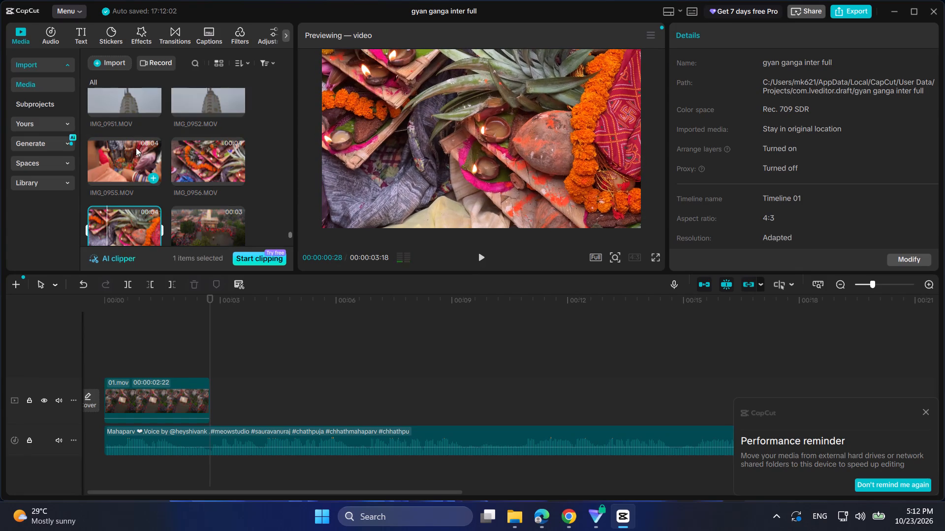
Preview the street procession clips IMG_0947, IMG_0949, IMG_0936 and IMG_0931 in the media library.
{"action": "scroll", "coordinate": [141, 169], "scroll_direction": "up", "scroll_amount": 3}
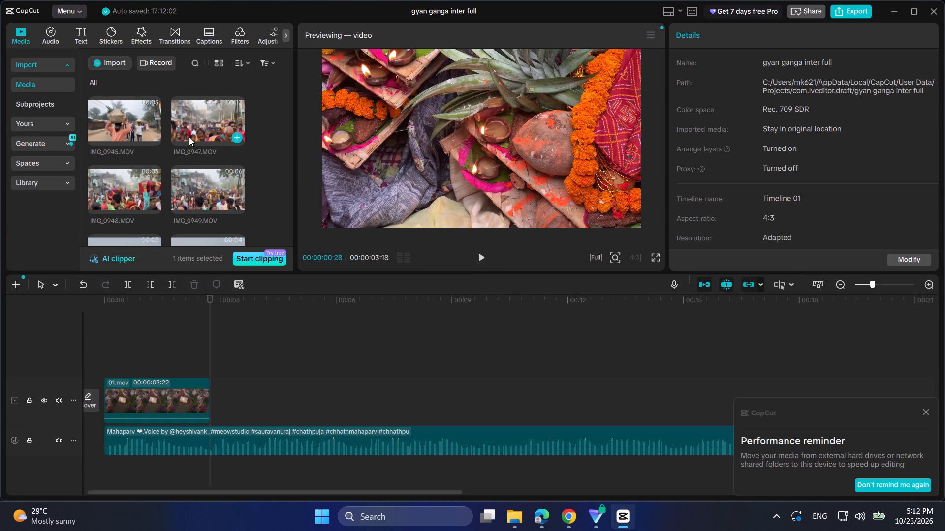
{"action": "left_click", "coordinate": [189, 134]}
{"action": "left_click", "coordinate": [201, 191]}
{"action": "key", "text": "space"}
{"action": "scroll", "coordinate": [201, 191], "scroll_direction": "up", "scroll_amount": 2}
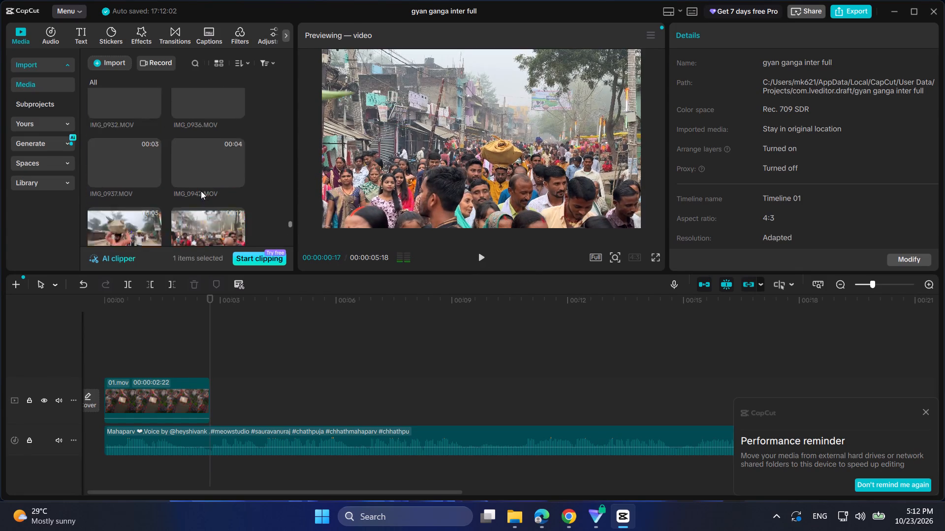
{"action": "scroll", "coordinate": [201, 191], "scroll_direction": "up", "scroll_amount": 1}
{"action": "left_click", "coordinate": [195, 172]}
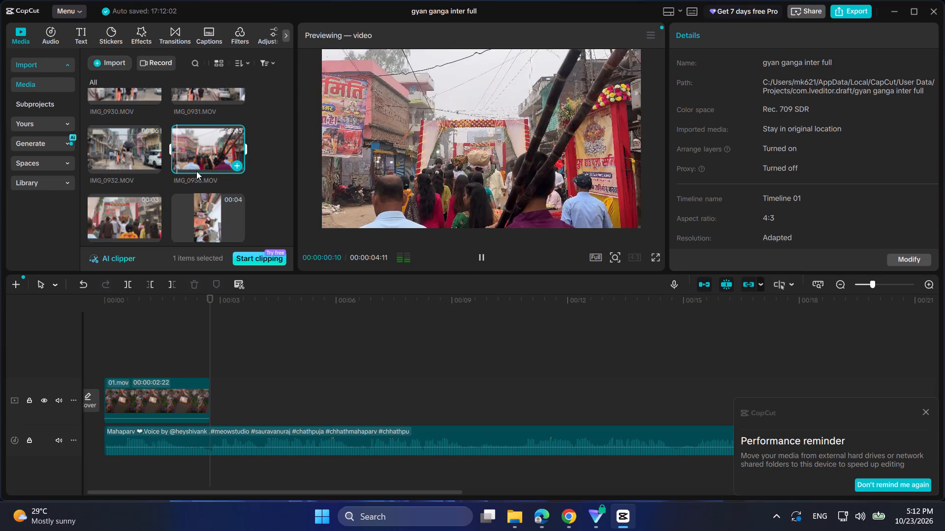
{"action": "scroll", "coordinate": [196, 171], "scroll_direction": "up", "scroll_amount": 1}
{"action": "left_click", "coordinate": [199, 147]}
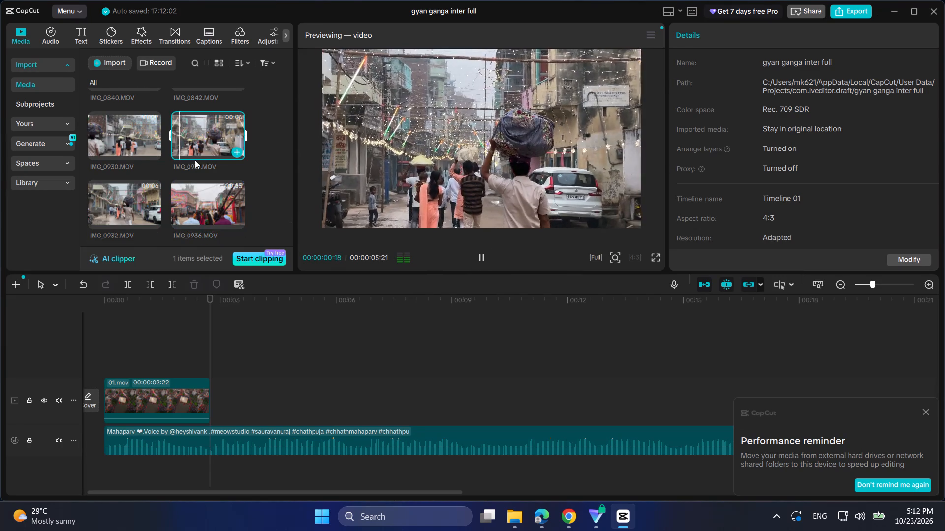
Preview the sandy-ground walking clips IMG_0842.MOV and IMG_0840.MOV in the media library.
{"action": "scroll", "coordinate": [212, 149], "scroll_direction": "up", "scroll_amount": 1}
{"action": "left_click", "coordinate": [209, 108]}
{"action": "left_click", "coordinate": [201, 124]}
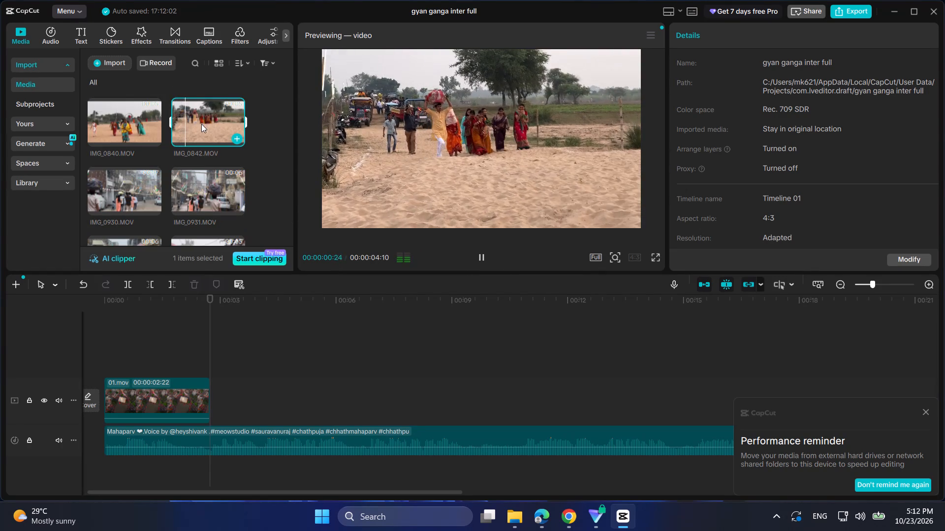
{"action": "key", "text": "space"}
{"action": "key", "text": "space"}
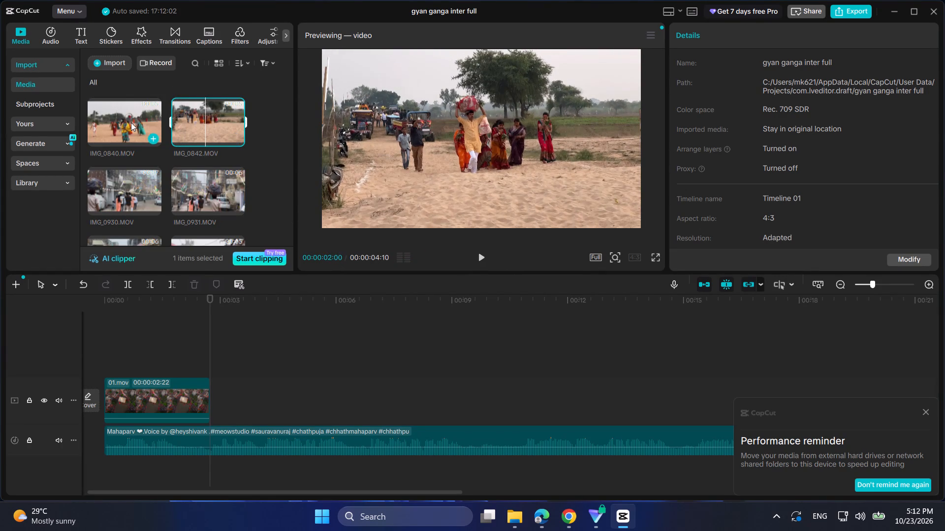
{"action": "left_click", "coordinate": [131, 122]}
{"action": "key", "text": "space"}
Preview the riverside and sunset clips from IMG_0836.MOV back to IMG_0824.MOV in the media library.
{"action": "scroll", "coordinate": [131, 121], "scroll_direction": "up", "scroll_amount": 1}
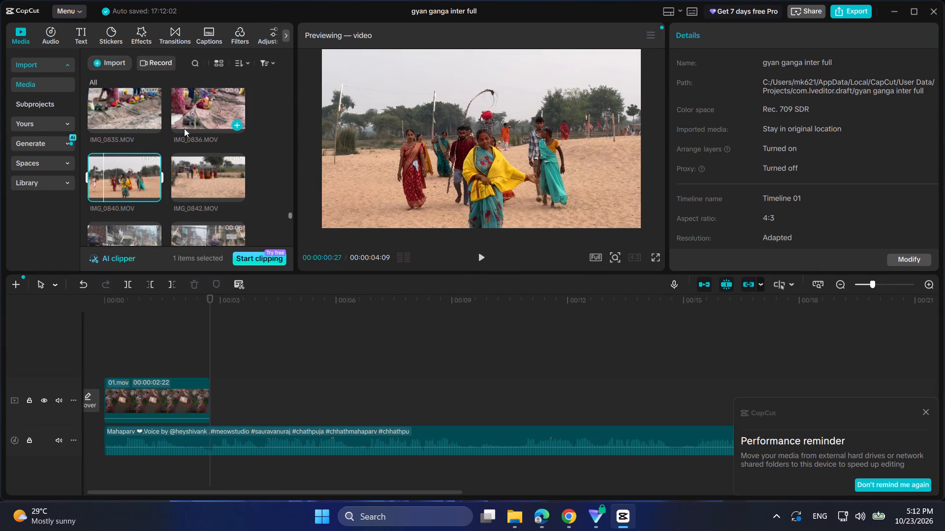
{"action": "left_click", "coordinate": [207, 107]}
{"action": "scroll", "coordinate": [198, 130], "scroll_direction": "up", "scroll_amount": 2}
{"action": "key", "text": "space"}
{"action": "left_click", "coordinate": [192, 148]}
{"action": "left_click", "coordinate": [204, 150]}
{"action": "scroll", "coordinate": [204, 150], "scroll_direction": "up", "scroll_amount": 1}
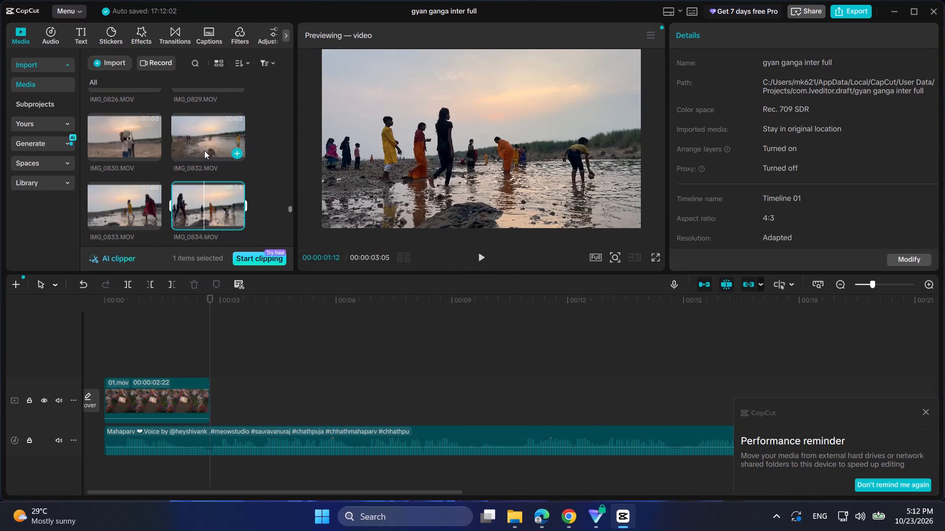
{"action": "left_click", "coordinate": [205, 150]}
{"action": "left_click", "coordinate": [125, 134]}
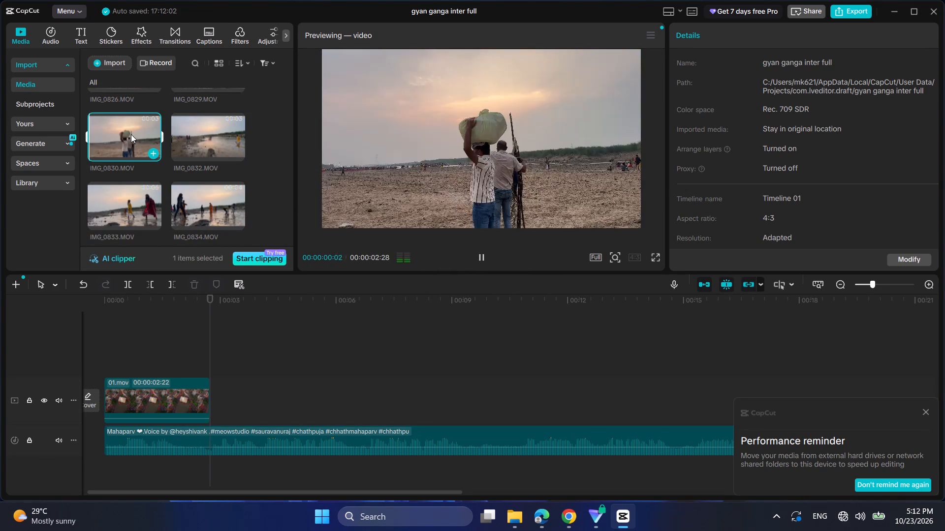
{"action": "scroll", "coordinate": [154, 140], "scroll_direction": "up", "scroll_amount": 2}
{"action": "key", "text": "space"}
{"action": "left_click", "coordinate": [195, 109]}
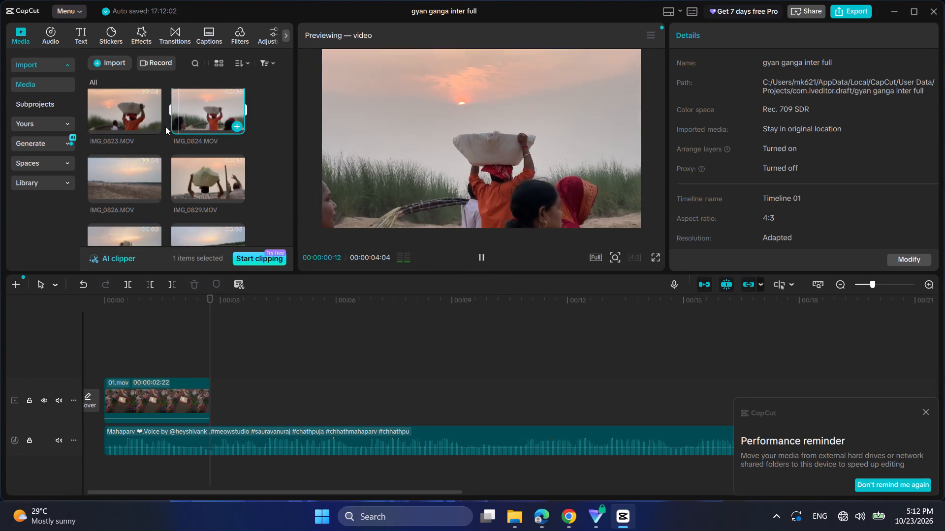
Place IMG_0823.MOV right after 01.mov on the main track, scale it to 136% and shift it to X -351.
{"action": "left_click", "coordinate": [120, 120]}
{"action": "left_click_drag", "start_coordinate": [131, 121], "coordinate": [322, 365]}
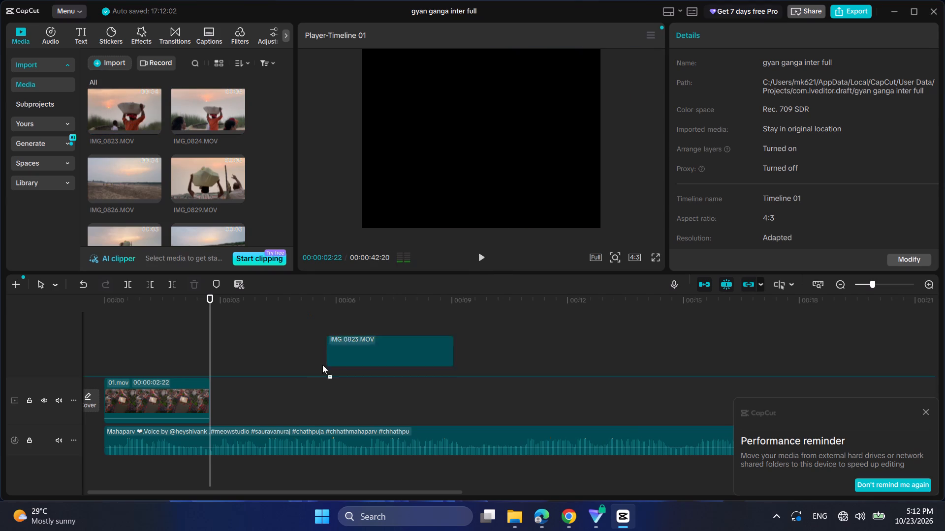
{"action": "left_click_drag", "start_coordinate": [322, 365], "coordinate": [253, 402]}
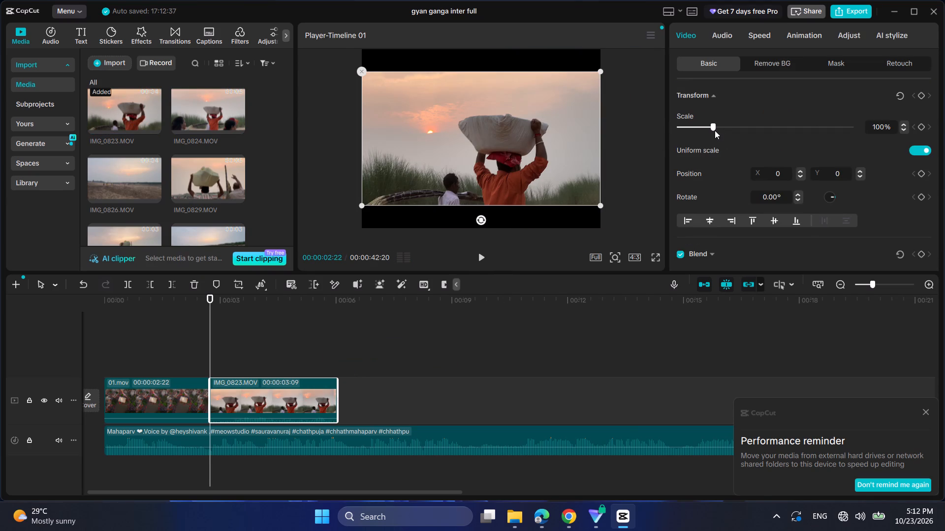
{"action": "left_click_drag", "start_coordinate": [715, 130], "coordinate": [727, 132]}
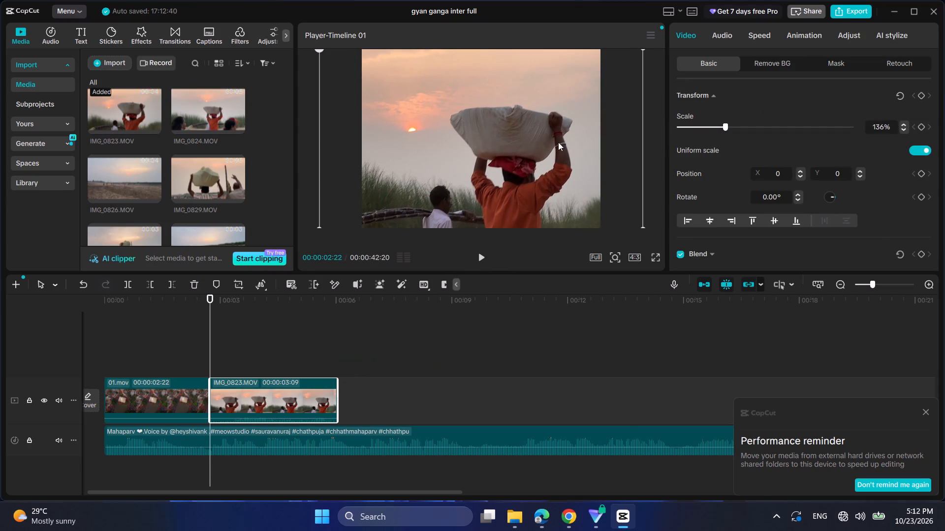
{"action": "left_click_drag", "start_coordinate": [541, 142], "coordinate": [520, 141]}
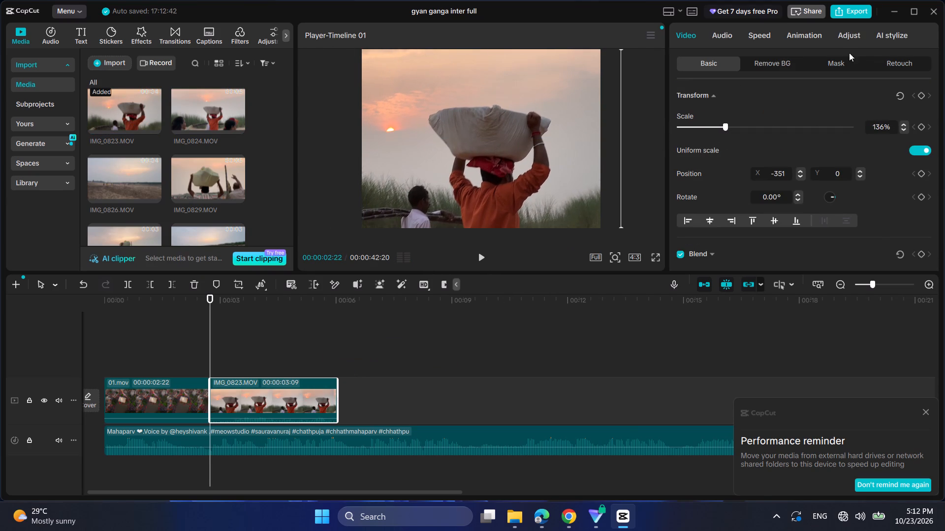
Slow IMG_0823.MOV to 0.60x speed and play the edit from the start through it.
{"action": "left_click", "coordinate": [750, 37]}
{"action": "left_click", "coordinate": [703, 106]}
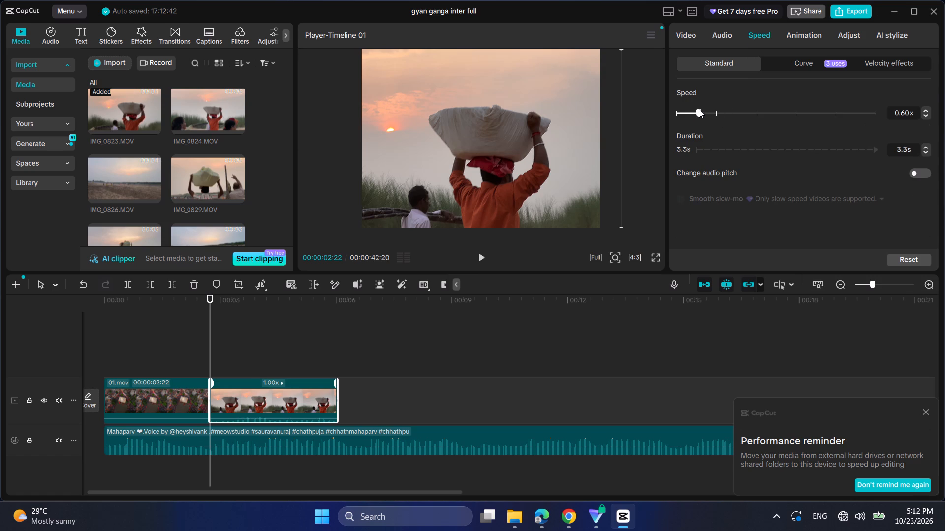
{"action": "left_click", "coordinate": [161, 310]}
{"action": "key", "text": "space"}
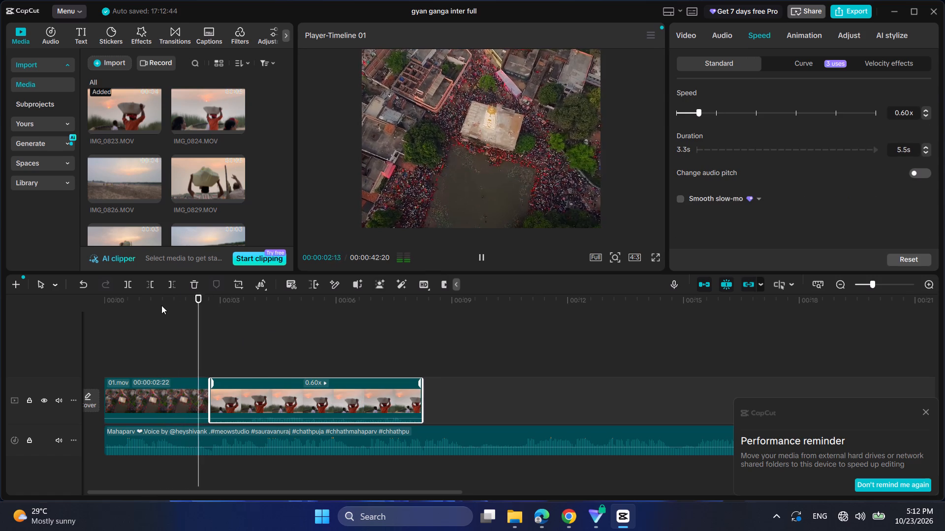
{"action": "left_click_drag", "start_coordinate": [149, 297], "coordinate": [95, 299]}
{"action": "key", "text": "space"}
{"action": "key", "text": "space"}
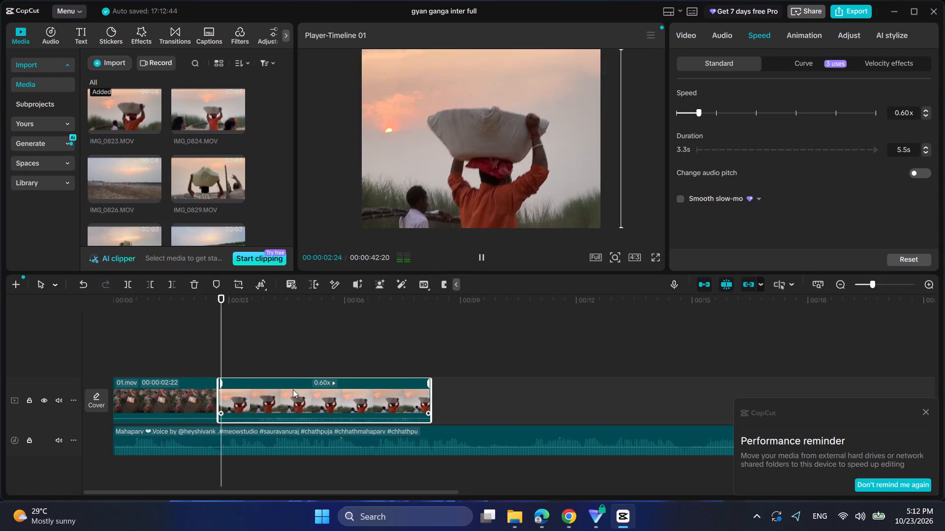
{"action": "key", "text": "space"}
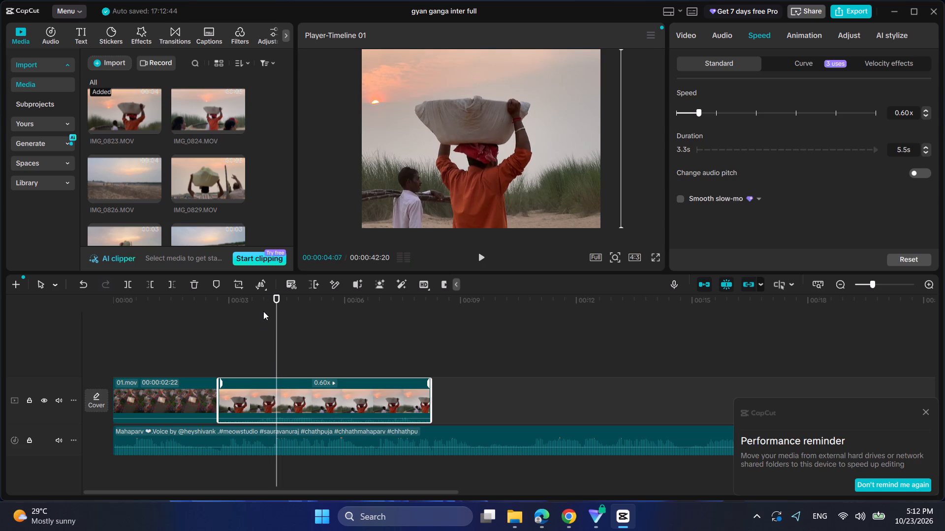
Split IMG_0823.MOV at about 00:00:04:04, delete the part after the split and replay the shortened clip.
{"action": "left_click", "coordinate": [262, 306]}
{"action": "key", "text": "space"}
{"action": "key", "text": "space"}
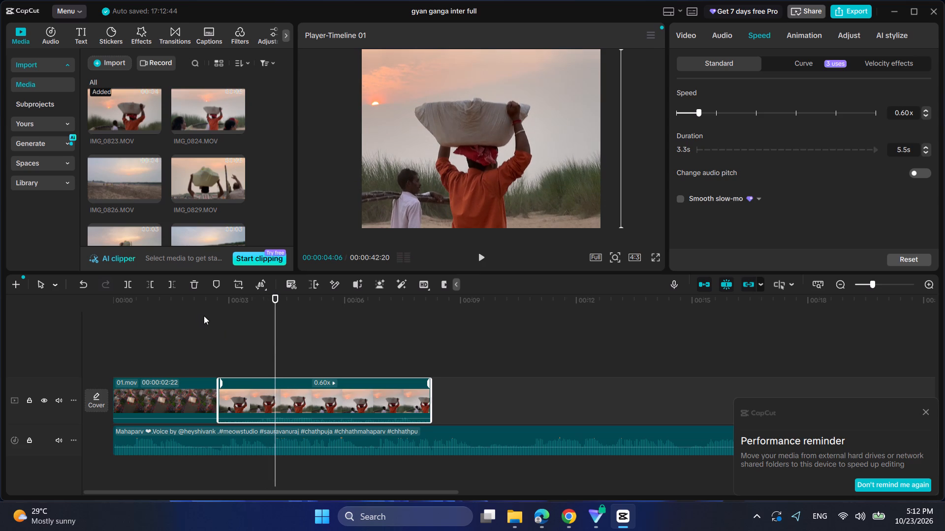
{"action": "key", "text": "Left"}
{"action": "key", "text": "Left"}
{"action": "left_click", "coordinate": [122, 283]}
{"action": "key", "text": "space"}
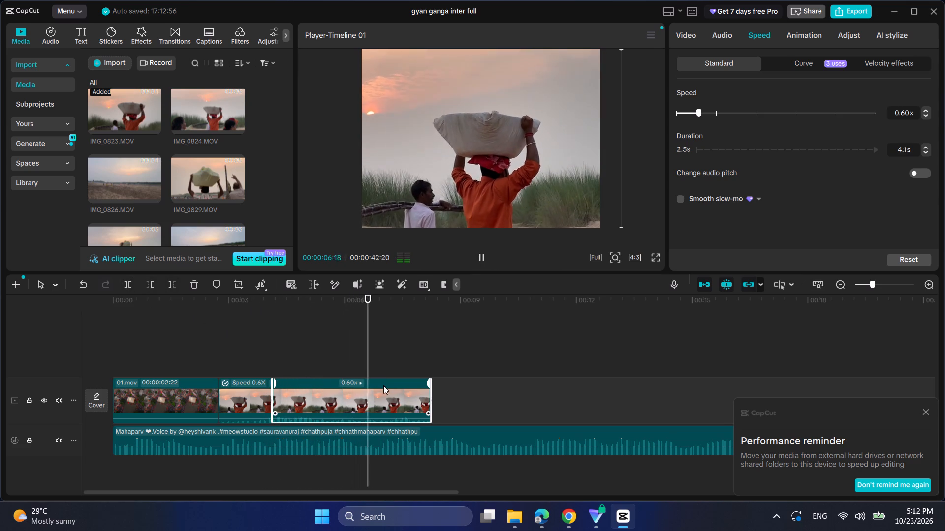
{"action": "key", "text": "Delete"}
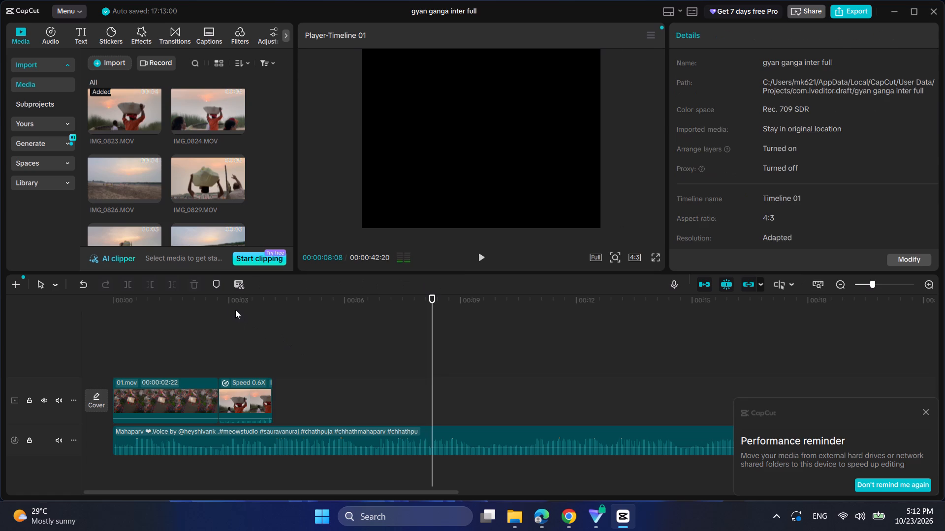
{"action": "left_click", "coordinate": [232, 307]}
{"action": "key", "text": "space"}
{"action": "key", "text": "space"}
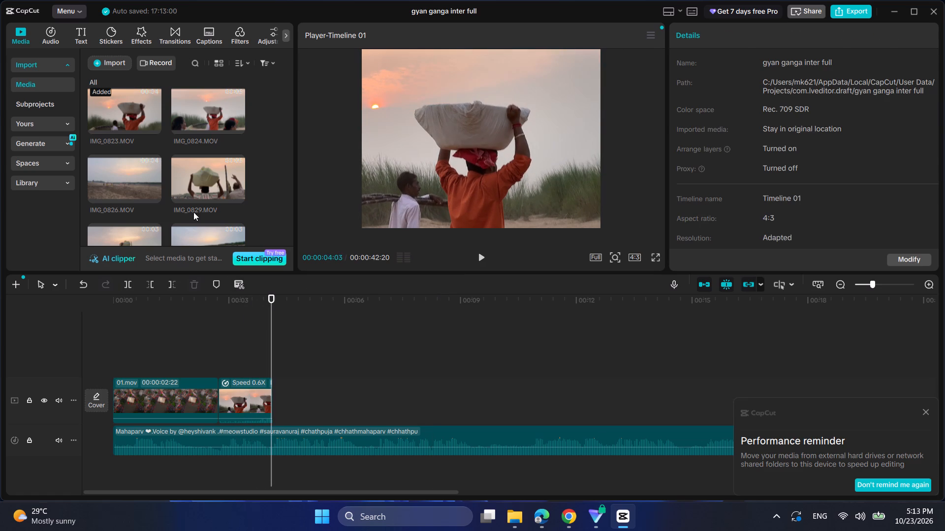
Place IMG_0819.MOV right after IMG_0823.MOV on the main track and scale it to 134%.
{"action": "scroll", "coordinate": [197, 207], "scroll_direction": "up", "scroll_amount": 2}
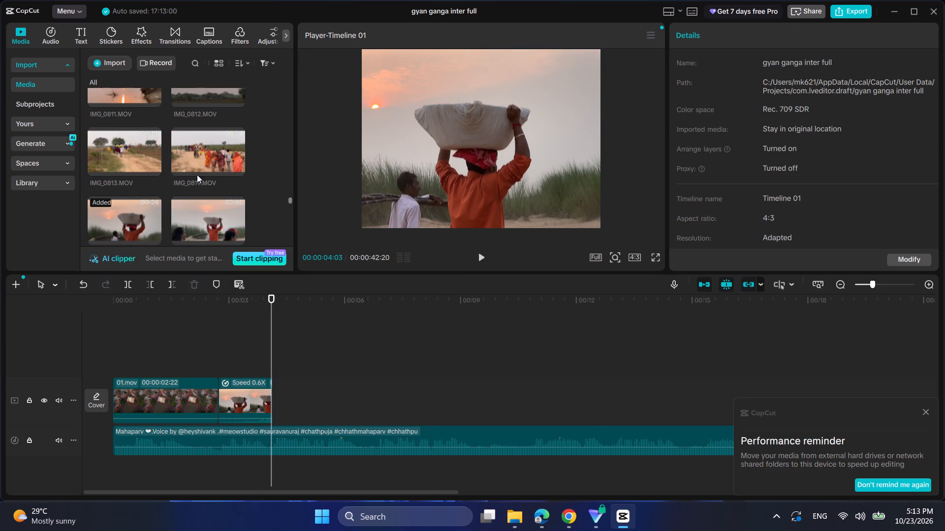
{"action": "left_click", "coordinate": [198, 152]}
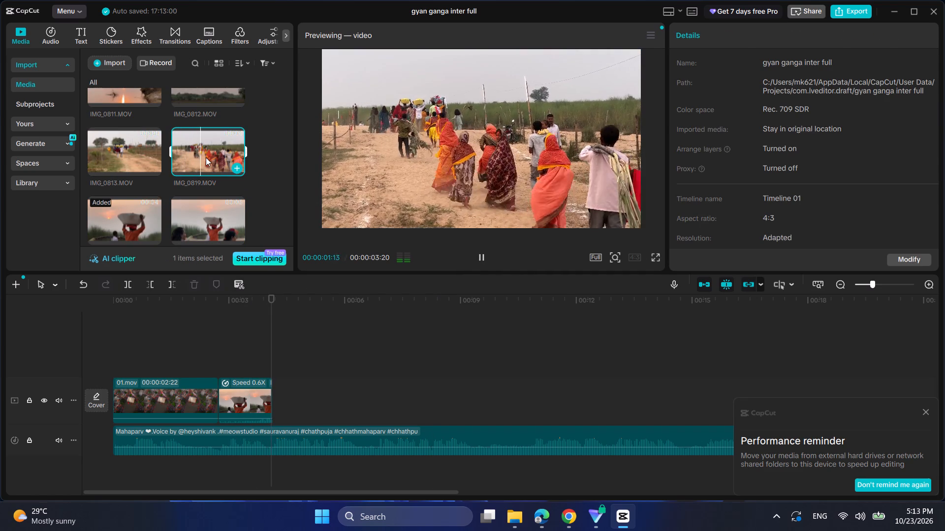
{"action": "left_click", "coordinate": [206, 157]}
{"action": "left_click_drag", "start_coordinate": [206, 157], "coordinate": [301, 411]}
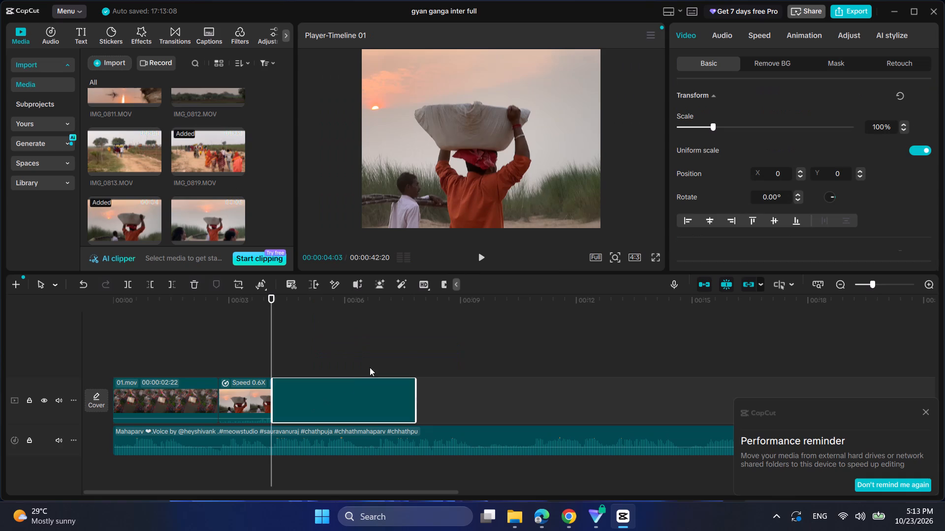
{"action": "key", "text": "space"}
{"action": "key", "text": "space"}
{"action": "left_click_drag", "start_coordinate": [714, 127], "coordinate": [729, 129]}
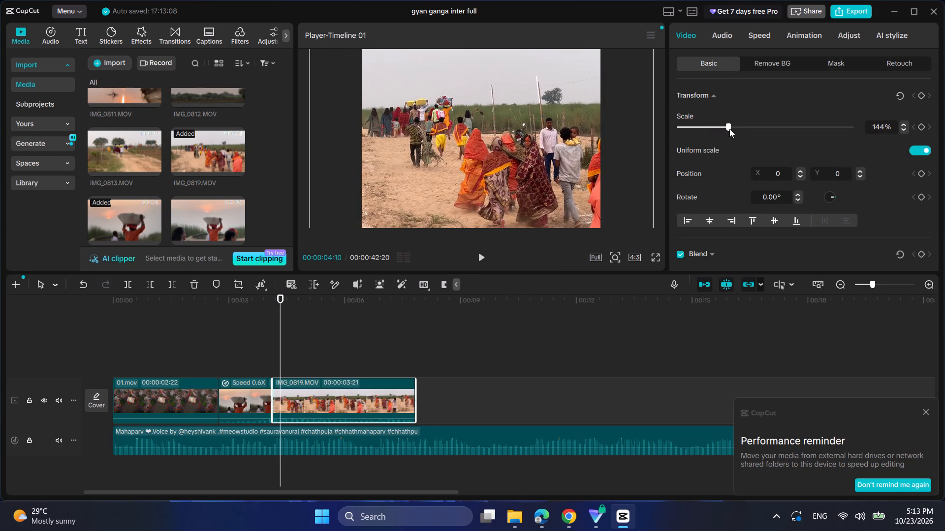
{"action": "left_click_drag", "start_coordinate": [729, 129], "coordinate": [726, 129]}
Slow IMG_0819.MOV to 0.65x speed and play the edit from about 00:00:03 through it.
{"action": "left_click", "coordinate": [751, 40]}
{"action": "left_click", "coordinate": [701, 112]}
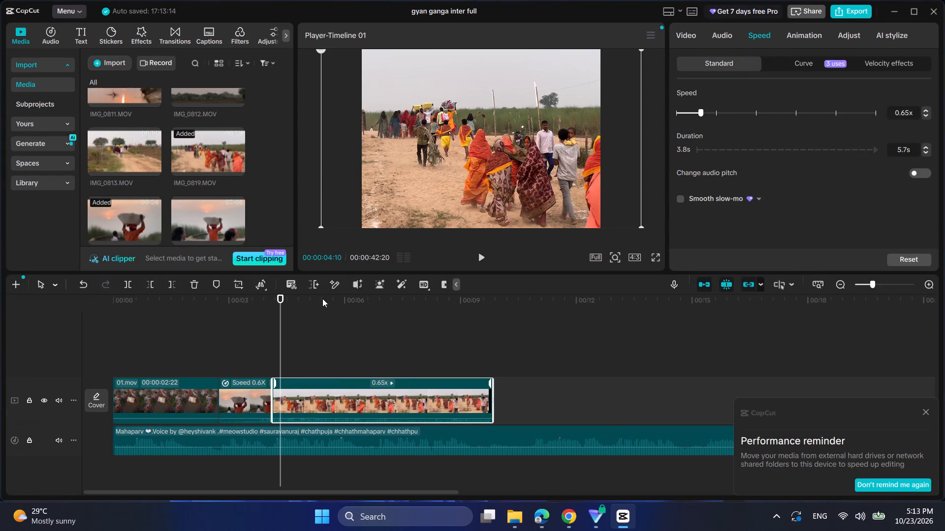
{"action": "left_click", "coordinate": [247, 318]}
{"action": "key", "text": "space"}
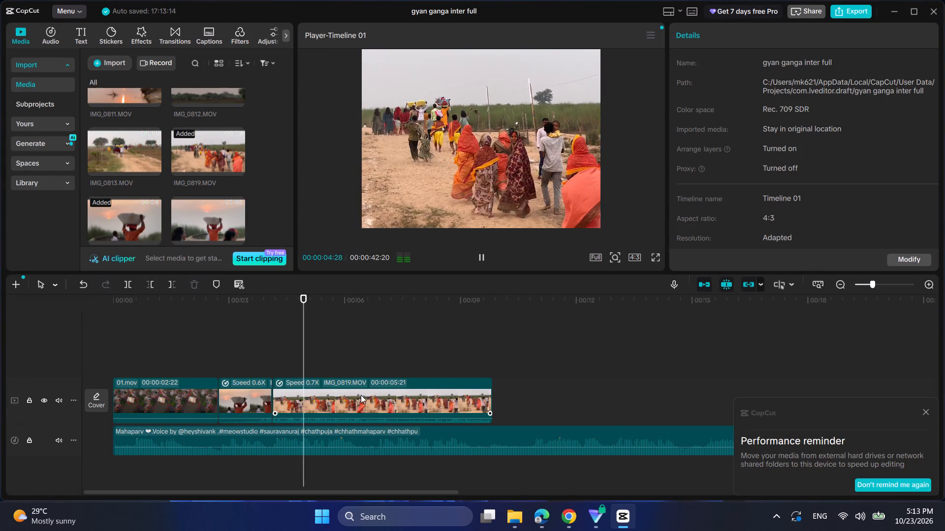
{"action": "key", "text": "space"}
Trim off the part of IMG_0819.MOV after about 00:00:06:26.
{"action": "left_click", "coordinate": [371, 398]}
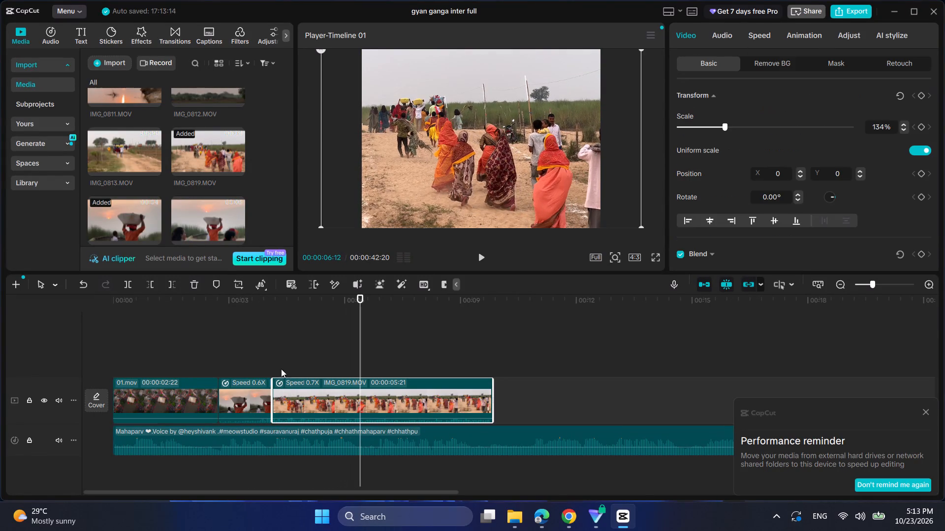
{"action": "key", "text": "space"}
{"action": "left_click", "coordinate": [164, 280]}
{"action": "left_click_drag", "start_coordinate": [361, 293], "coordinate": [364, 293]}
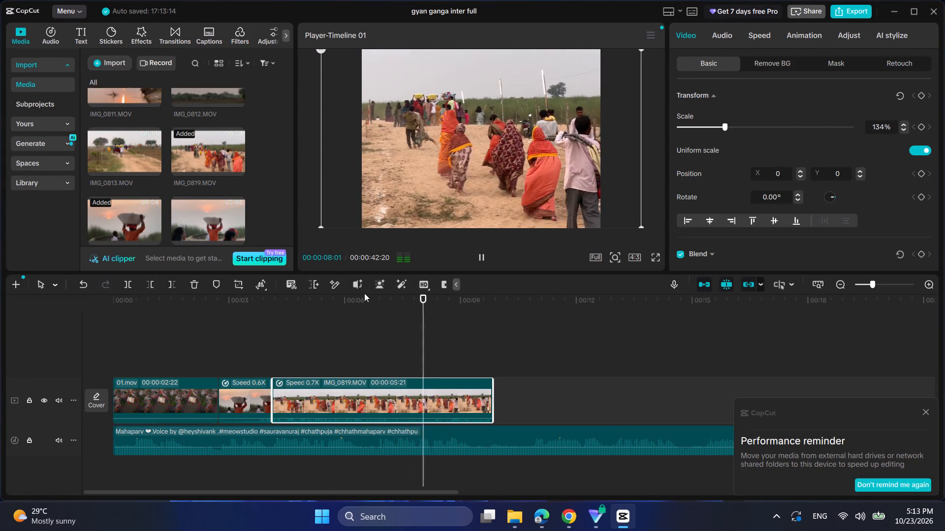
{"action": "left_click_drag", "start_coordinate": [364, 293], "coordinate": [368, 296]}
{"action": "left_click_drag", "start_coordinate": [368, 296], "coordinate": [378, 301]}
{"action": "left_click", "coordinate": [176, 280]}
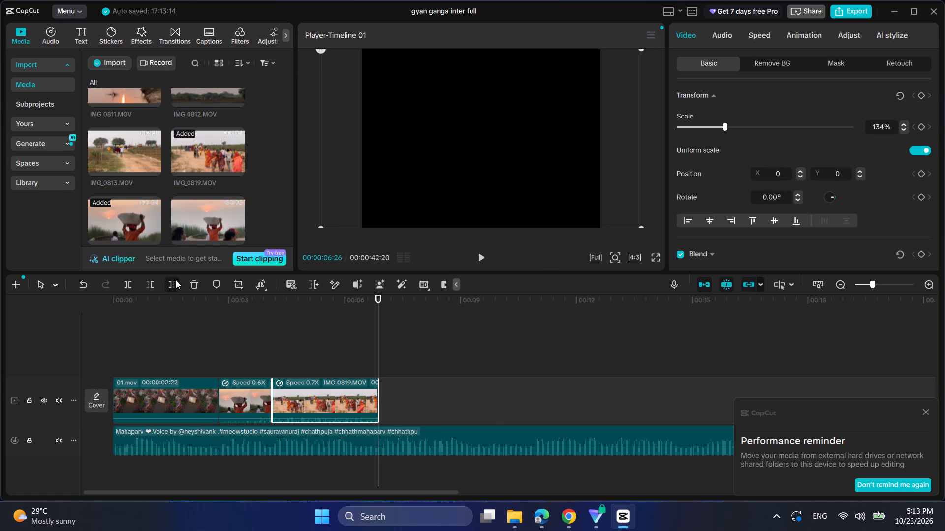
Place IMG_0811.MOV right after IMG_0819.MOV on the main track and scale it to 133%.
{"action": "scroll", "coordinate": [170, 223], "scroll_direction": "up", "scroll_amount": 2}
{"action": "left_click", "coordinate": [126, 200]}
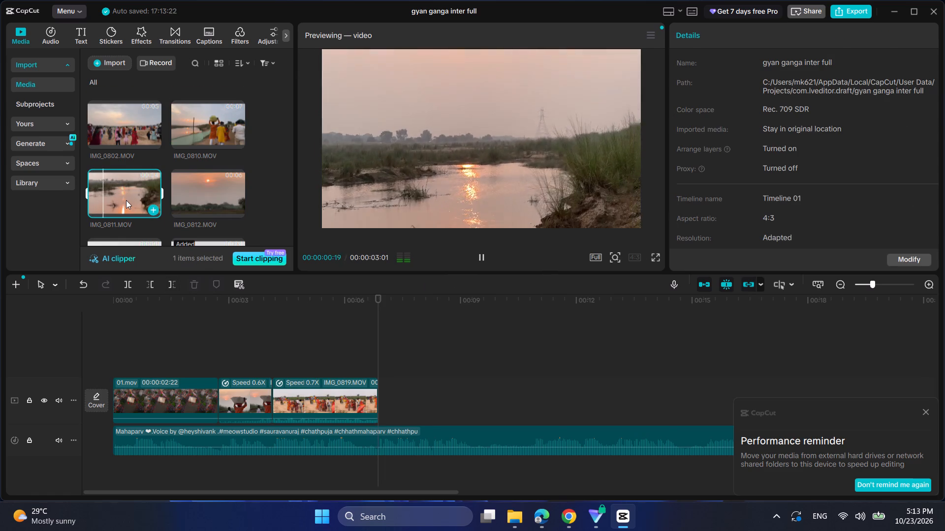
{"action": "left_click_drag", "start_coordinate": [127, 200], "coordinate": [438, 400]}
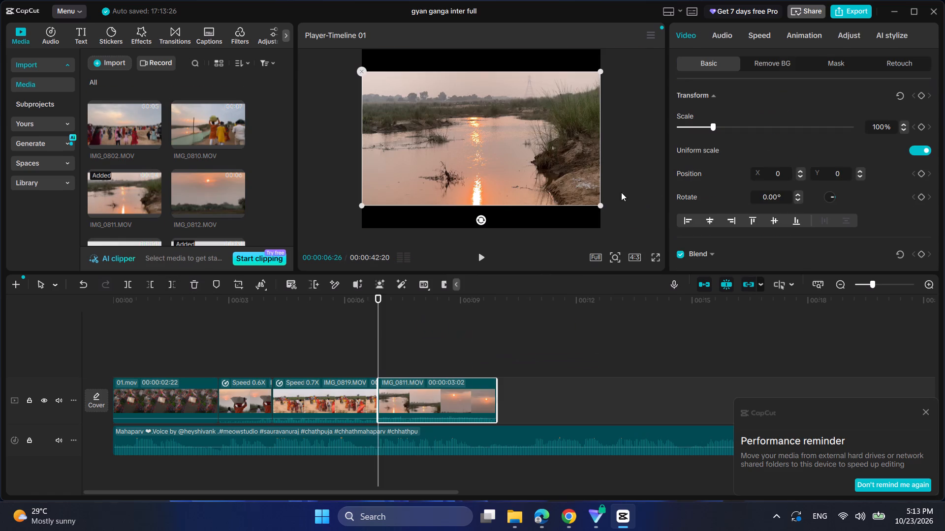
{"action": "left_click_drag", "start_coordinate": [599, 205], "coordinate": [659, 231]}
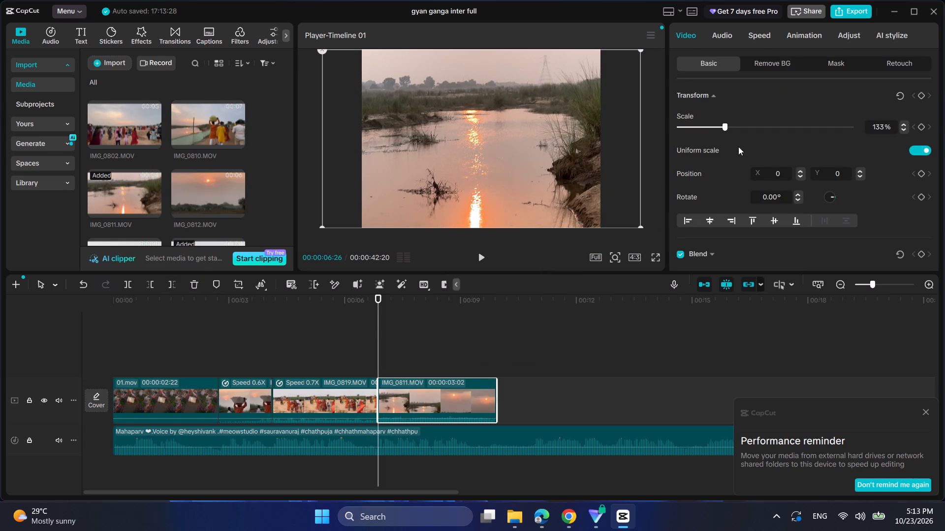
Slow IMG_0811.MOV to 0.76x speed and play the slowed clip.
{"action": "left_click", "coordinate": [756, 37]}
{"action": "left_click", "coordinate": [706, 114]}
{"action": "key", "text": "space"}
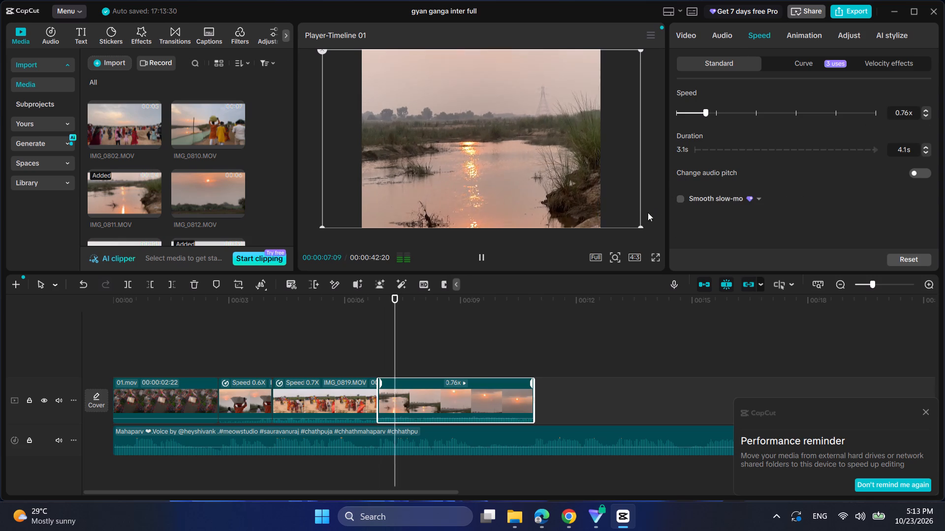
{"action": "key", "text": "space"}
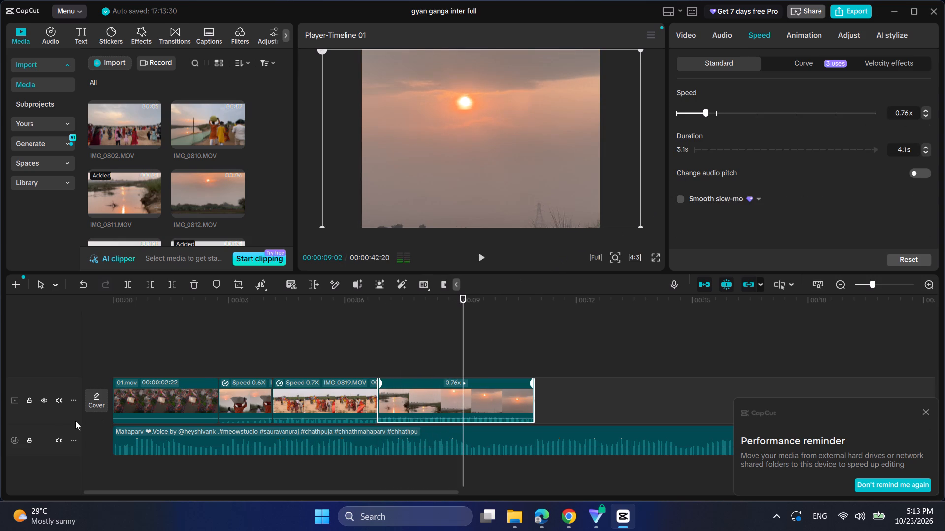
Mute the main video track.
{"action": "left_click", "coordinate": [61, 405]}
Replay the edit and trim off the part of IMG_0811.MOV after about 00:00:09:18.
{"action": "left_click", "coordinate": [179, 331]}
{"action": "key", "text": "space"}
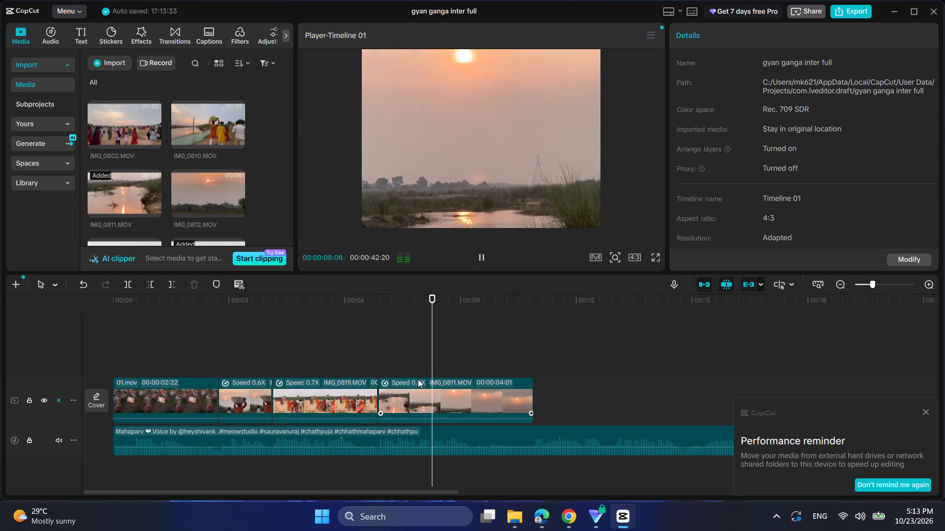
{"action": "key", "text": "space"}
{"action": "left_click", "coordinate": [507, 401]}
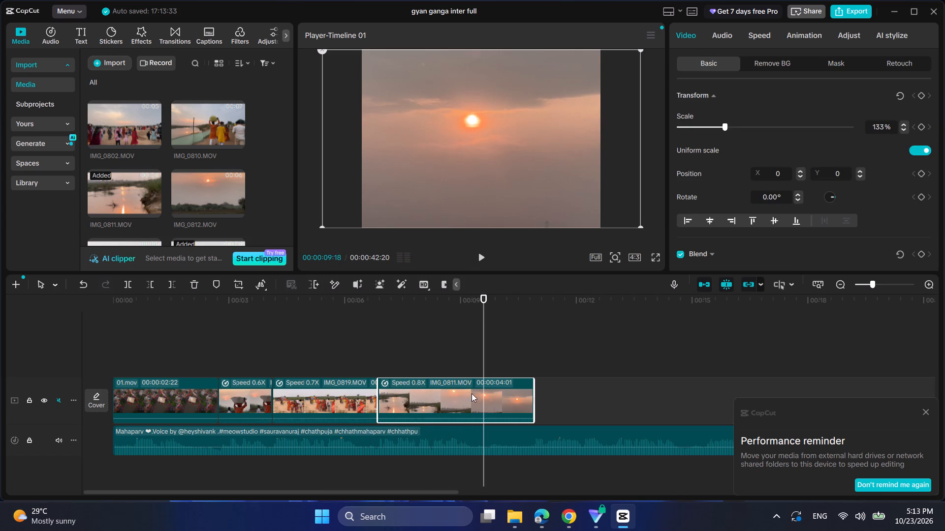
{"action": "left_click", "coordinate": [175, 283]}
{"action": "key", "text": "space"}
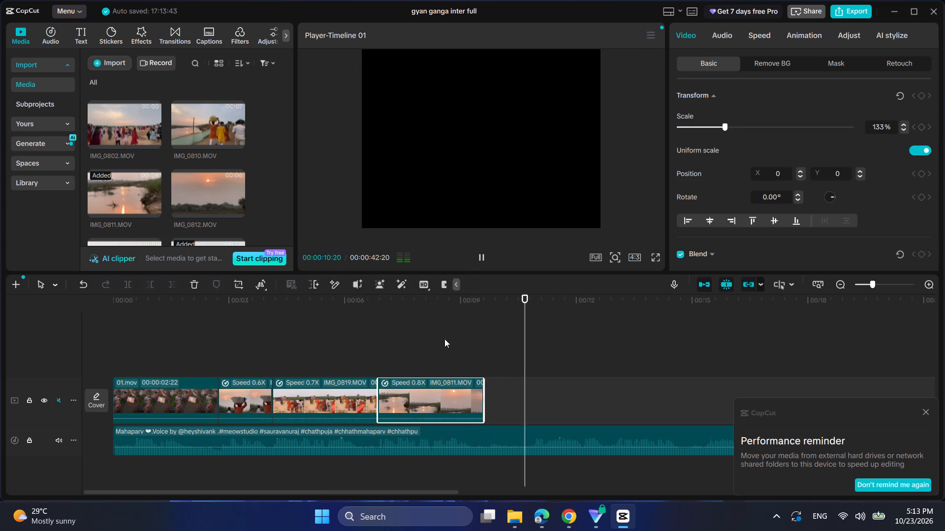
{"action": "key", "text": "space"}
Place IMG_0810.MOV right after IMG_0811.MOV on the main track and scale it to 133%.
{"action": "left_click_drag", "start_coordinate": [194, 140], "coordinate": [436, 346]}
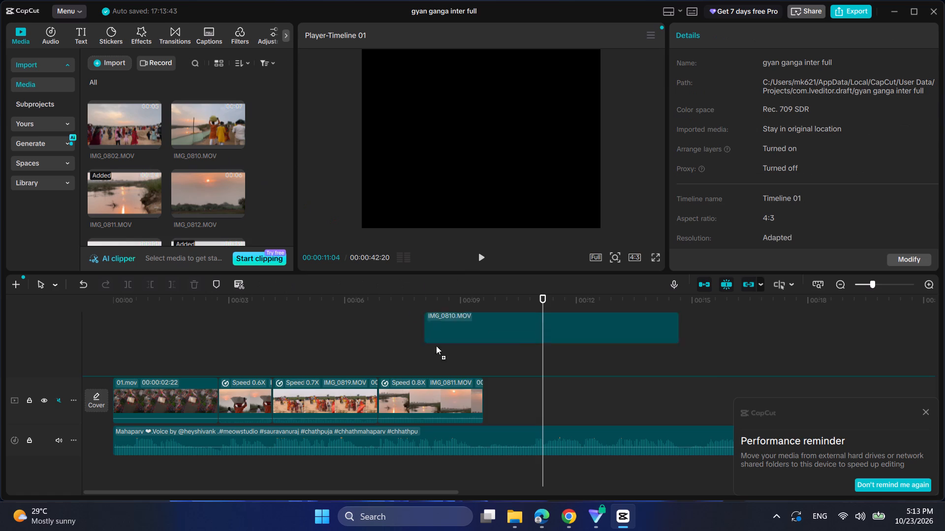
{"action": "left_click_drag", "start_coordinate": [436, 346], "coordinate": [486, 390]}
{"action": "key", "text": "space"}
{"action": "key", "text": "space"}
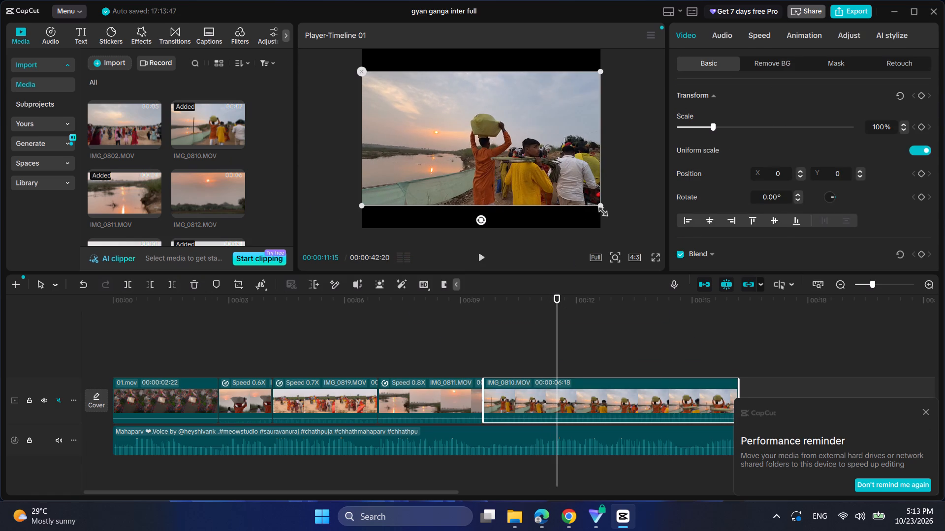
{"action": "left_click_drag", "start_coordinate": [600, 209], "coordinate": [655, 245]}
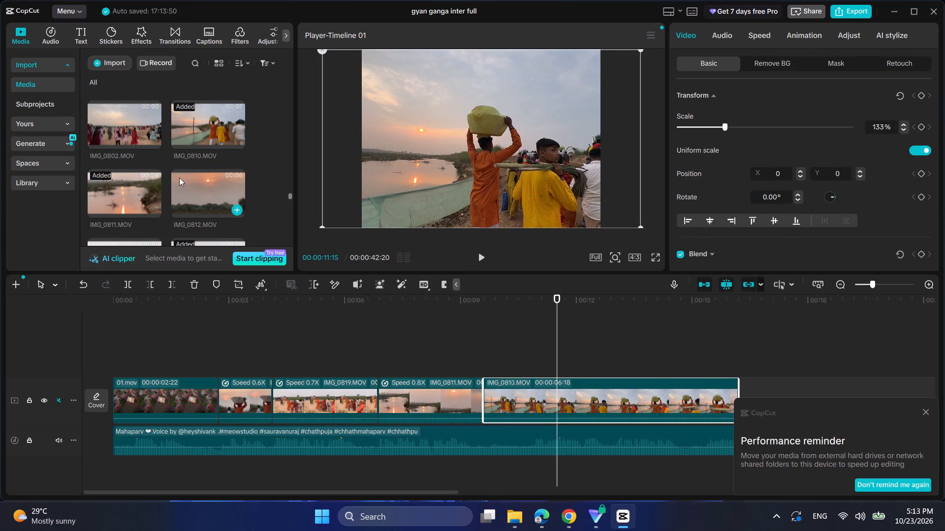
Insert IMG_0802.MOV between IMG_0811.MOV and IMG_0810.MOV on the main track and scale it to 133%.
{"action": "left_click", "coordinate": [116, 138]}
{"action": "key", "text": "space"}
{"action": "left_click_drag", "start_coordinate": [124, 129], "coordinate": [514, 379]}
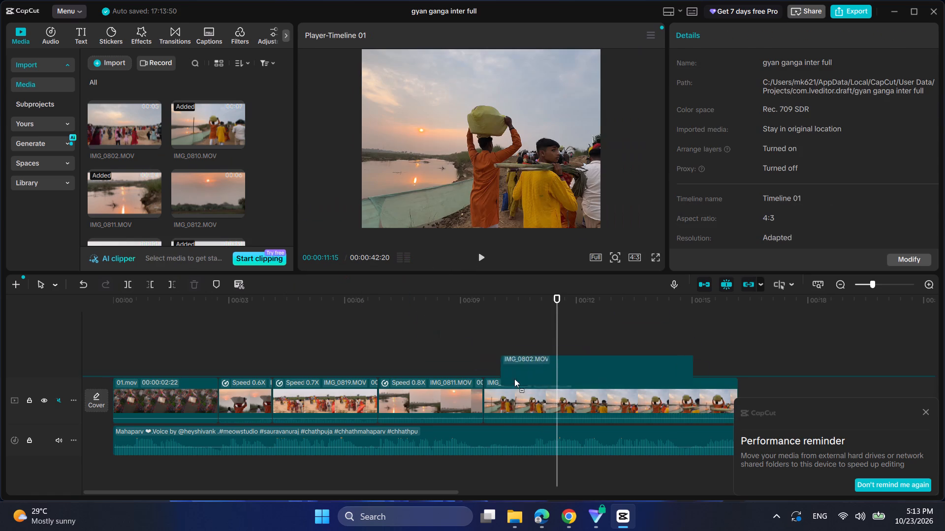
{"action": "left_click_drag", "start_coordinate": [514, 379], "coordinate": [525, 386]}
{"action": "left_click_drag", "start_coordinate": [128, 121], "coordinate": [507, 389]}
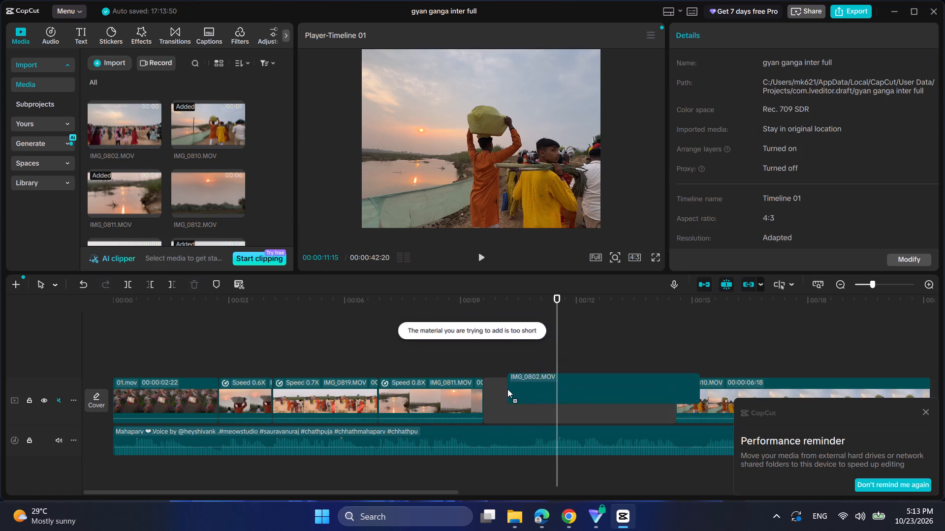
{"action": "left_click_drag", "start_coordinate": [507, 389], "coordinate": [508, 389]}
{"action": "left_click", "coordinate": [466, 325]}
{"action": "key", "text": "space"}
{"action": "left_click", "coordinate": [540, 390]}
{"action": "key", "text": "space"}
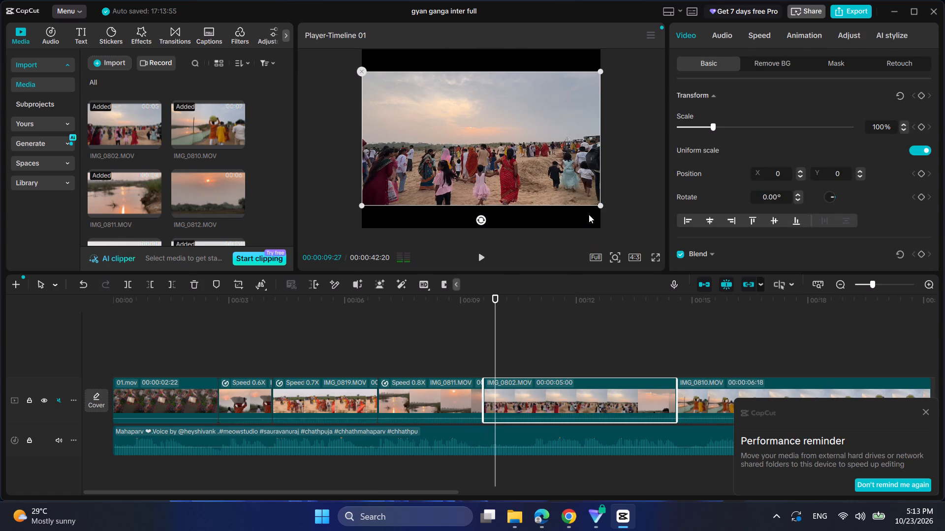
{"action": "left_click_drag", "start_coordinate": [600, 209], "coordinate": [654, 240]}
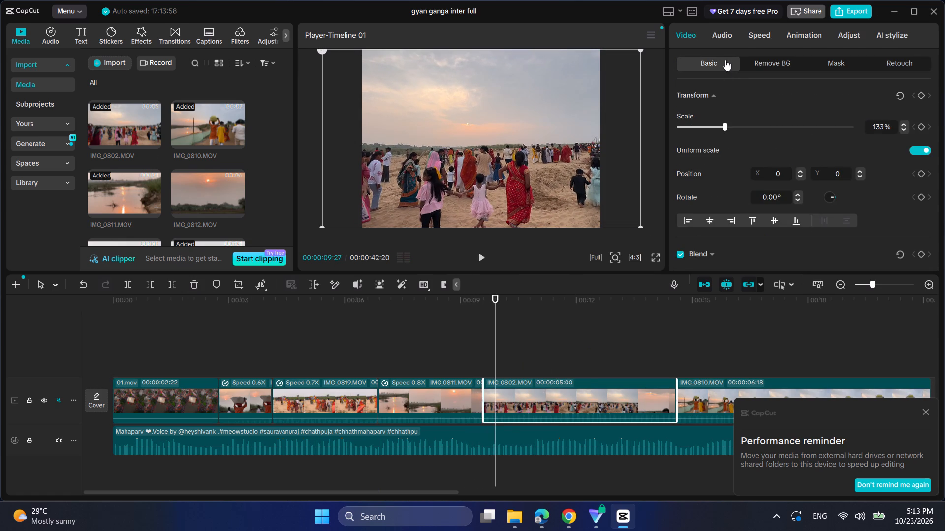
Slow IMG_0802.MOV to about 0.6x speed and play the edit from about 00:00:08:23 into it.
{"action": "left_click", "coordinate": [757, 41]}
{"action": "left_click", "coordinate": [700, 118]}
{"action": "left_click", "coordinate": [452, 316]}
{"action": "key", "text": "space"}
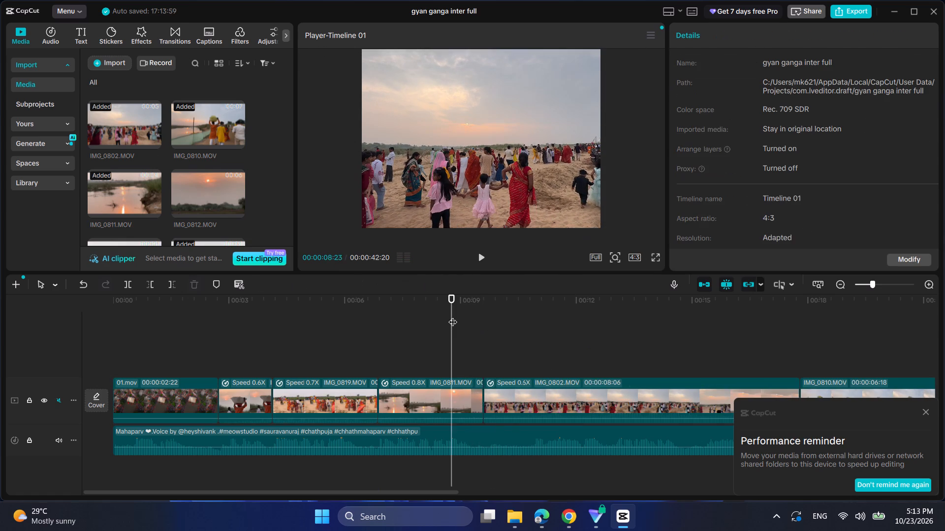
Split IMG_0802.MOV at about 00:00:10:26 and delete the part after the split.
{"action": "scroll", "coordinate": [458, 332], "scroll_direction": "down", "scroll_amount": 7, "text": "ctrl"}
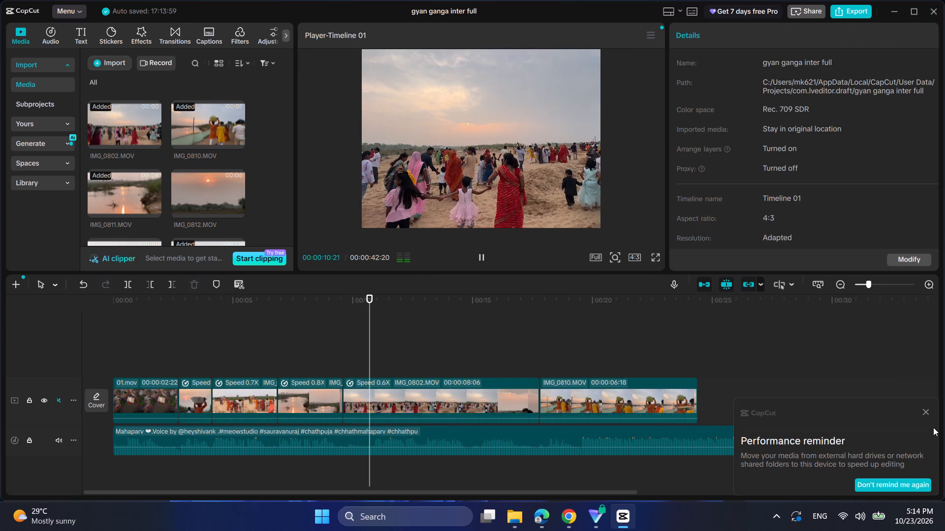
{"action": "key", "text": "space"}
{"action": "left_click", "coordinate": [929, 414]}
{"action": "left_click", "coordinate": [474, 412]}
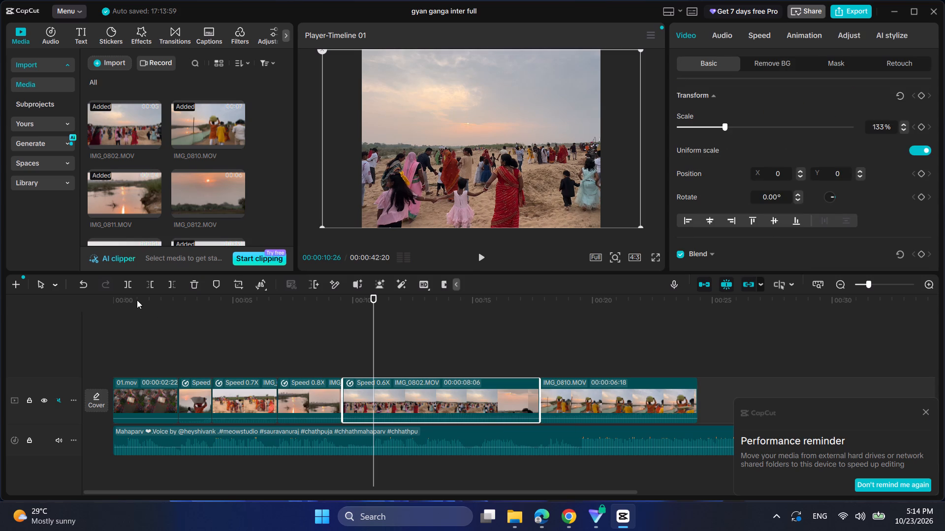
{"action": "left_click", "coordinate": [133, 285]}
{"action": "left_click_drag", "start_coordinate": [377, 298], "coordinate": [493, 320]}
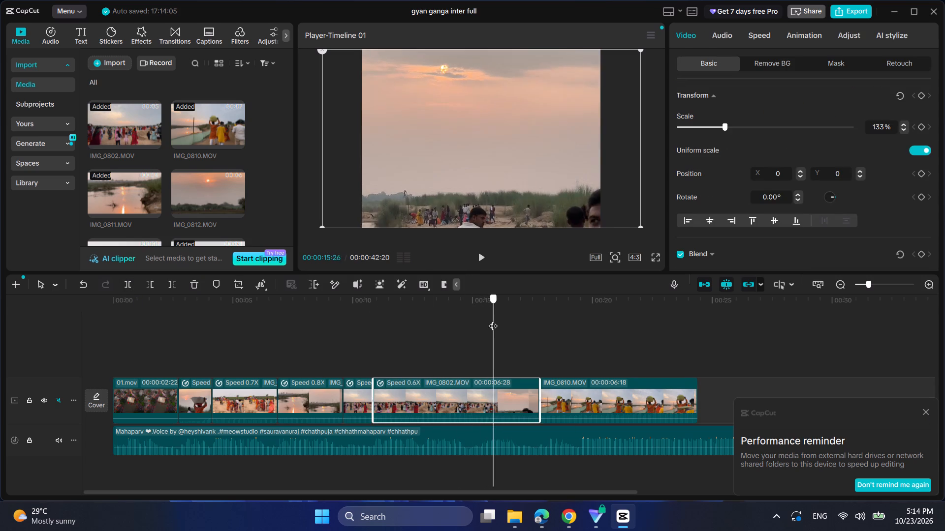
{"action": "left_click_drag", "start_coordinate": [493, 320], "coordinate": [508, 324]}
{"action": "left_click", "coordinate": [196, 281]}
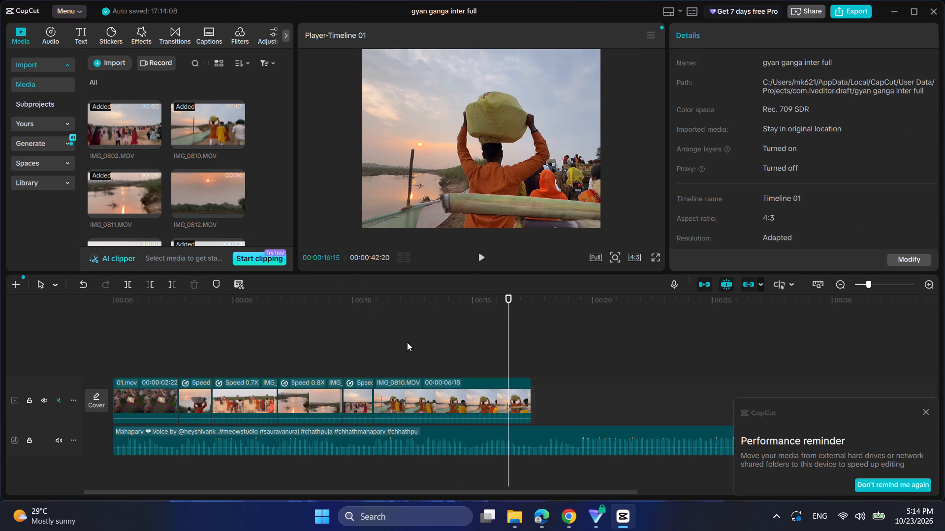
Play the edit into IMG_0810.MOV and slow that clip to 0.56x speed.
{"action": "left_click", "coordinate": [472, 407]}
{"action": "left_click", "coordinate": [368, 329]}
{"action": "key", "text": "space"}
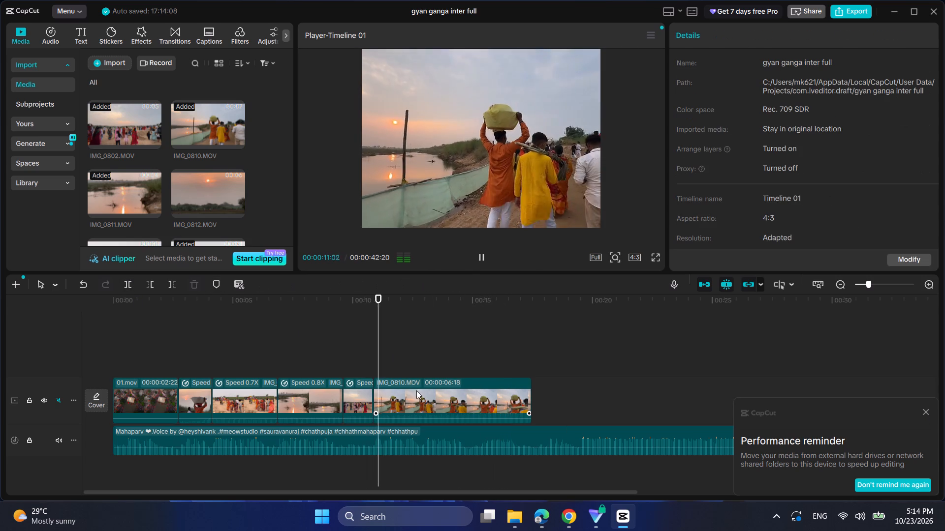
{"action": "left_click", "coordinate": [461, 405]}
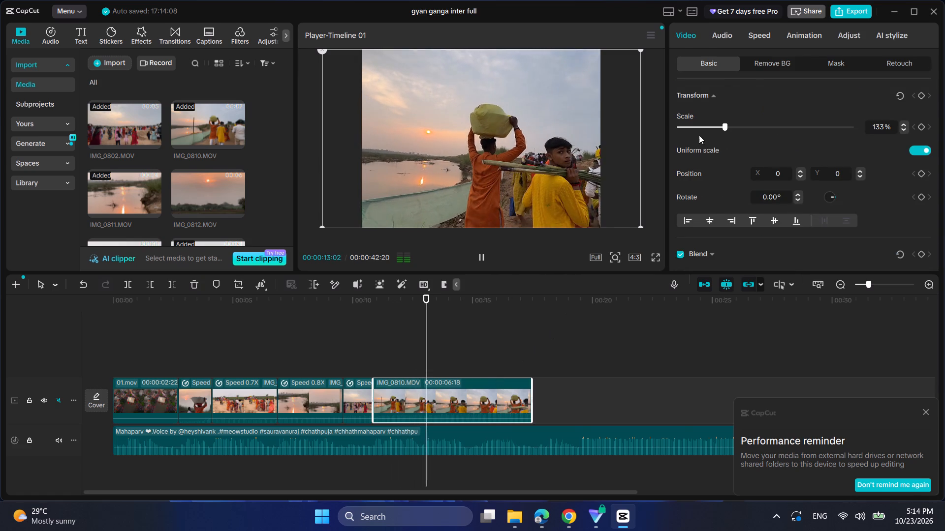
{"action": "key", "text": "space"}
{"action": "left_click", "coordinate": [771, 38]}
{"action": "left_click", "coordinate": [697, 110]}
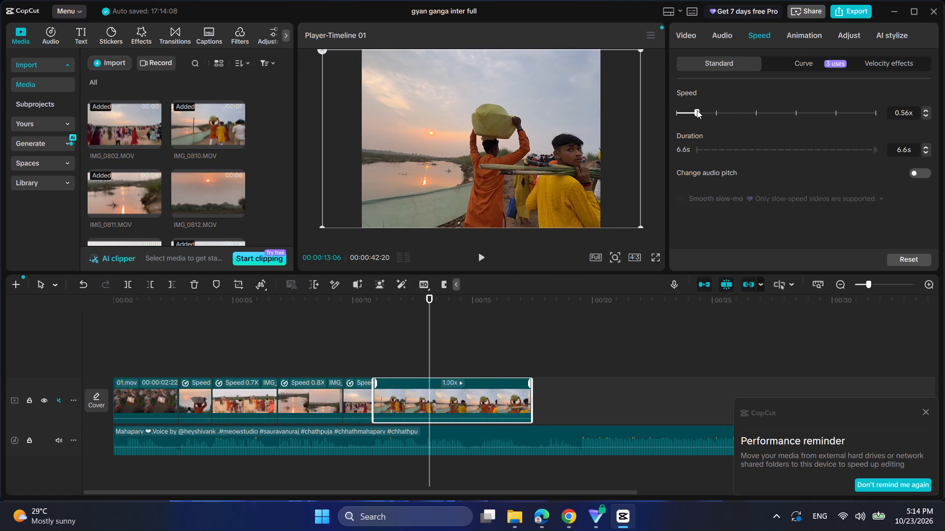
Trim about 5 seconds off the start of IMG_0810.MOV, then cut its end to leave a 2.1-second clip.
{"action": "key", "text": "space"}
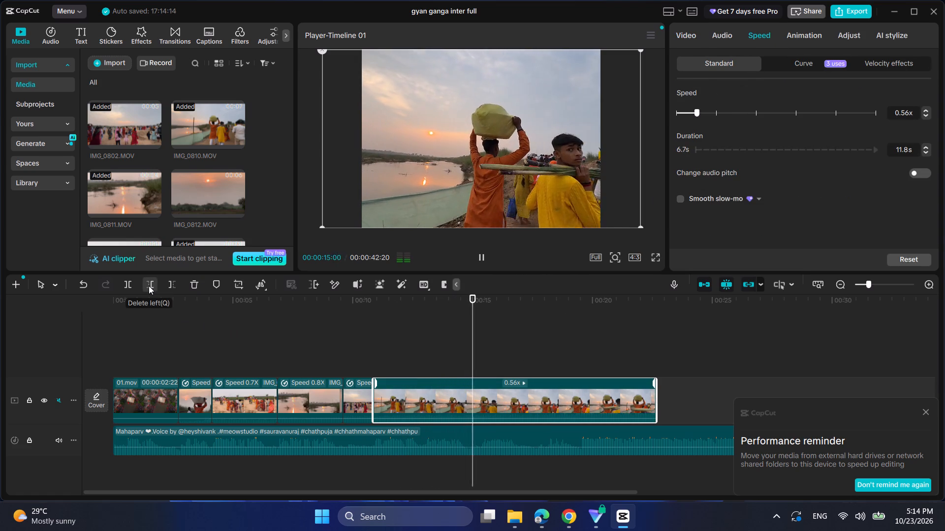
{"action": "left_click", "coordinate": [149, 286]}
{"action": "key", "text": "space"}
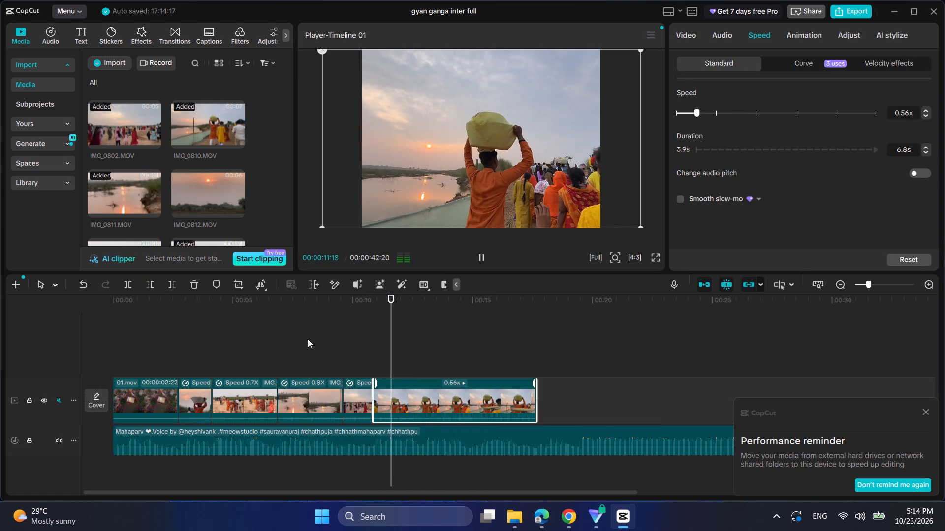
{"action": "left_click", "coordinate": [170, 286]}
{"action": "key", "text": "space"}
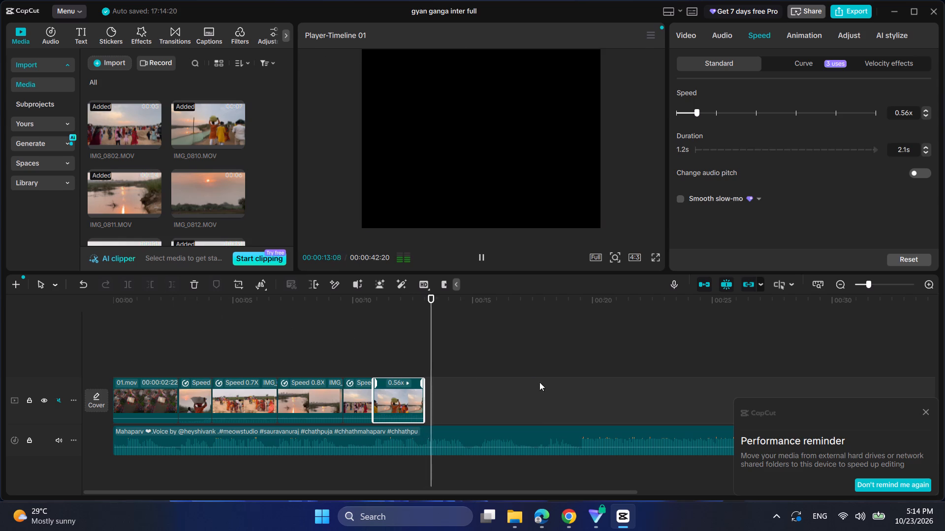
Dismiss the performance reminder and play the soundtrack on past the end of the last clip.
{"action": "left_click", "coordinate": [927, 412]}
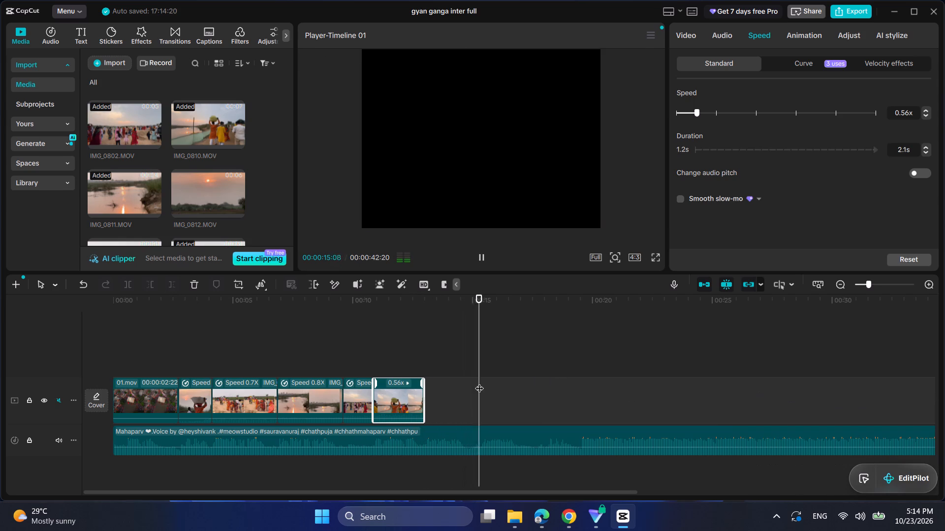
{"action": "scroll", "coordinate": [479, 382], "scroll_direction": "down", "scroll_amount": 7, "text": "ctrl"}
{"action": "left_click", "coordinate": [309, 386]}
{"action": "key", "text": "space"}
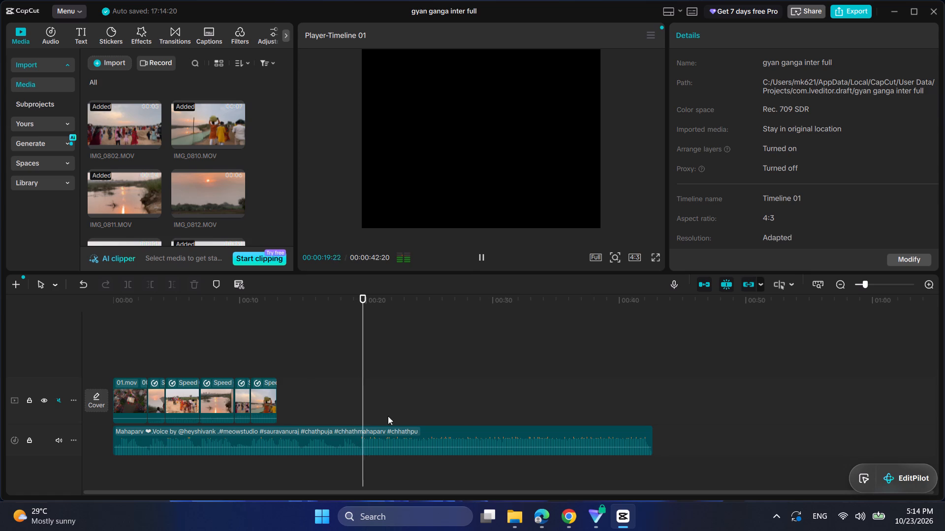
Raise the system volume slightly.
{"action": "left_click", "coordinate": [877, 530]}
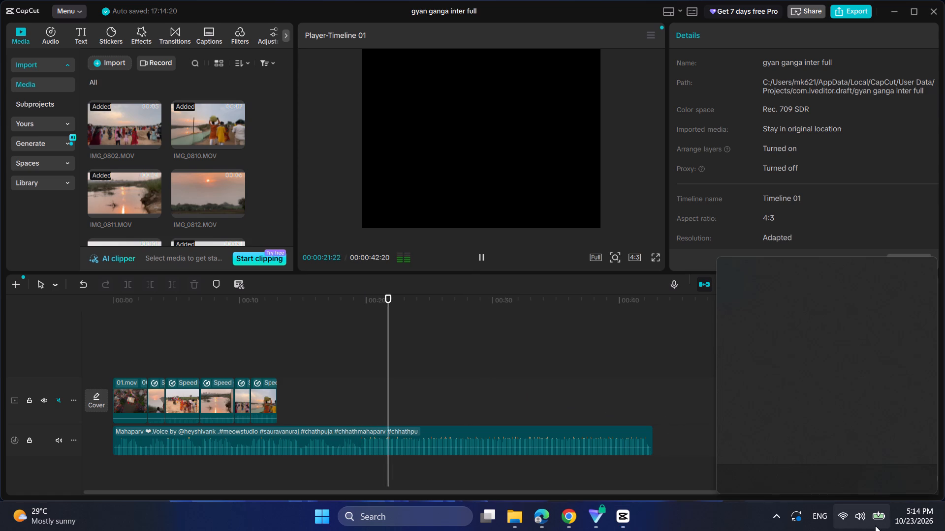
{"action": "left_click_drag", "start_coordinate": [881, 448], "coordinate": [895, 450]}
{"action": "left_click", "coordinate": [866, 520]}
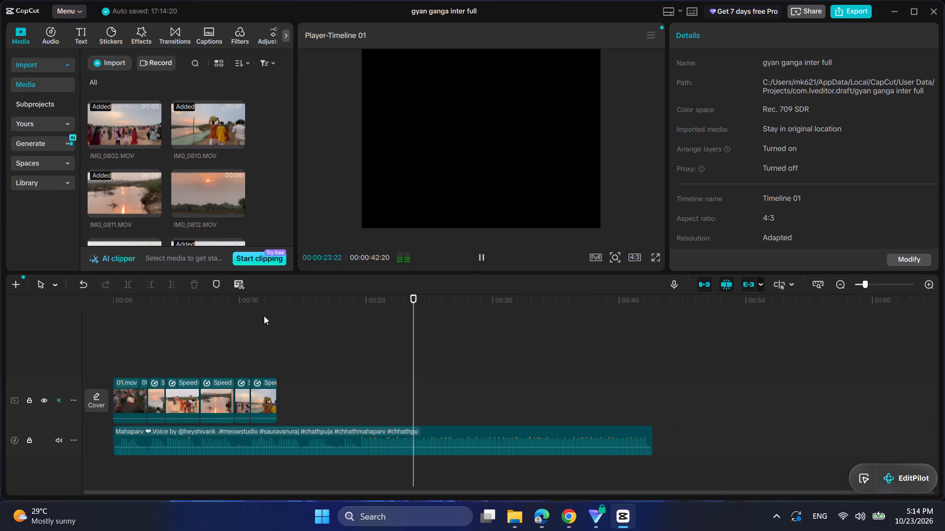
Move the playhead to the last IMG_0810.MOV clip, about 00:00:11:16, and replay the soundtrack from around the clip's end.
{"action": "scroll", "coordinate": [213, 315], "scroll_direction": "up", "scroll_amount": 1, "text": "ctrl"}
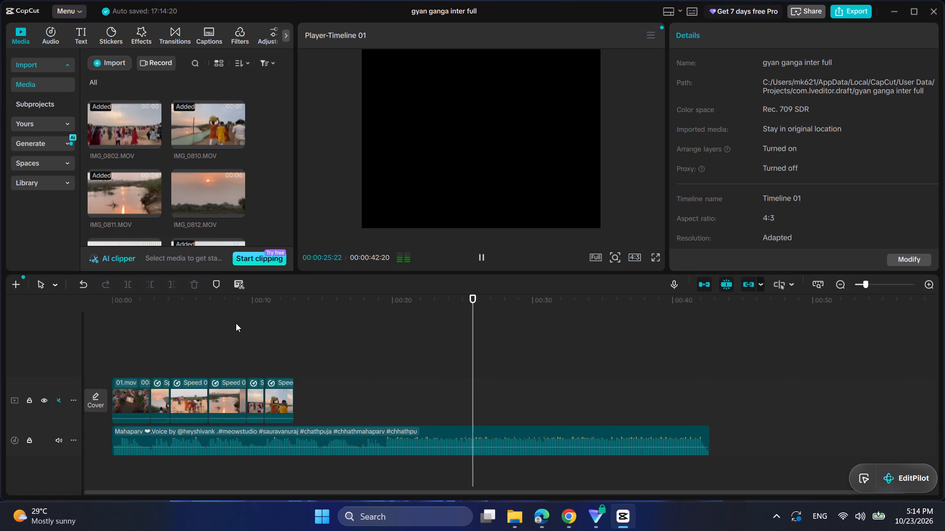
{"action": "scroll", "coordinate": [236, 323], "scroll_direction": "right", "scroll_amount": 1}
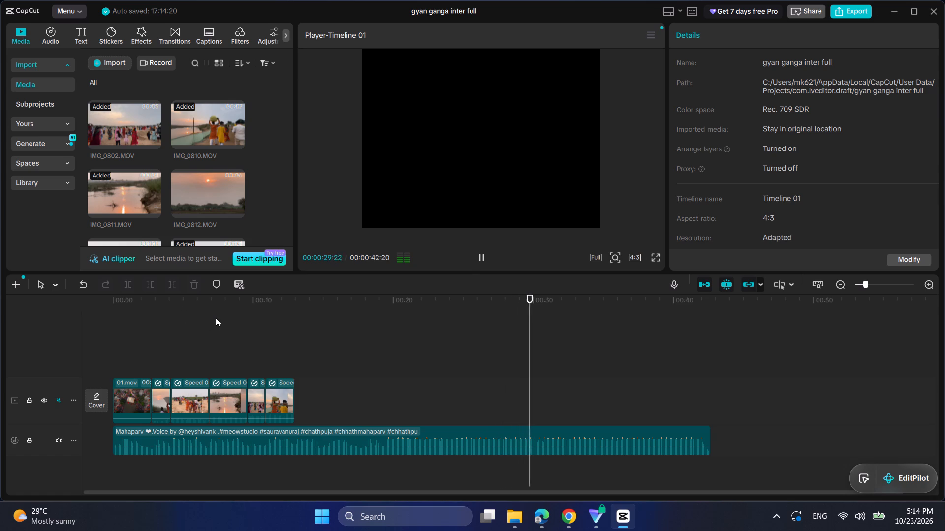
{"action": "left_click_drag", "start_coordinate": [269, 295], "coordinate": [275, 296]}
{"action": "left_click_drag", "start_coordinate": [295, 302], "coordinate": [298, 302]}
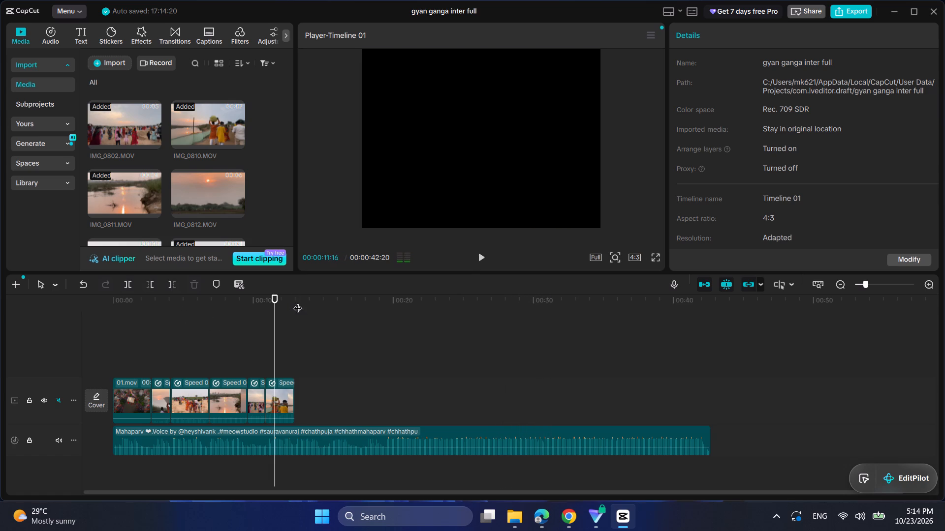
{"action": "left_click_drag", "start_coordinate": [298, 302], "coordinate": [340, 319]}
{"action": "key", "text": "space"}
{"action": "left_click", "coordinate": [318, 311]}
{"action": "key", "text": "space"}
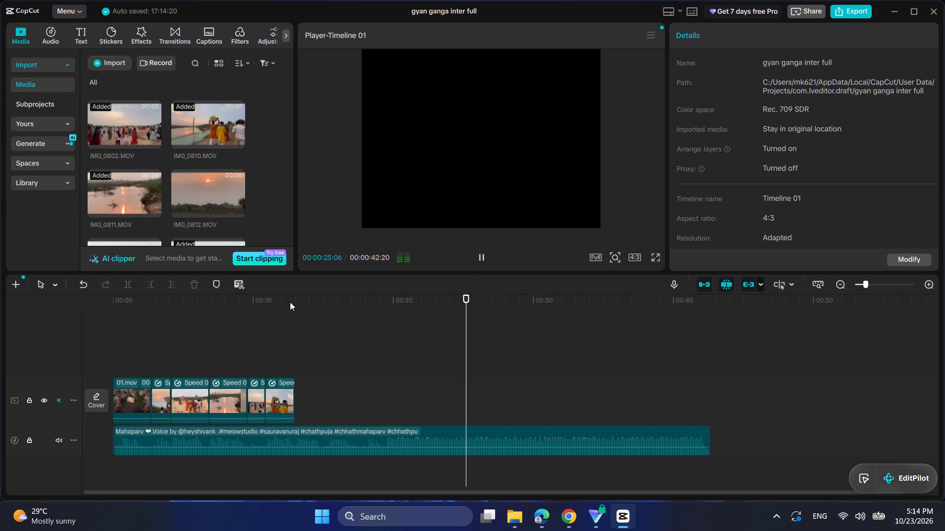
Play the whole edit from the start and stop just past the last clip, at about 00:00:13:14.
{"action": "left_click_drag", "start_coordinate": [284, 300], "coordinate": [101, 307]}
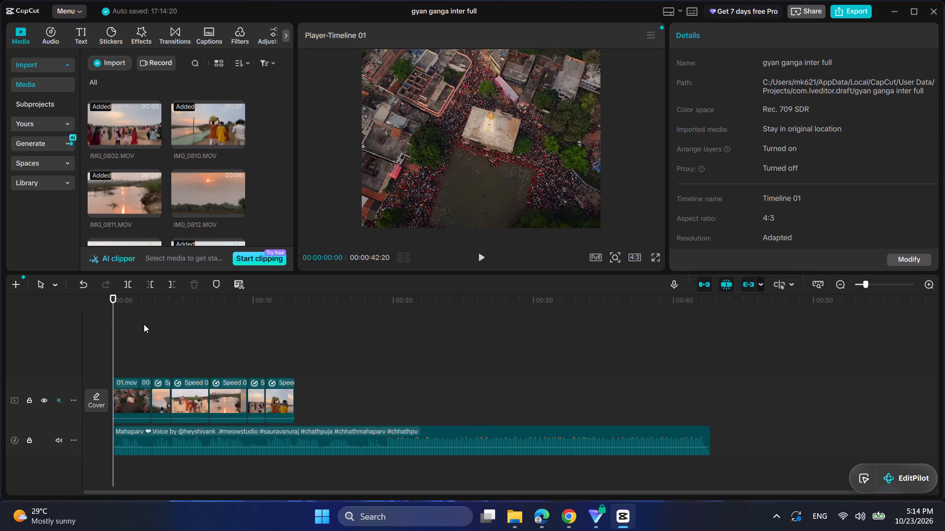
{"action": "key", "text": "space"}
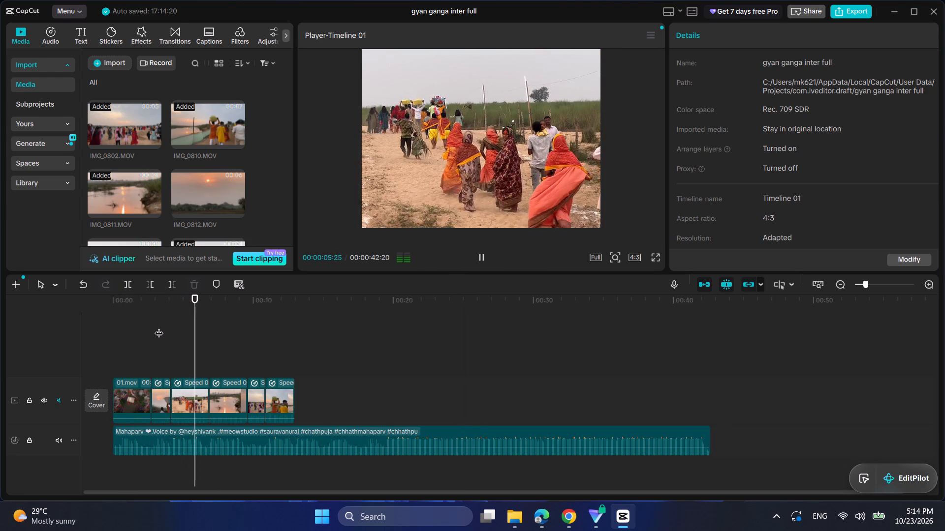
{"action": "scroll", "coordinate": [202, 345], "scroll_direction": "up", "scroll_amount": 6, "text": "ctrl"}
{"action": "scroll", "coordinate": [202, 345], "scroll_direction": "right", "scroll_amount": 1}
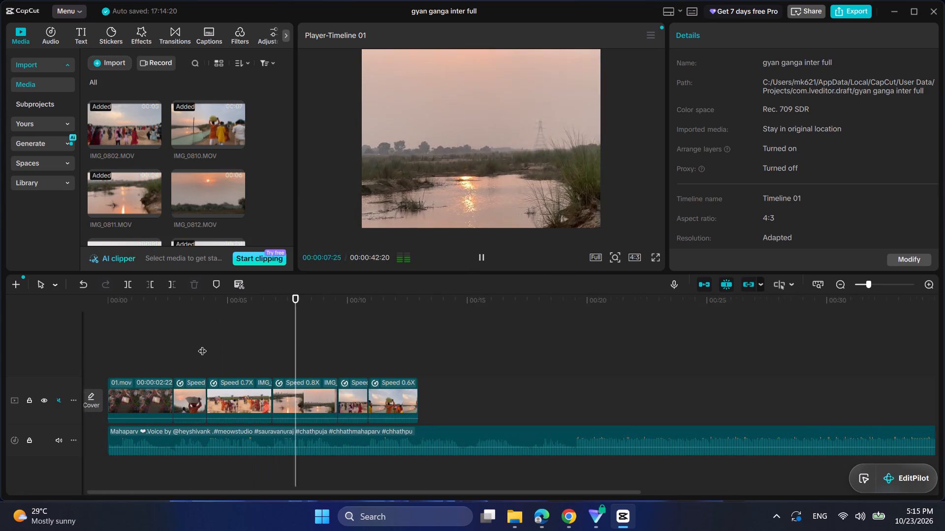
{"action": "scroll", "coordinate": [202, 345], "scroll_direction": "right", "scroll_amount": 1}
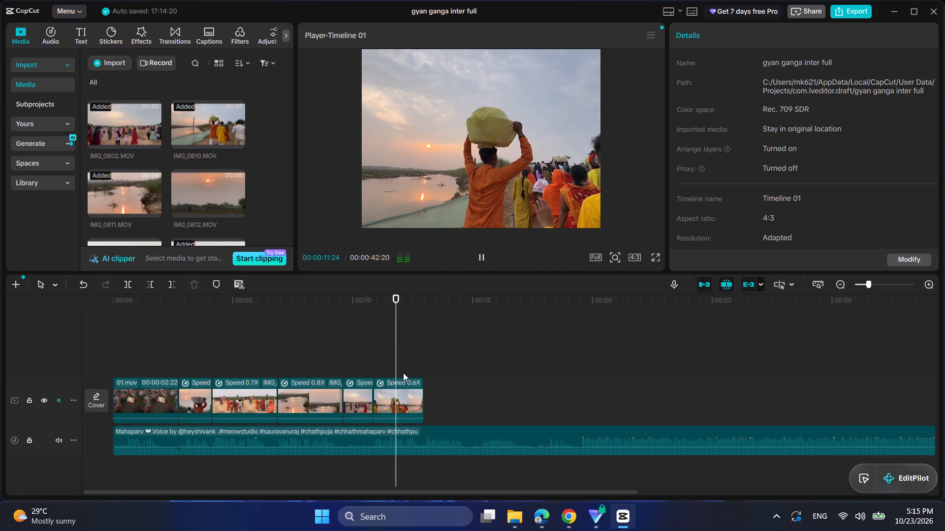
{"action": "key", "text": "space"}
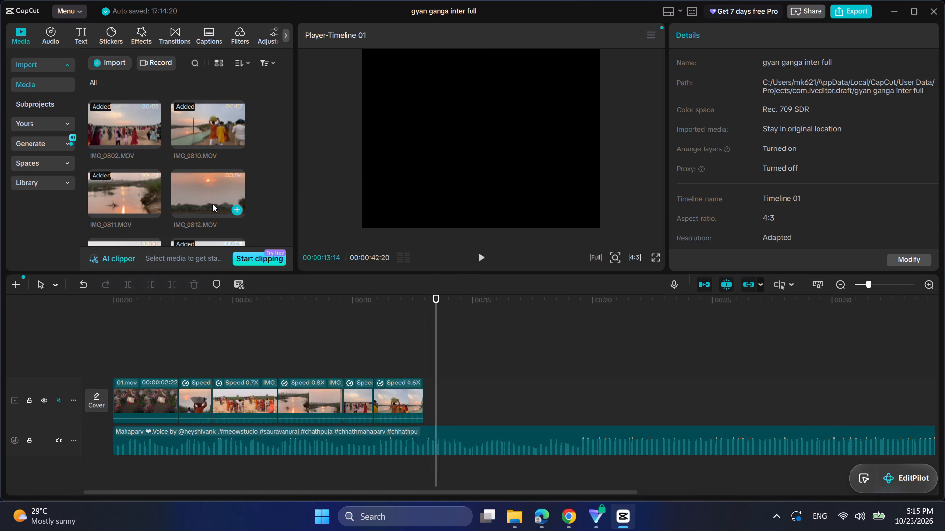
Add IMG_0812.MOV to the end of the video track after IMG_0810.MOV and scale it to 140%.
{"action": "left_click", "coordinate": [212, 204]}
{"action": "key", "text": "space"}
{"action": "left_click_drag", "start_coordinate": [211, 204], "coordinate": [468, 365]}
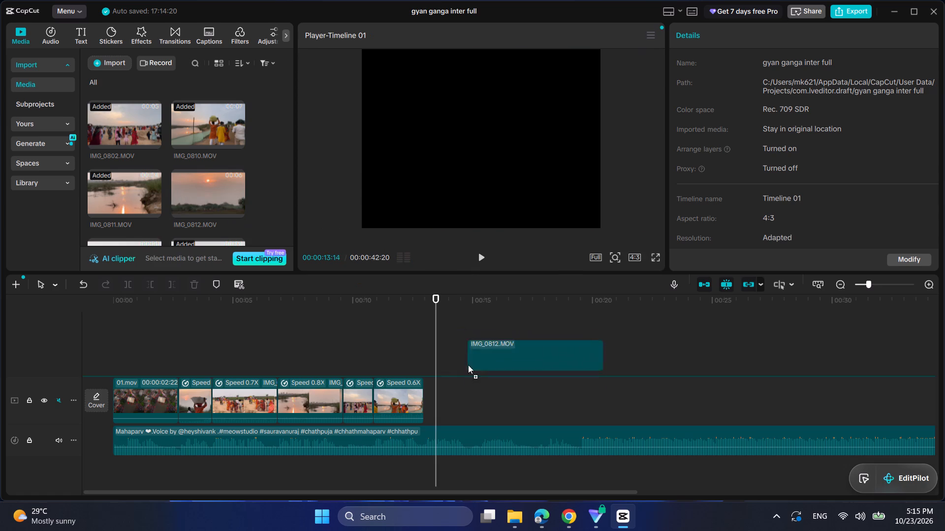
{"action": "left_click_drag", "start_coordinate": [468, 365], "coordinate": [440, 398]}
{"action": "left_click_drag", "start_coordinate": [714, 125], "coordinate": [718, 124]}
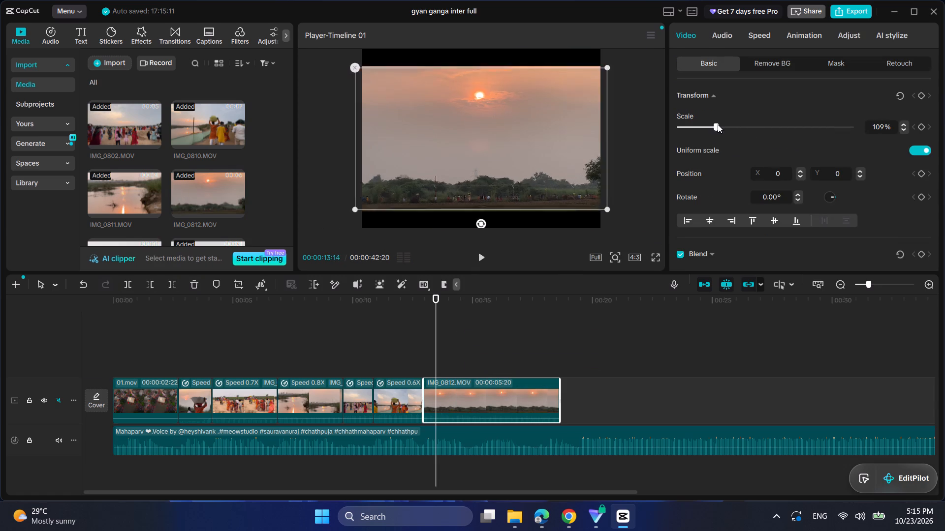
{"action": "left_click_drag", "start_coordinate": [718, 124], "coordinate": [728, 129]}
Play IMG_0812.MOV and cut off its start up to 00:00:15:09, then replay it and cut off its end at 00:00:15:09.
{"action": "key", "text": "space"}
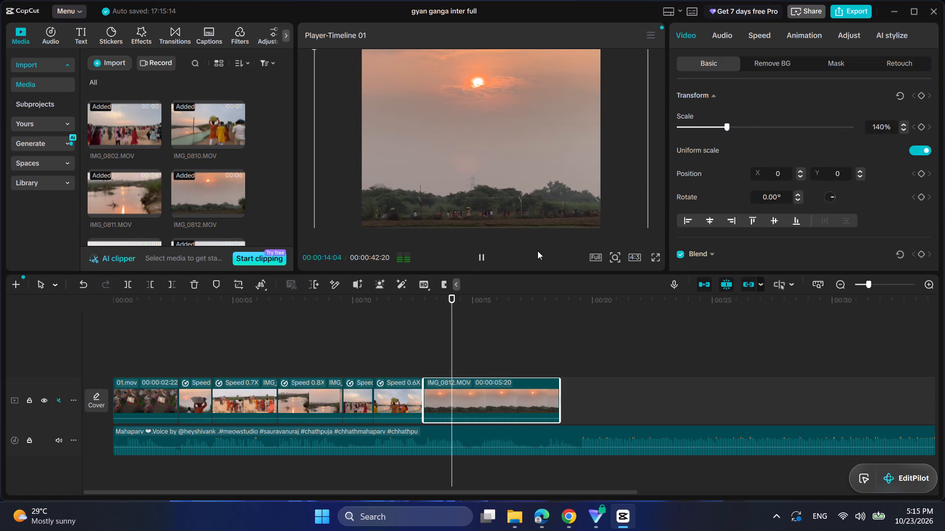
{"action": "key", "text": "space"}
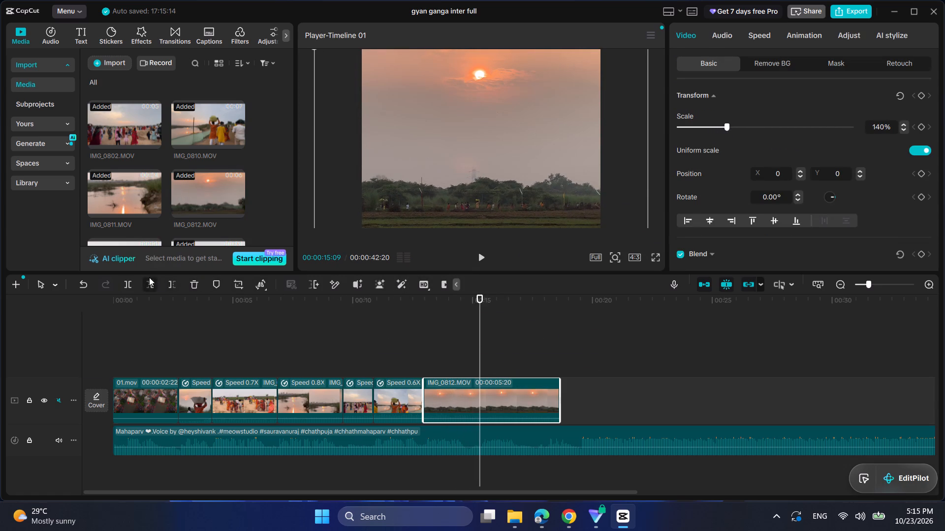
{"action": "left_click", "coordinate": [149, 277]}
{"action": "key", "text": "space"}
{"action": "key", "text": "space"}
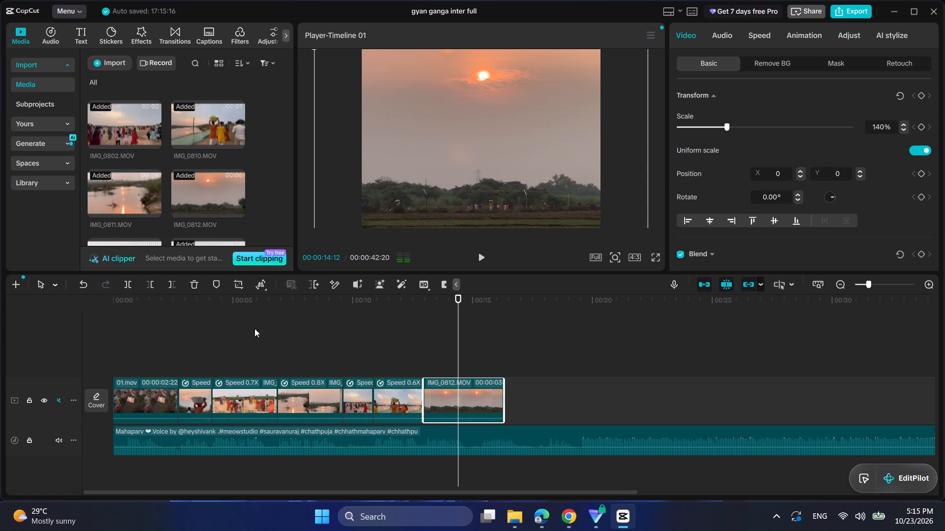
{"action": "key", "text": "space"}
{"action": "key", "text": "space"}
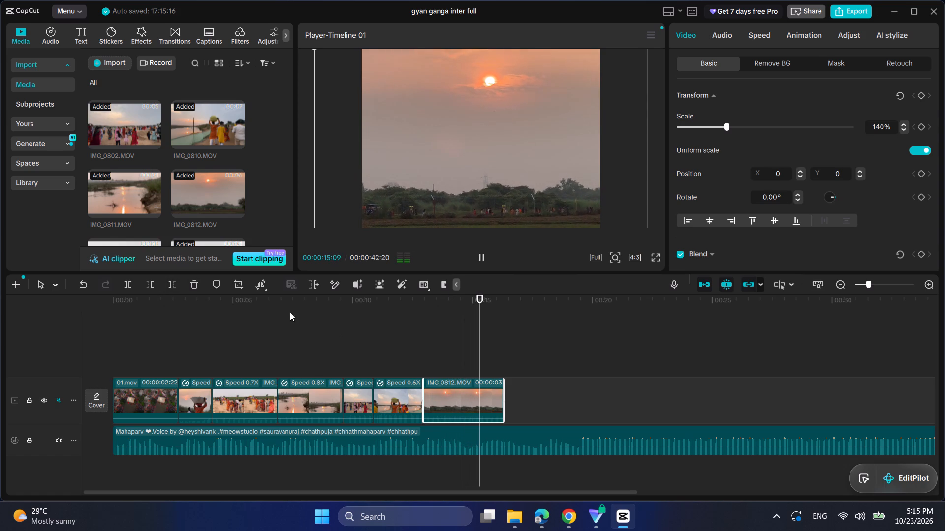
{"action": "left_click", "coordinate": [175, 287]}
{"action": "scroll", "coordinate": [143, 171], "scroll_direction": "up", "scroll_amount": 4}
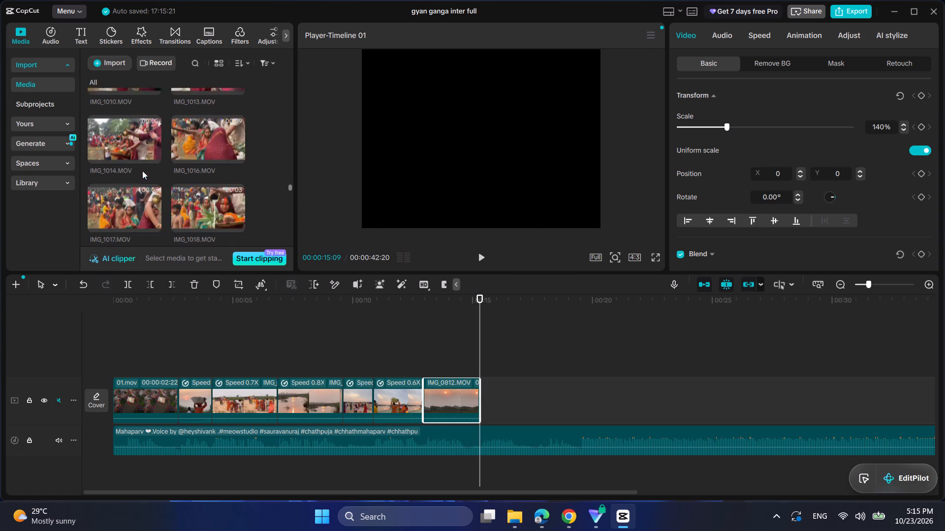
{"action": "scroll", "coordinate": [142, 171], "scroll_direction": "up", "scroll_amount": 5}
{"action": "scroll", "coordinate": [142, 171], "scroll_direction": "down", "scroll_amount": 2}
{"action": "scroll", "coordinate": [142, 171], "scroll_direction": "up", "scroll_amount": 5}
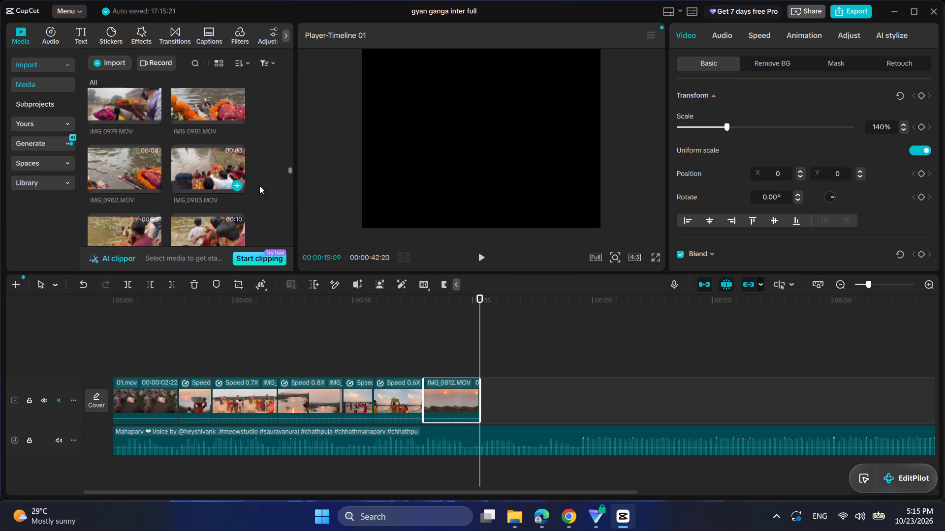
{"action": "left_click_drag", "start_coordinate": [291, 170], "coordinate": [290, 112]}
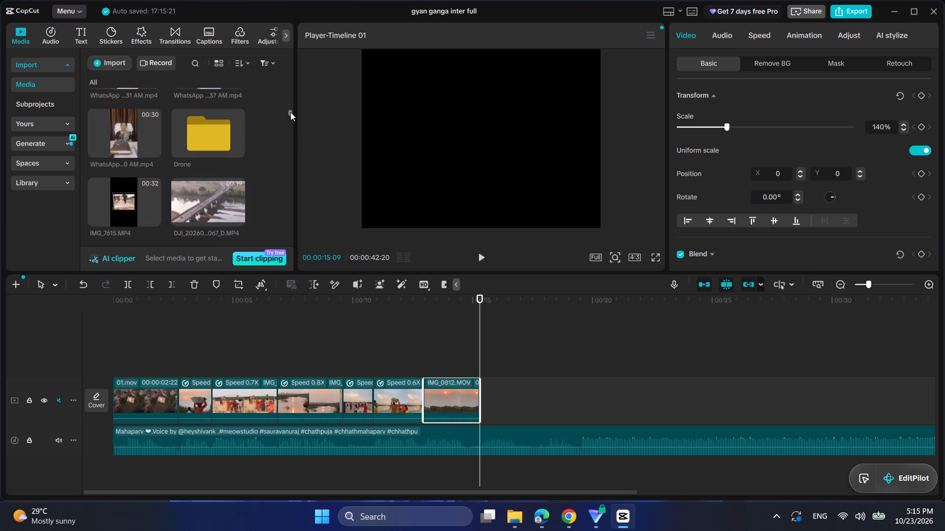
{"action": "left_click_drag", "start_coordinate": [290, 112], "coordinate": [290, 118]}
{"action": "left_click", "coordinate": [203, 183]}
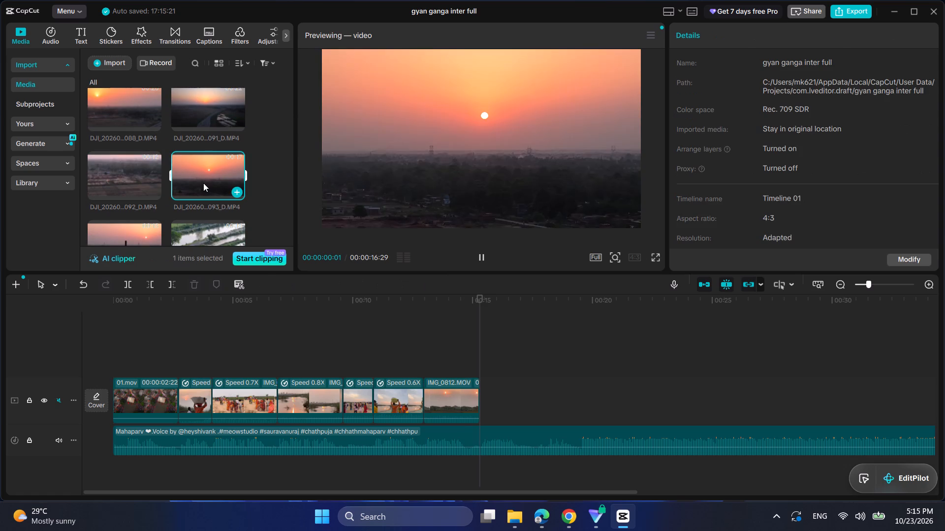
{"action": "left_click_drag", "start_coordinate": [203, 184], "coordinate": [518, 415]}
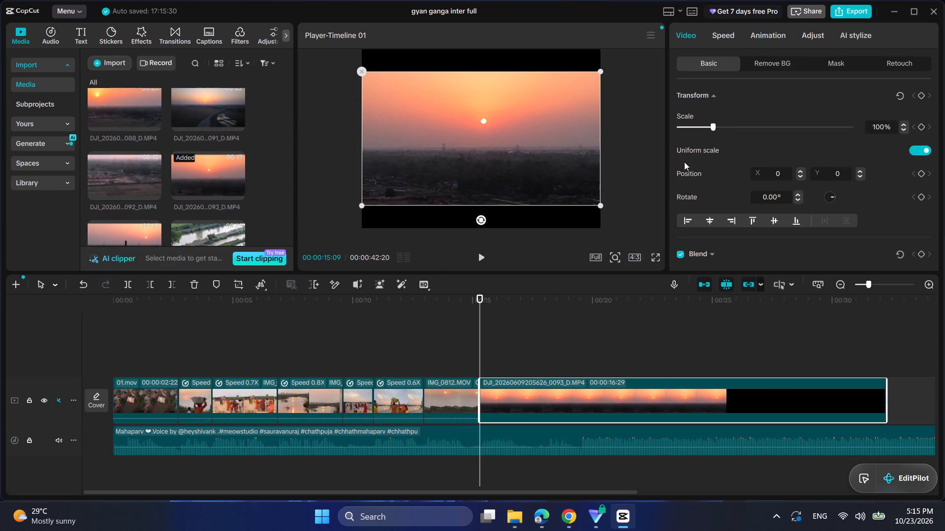
{"action": "left_click_drag", "start_coordinate": [715, 128], "coordinate": [728, 131]}
Cut off the end of the aerial sunset clip at about 00:00:19:15 and replay the clip against the audio.
{"action": "key", "text": "space"}
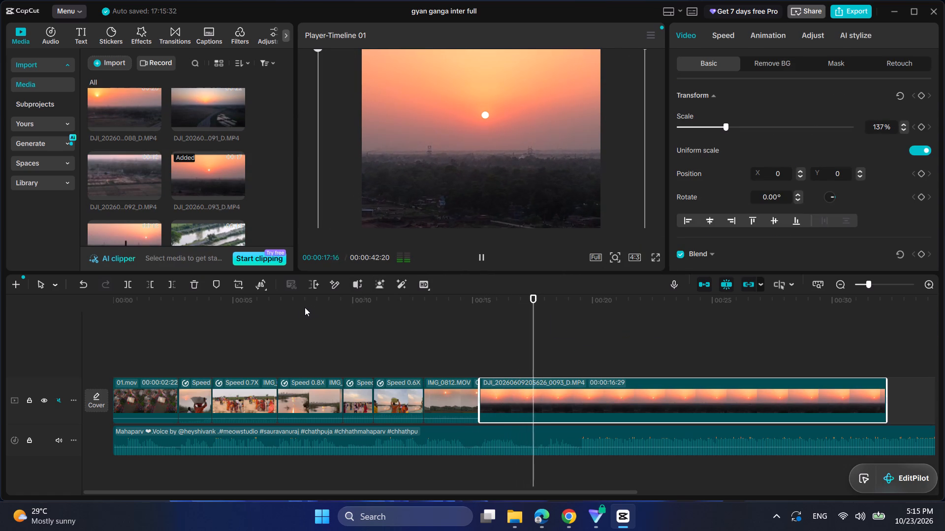
{"action": "left_click", "coordinate": [172, 281]}
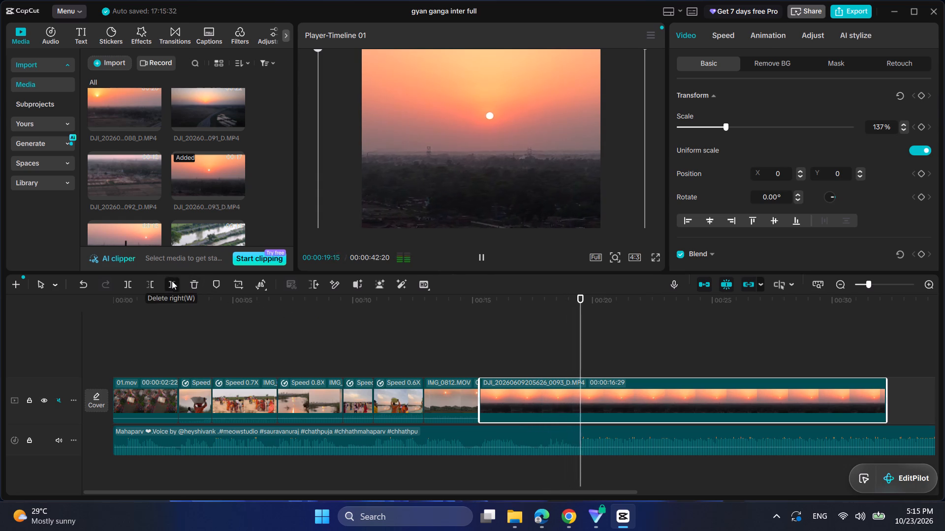
{"action": "key", "text": "space"}
{"action": "left_click", "coordinate": [477, 341]}
{"action": "key", "text": "space"}
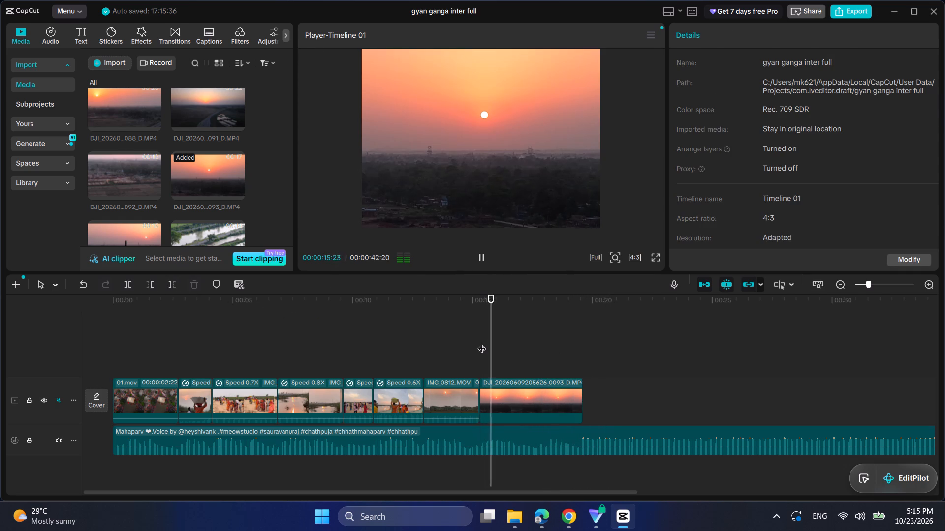
{"action": "scroll", "coordinate": [482, 342], "scroll_direction": "left", "scroll_amount": 1}
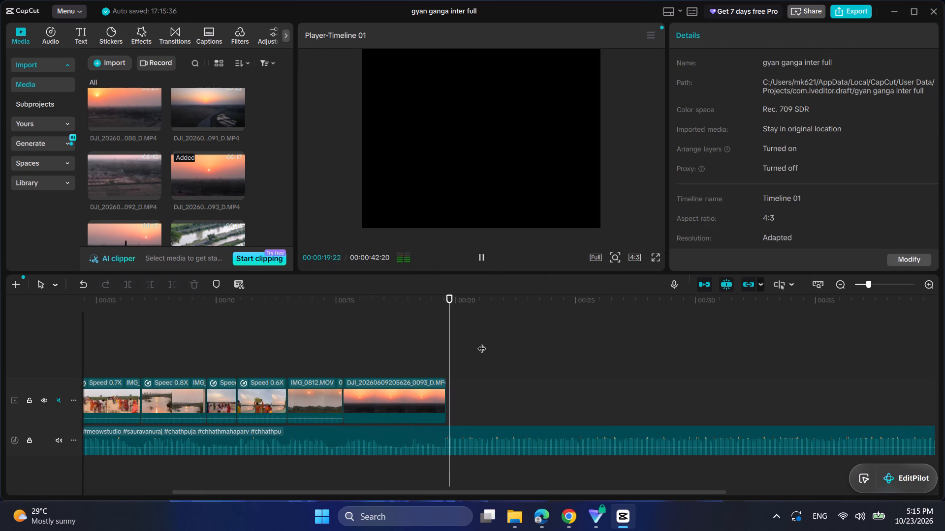
{"action": "key", "text": "space"}
Find the offering-basket clip IMG_0963.MOV, add it after the aerial sunset clip and scale it to 133%.
{"action": "scroll", "coordinate": [157, 161], "scroll_direction": "down", "scroll_amount": 1}
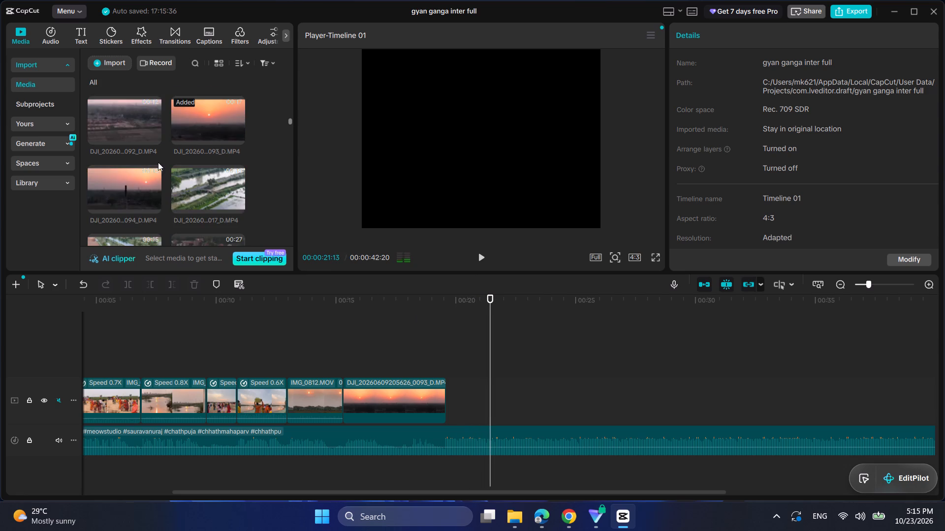
{"action": "scroll", "coordinate": [181, 177], "scroll_direction": "down", "scroll_amount": 16}
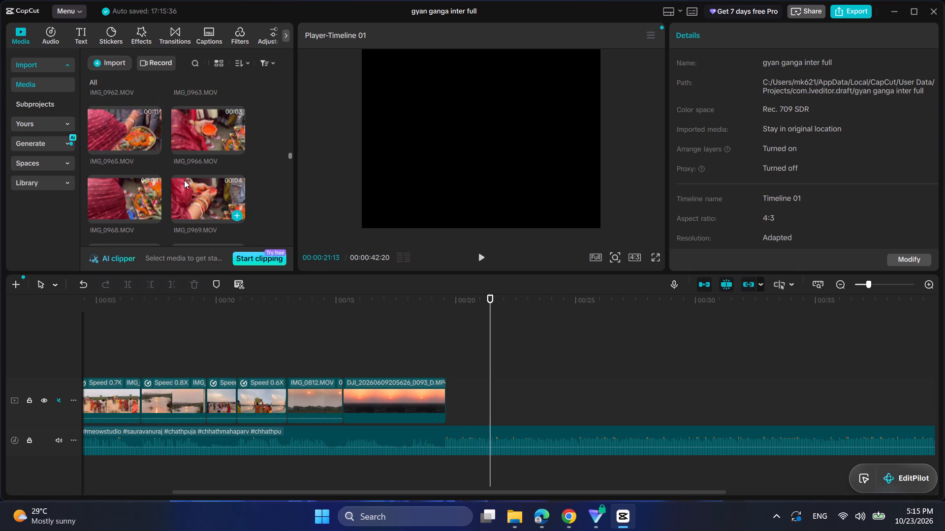
{"action": "scroll", "coordinate": [195, 187], "scroll_direction": "up", "scroll_amount": 1}
{"action": "left_click", "coordinate": [124, 182]}
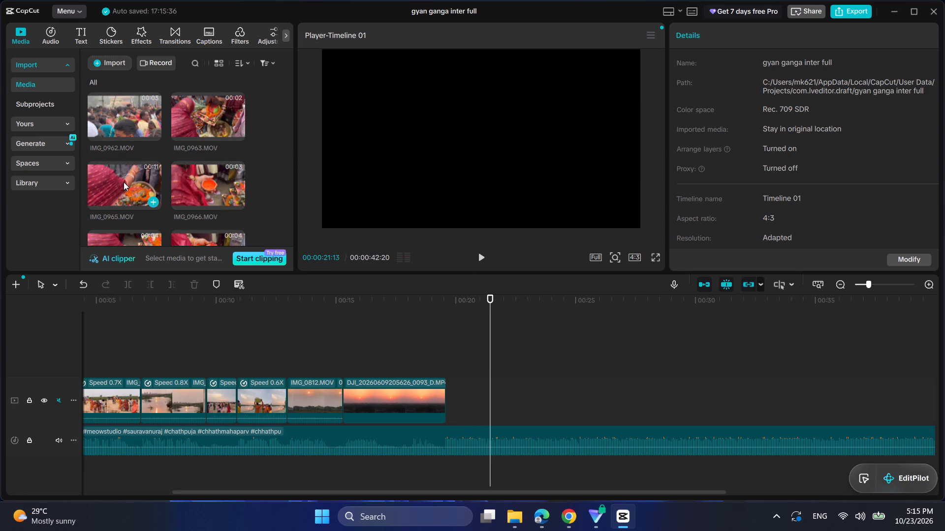
{"action": "left_click", "coordinate": [204, 118]}
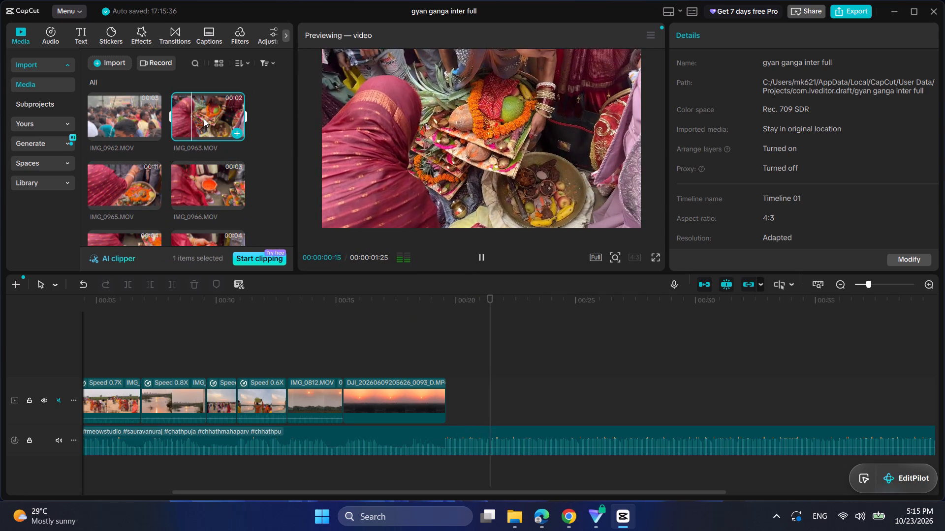
{"action": "left_click_drag", "start_coordinate": [204, 118], "coordinate": [495, 405]}
{"action": "left_click", "coordinate": [434, 328]}
{"action": "key", "text": "space"}
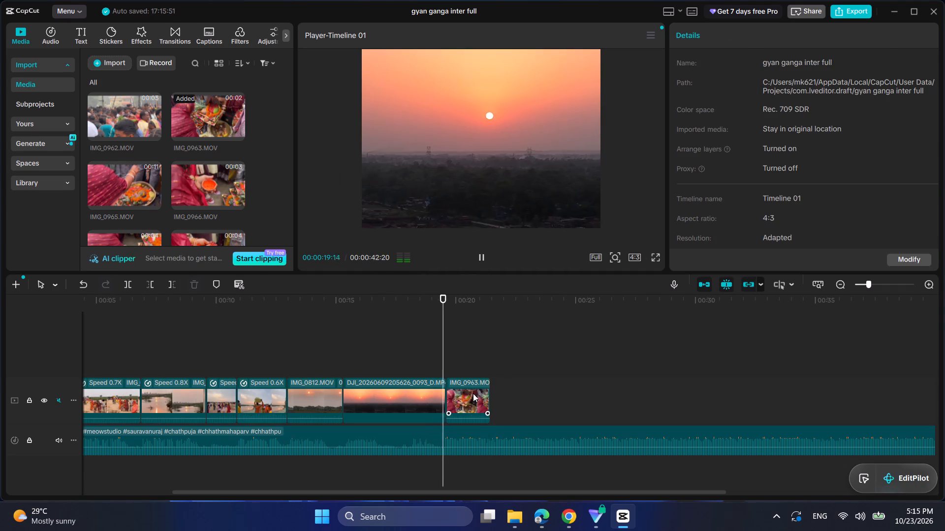
{"action": "left_click", "coordinate": [473, 393]}
{"action": "key", "text": "space"}
{"action": "left_click_drag", "start_coordinate": [598, 207], "coordinate": [624, 223]}
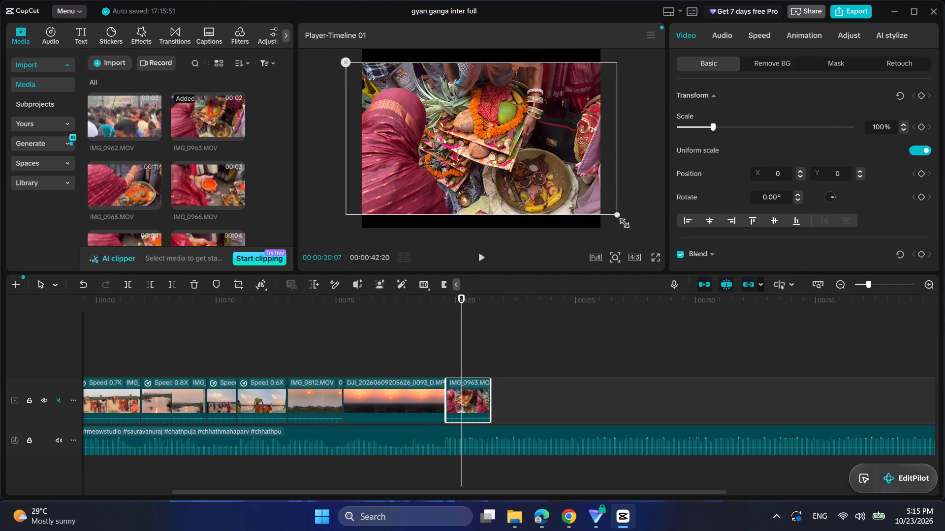
{"action": "left_click_drag", "start_coordinate": [624, 223], "coordinate": [649, 238]}
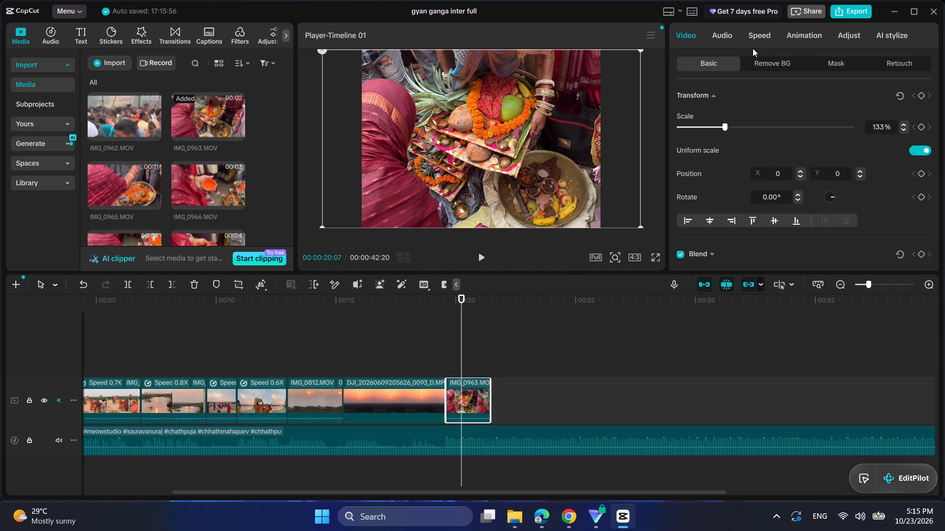
Slow IMG_0963.MOV to 0.61x speed.
{"action": "left_click", "coordinate": [756, 38]}
{"action": "left_click", "coordinate": [706, 117]}
{"action": "left_click", "coordinate": [699, 112]}
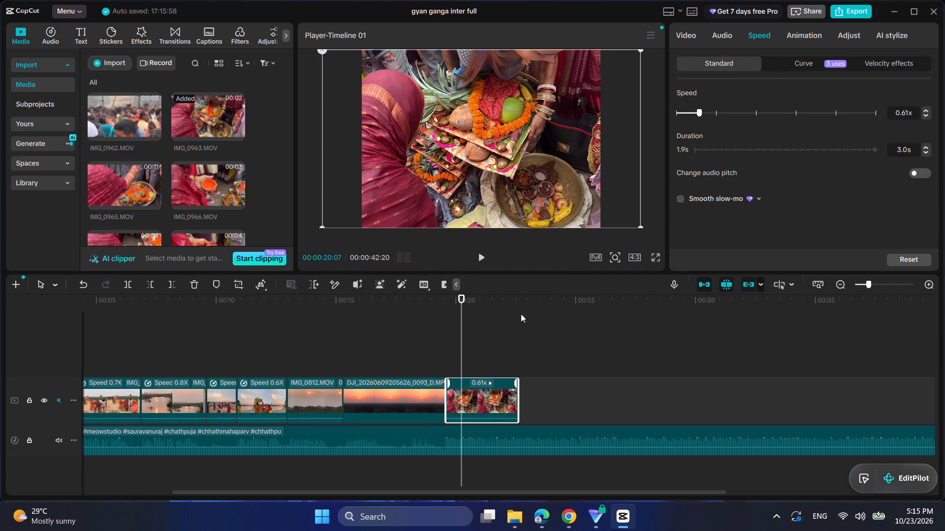
Play into IMG_0963.MOV and cut off its end at 00:00:21:14.
{"action": "left_click", "coordinate": [444, 325]}
{"action": "key", "text": "space"}
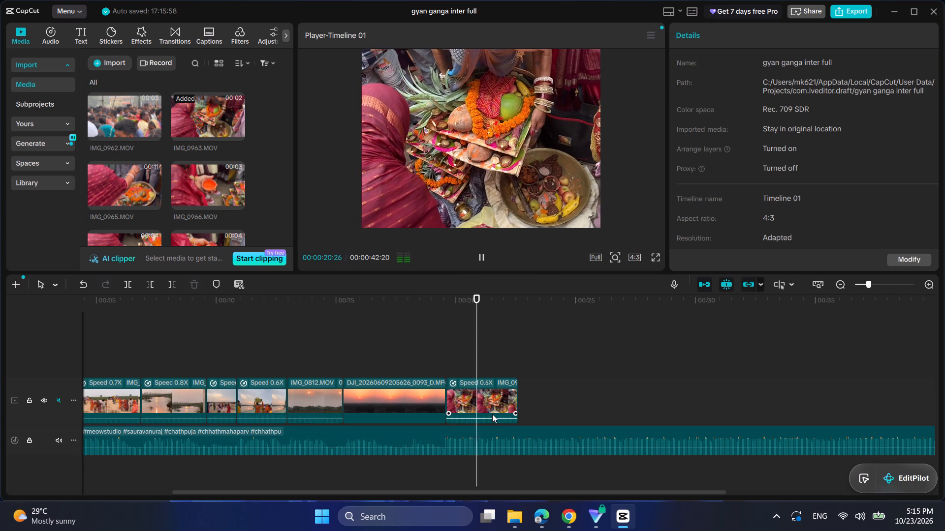
{"action": "left_click", "coordinate": [492, 414]}
{"action": "key", "text": "space"}
{"action": "left_click", "coordinate": [163, 283]}
{"action": "left_click", "coordinate": [166, 285]}
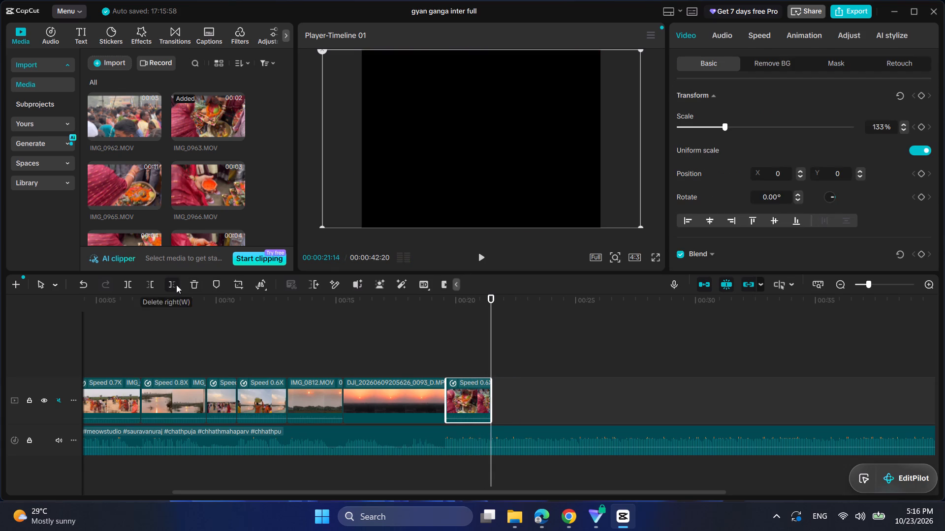
Add IMG_0971.MOV, the close-up of the woman in the maroon sari, after IMG_0963.MOV and scale it to 137%.
{"action": "scroll", "coordinate": [146, 161], "scroll_direction": "down", "scroll_amount": 1}
{"action": "left_click", "coordinate": [201, 187]}
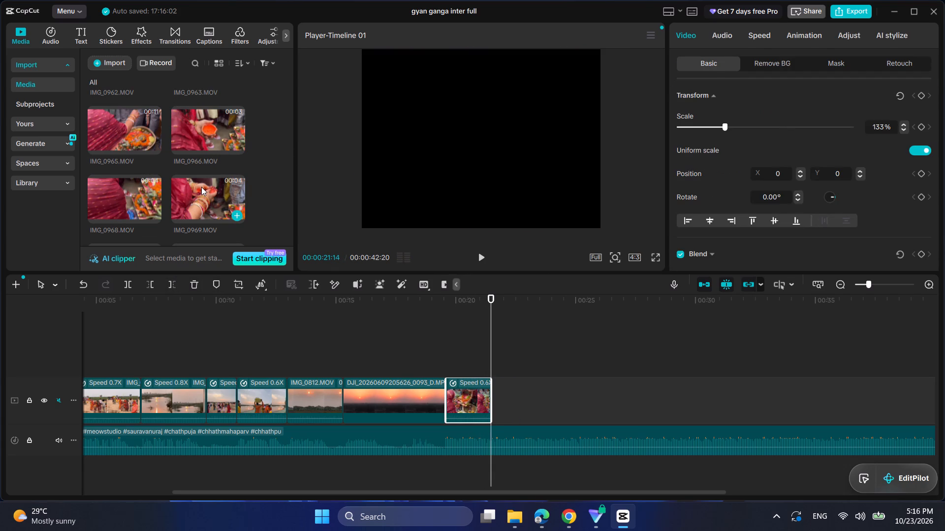
{"action": "scroll", "coordinate": [209, 189], "scroll_direction": "down", "scroll_amount": 1}
{"action": "key", "text": "space"}
{"action": "left_click", "coordinate": [206, 202]}
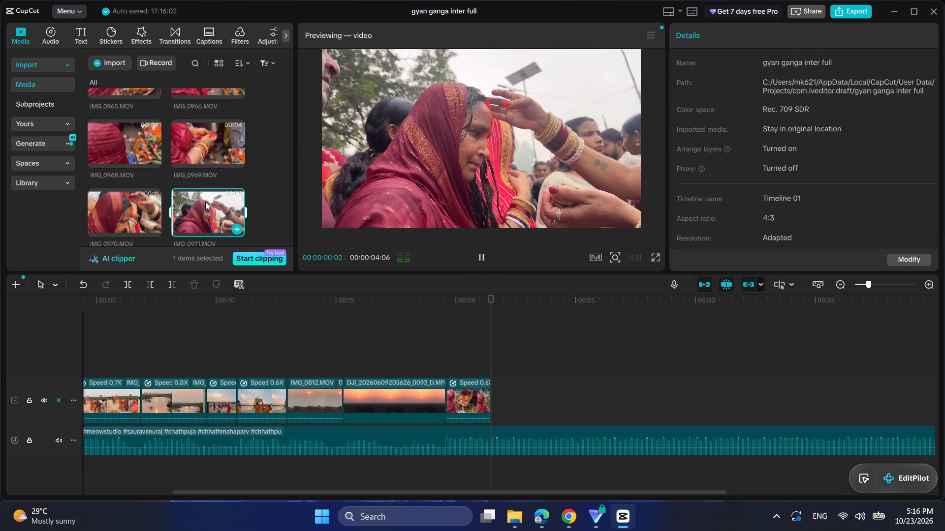
{"action": "left_click_drag", "start_coordinate": [207, 205], "coordinate": [514, 406]}
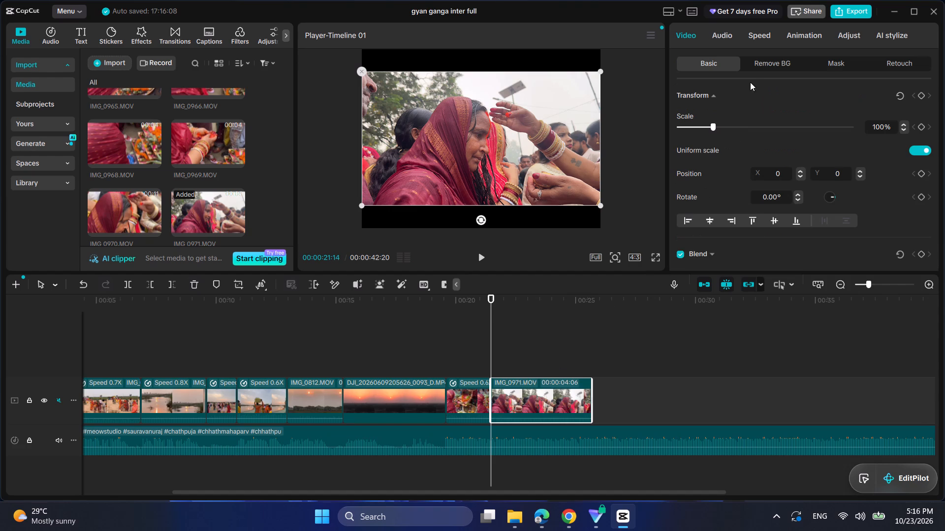
{"action": "left_click_drag", "start_coordinate": [715, 128], "coordinate": [727, 132]}
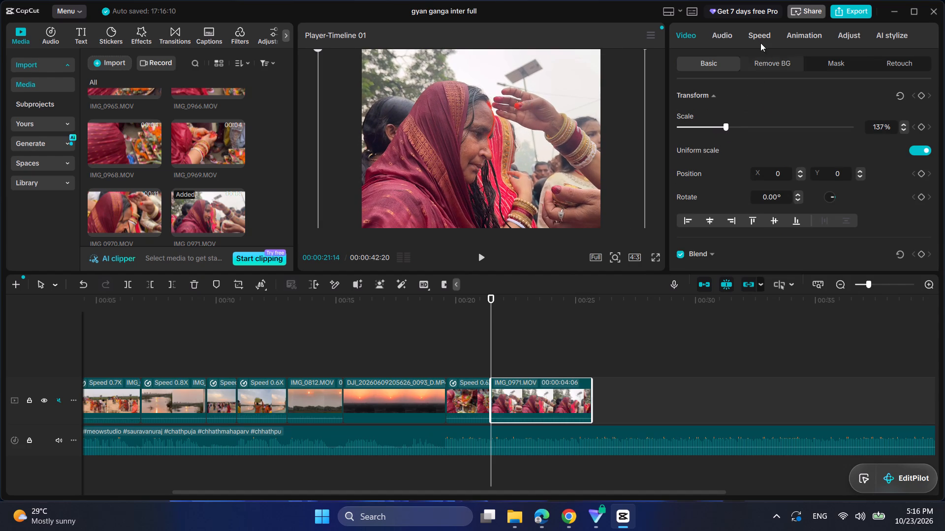
Slow IMG_0971.MOV to 0.61x speed and start playing it from 00:00:21:14.
{"action": "left_click", "coordinate": [760, 42]}
{"action": "double_click", "coordinate": [705, 112]}
{"action": "key", "text": "space"}
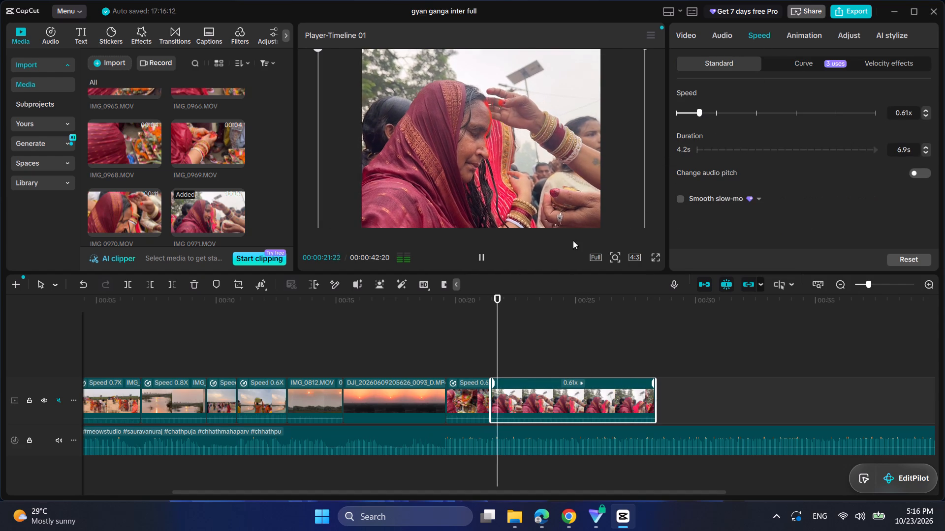
Cut off the end of IMG_0971.MOV at 00:00:23:19.
{"action": "left_click", "coordinate": [174, 282]}
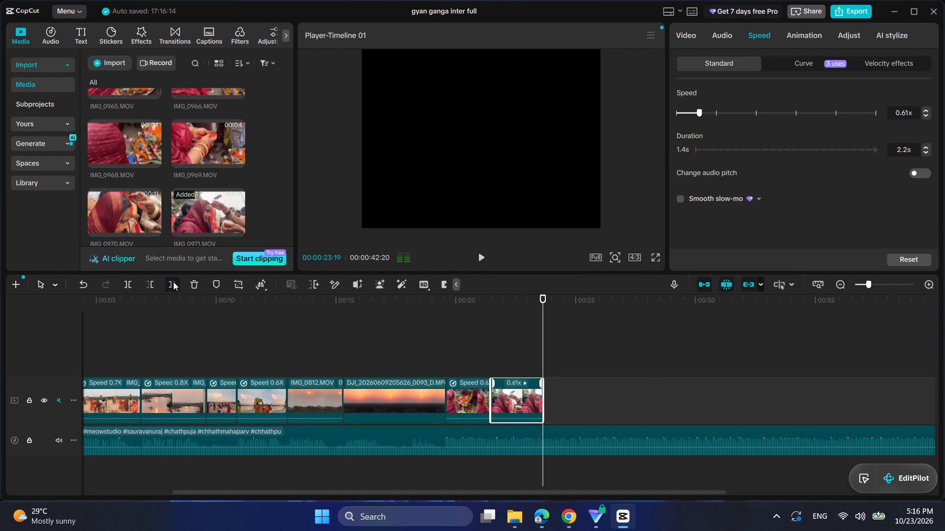
Preview the basket and river offering clips, add IMG_0983.MOV after IMG_0971.MOV and enlarge it to fill the 4:3 frame.
{"action": "scroll", "coordinate": [161, 223], "scroll_direction": "down", "scroll_amount": 1}
{"action": "left_click", "coordinate": [139, 213]}
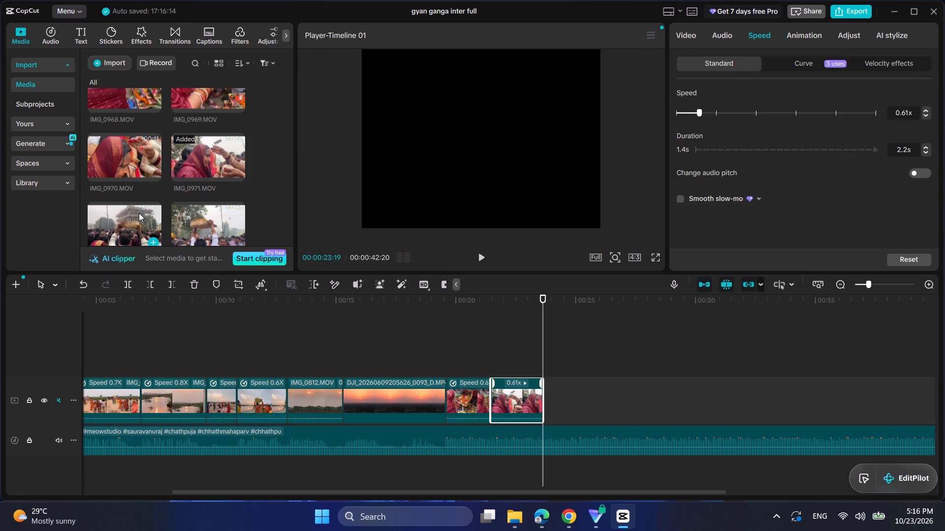
{"action": "left_click", "coordinate": [198, 210]}
{"action": "scroll", "coordinate": [198, 210], "scroll_direction": "down", "scroll_amount": 2}
{"action": "key", "text": "space"}
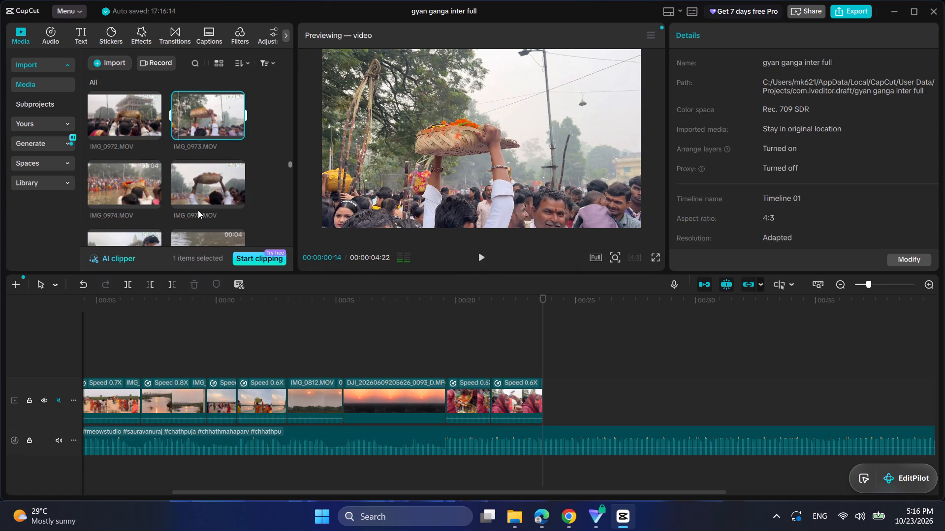
{"action": "scroll", "coordinate": [198, 210], "scroll_direction": "down", "scroll_amount": 2}
{"action": "left_click", "coordinate": [198, 147]}
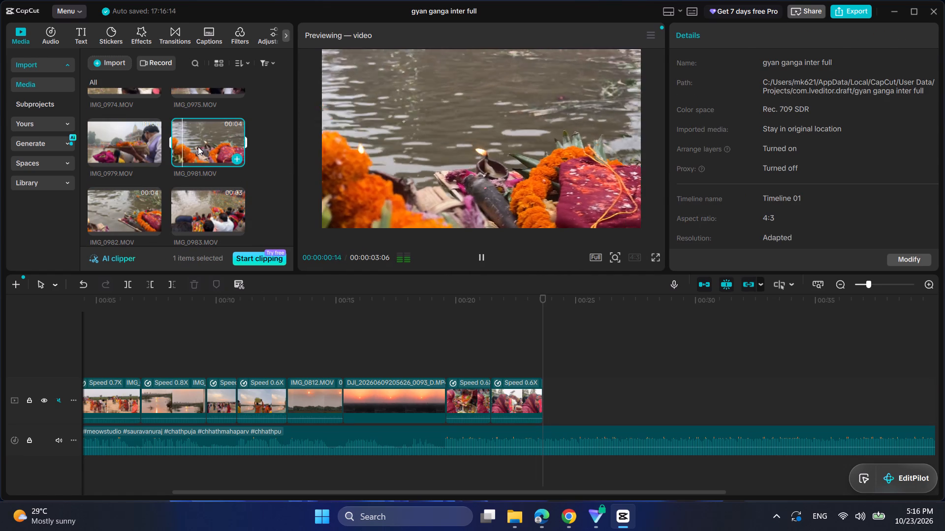
{"action": "key", "text": "space"}
{"action": "left_click", "coordinate": [210, 202]}
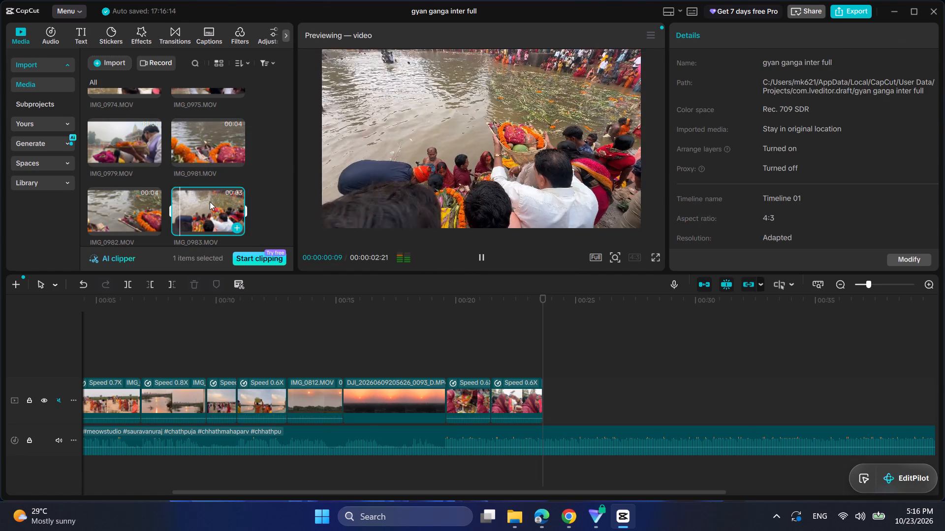
{"action": "key", "text": "space"}
{"action": "left_click_drag", "start_coordinate": [212, 209], "coordinate": [573, 308]}
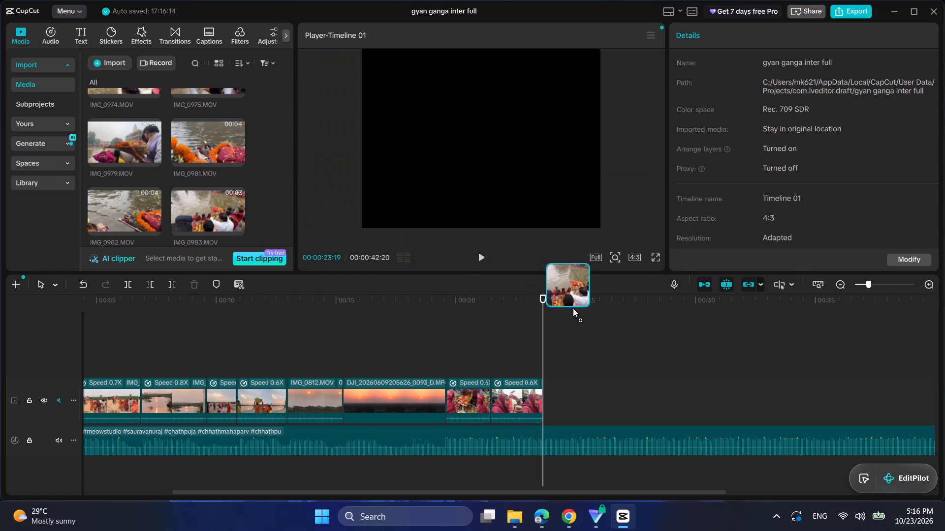
{"action": "left_click_drag", "start_coordinate": [573, 308], "coordinate": [583, 396]}
{"action": "left_click_drag", "start_coordinate": [601, 203], "coordinate": [617, 215]}
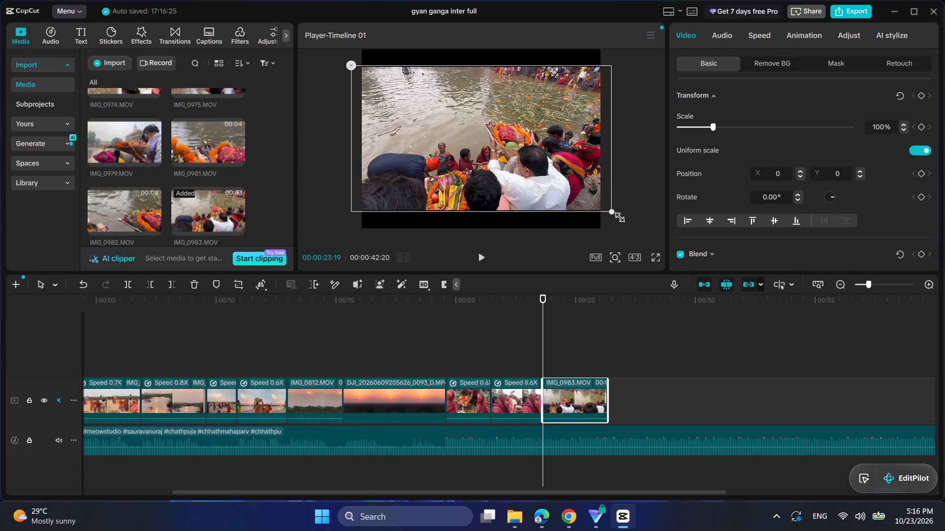
{"action": "left_click_drag", "start_coordinate": [617, 215], "coordinate": [655, 236]}
Slow IMG_0983.MOV to 0.60x speed and cut off its end a little after 00:00:25.
{"action": "left_click", "coordinate": [755, 36]}
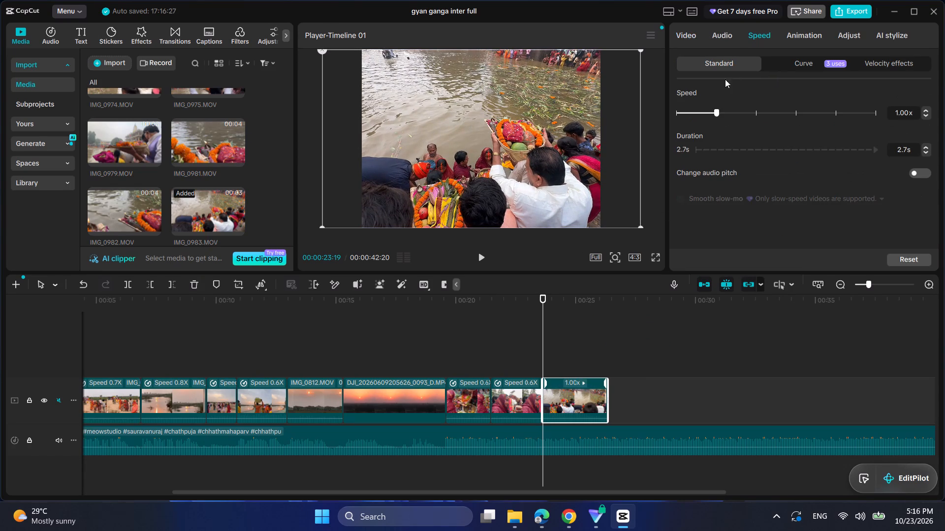
{"action": "double_click", "coordinate": [700, 112]}
{"action": "key", "text": "space"}
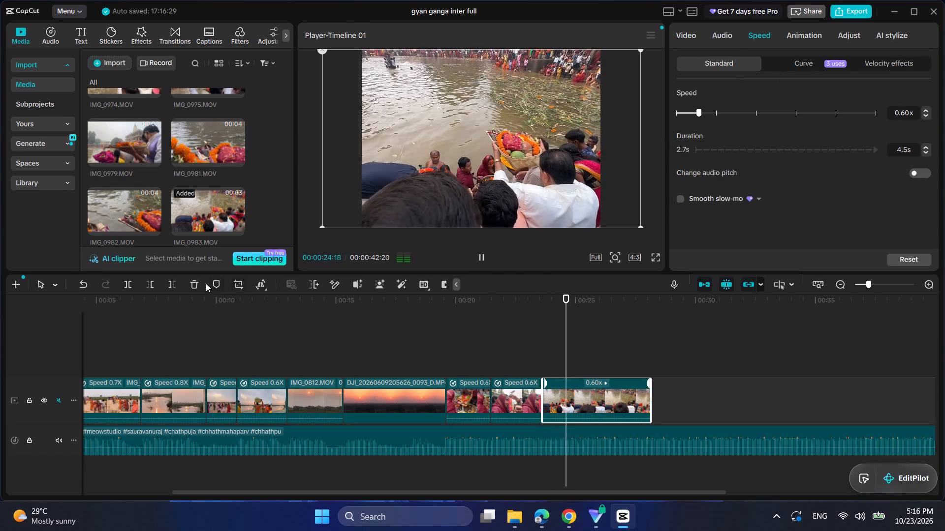
{"action": "left_click", "coordinate": [173, 286]}
{"action": "key", "text": "space"}
Play the edit from about 00:00:17 in the sunset clip through the end of IMG_0983.MOV to check the timing.
{"action": "left_click", "coordinate": [393, 337]}
{"action": "key", "text": "space"}
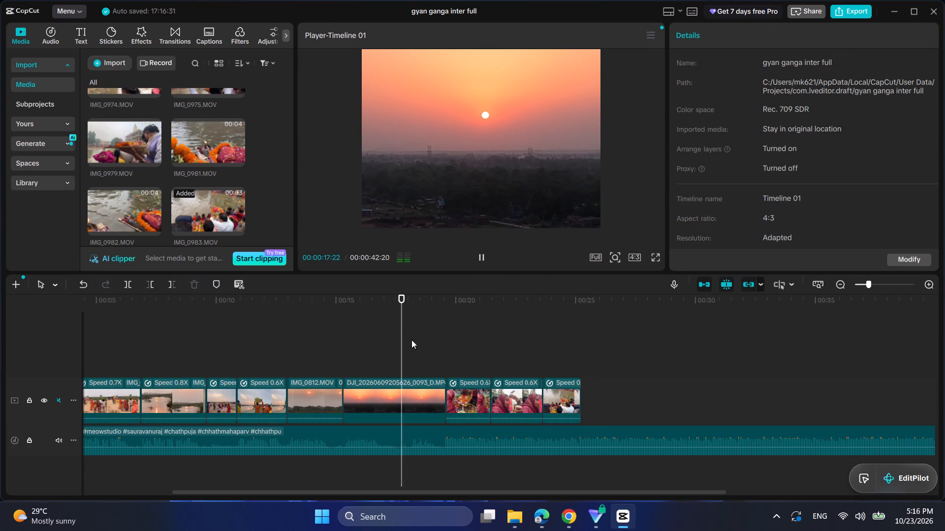
{"action": "scroll", "coordinate": [414, 341], "scroll_direction": "left", "scroll_amount": 1}
{"action": "scroll", "coordinate": [418, 343], "scroll_direction": "down", "scroll_amount": 3, "text": "ctrl"}
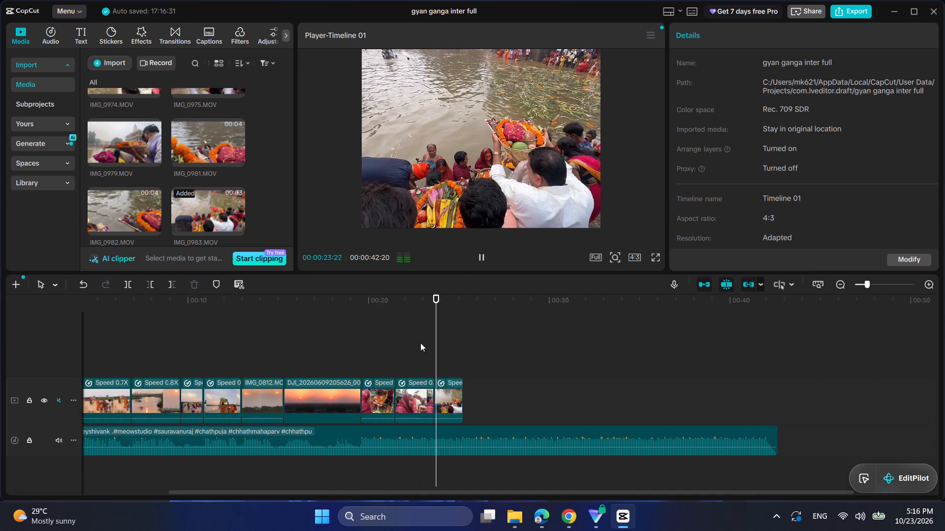
{"action": "key", "text": "space"}
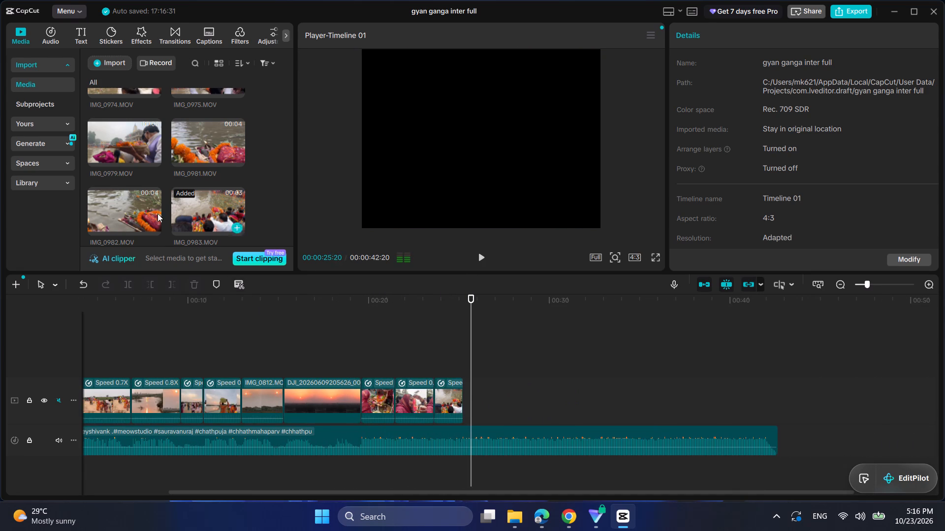
Preview the riverside ritual clips from IMG_0979.MOV onward in the media library to look for the next shot.
{"action": "scroll", "coordinate": [142, 204], "scroll_direction": "down", "scroll_amount": 2}
{"action": "scroll", "coordinate": [133, 189], "scroll_direction": "up", "scroll_amount": 4}
{"action": "scroll", "coordinate": [122, 164], "scroll_direction": "down", "scroll_amount": 1}
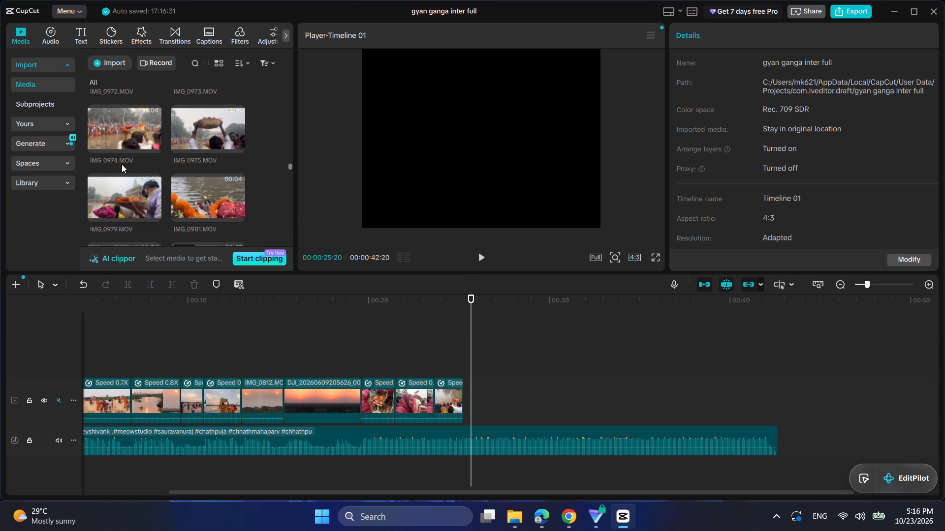
{"action": "left_click", "coordinate": [126, 196]}
{"action": "left_click", "coordinate": [130, 196]}
{"action": "key", "text": "space"}
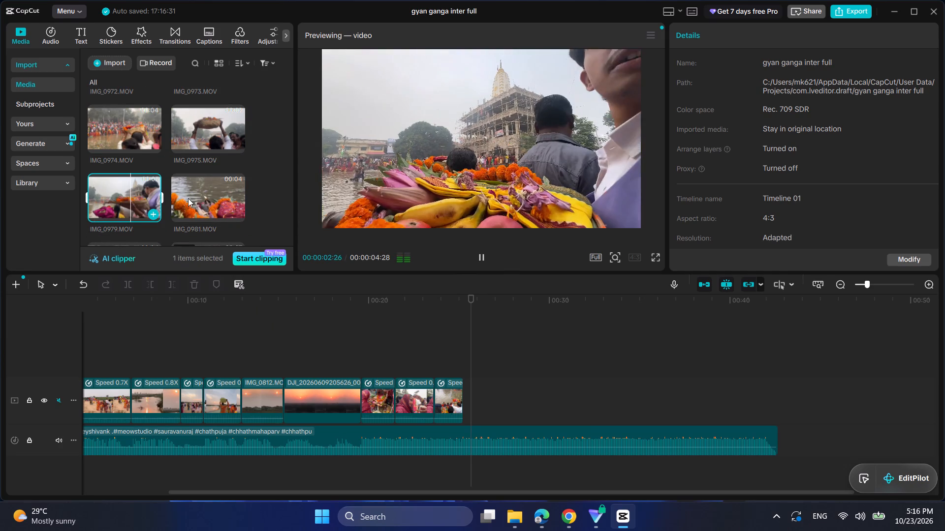
{"action": "scroll", "coordinate": [209, 194], "scroll_direction": "down", "scroll_amount": 1}
{"action": "key", "text": "space"}
{"action": "left_click", "coordinate": [211, 195]}
{"action": "key", "text": "space"}
{"action": "scroll", "coordinate": [210, 199], "scroll_direction": "down", "scroll_amount": 1}
{"action": "left_click", "coordinate": [203, 206]}
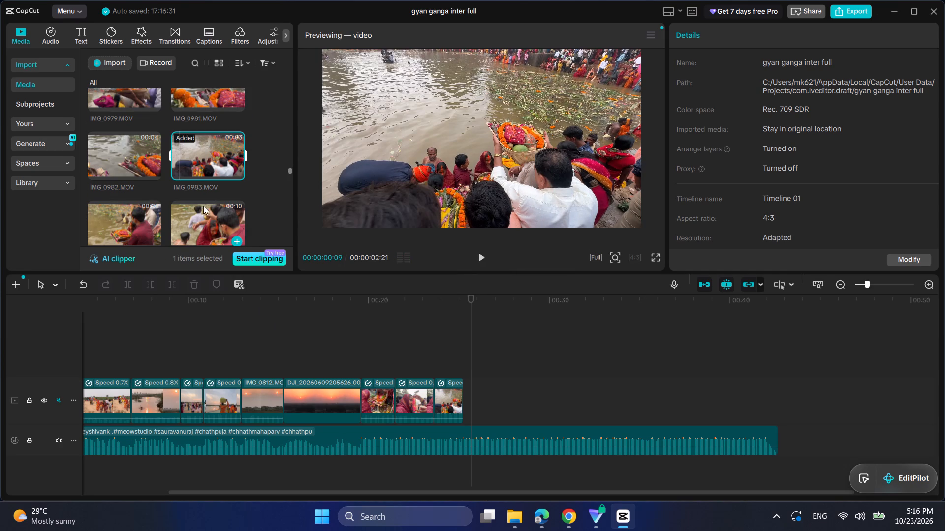
{"action": "scroll", "coordinate": [203, 210], "scroll_direction": "down", "scroll_amount": 2}
{"action": "key", "text": "space"}
{"action": "left_click", "coordinate": [201, 190]}
{"action": "key", "text": "space"}
{"action": "scroll", "coordinate": [201, 190], "scroll_direction": "down", "scroll_amount": 2}
{"action": "left_click", "coordinate": [201, 190]}
{"action": "key", "text": "space"}
Browse further through the media library and preview IMG_0824.MOV, the sunset shot of the basket carrier.
{"action": "scroll", "coordinate": [207, 199], "scroll_direction": "down", "scroll_amount": 10}
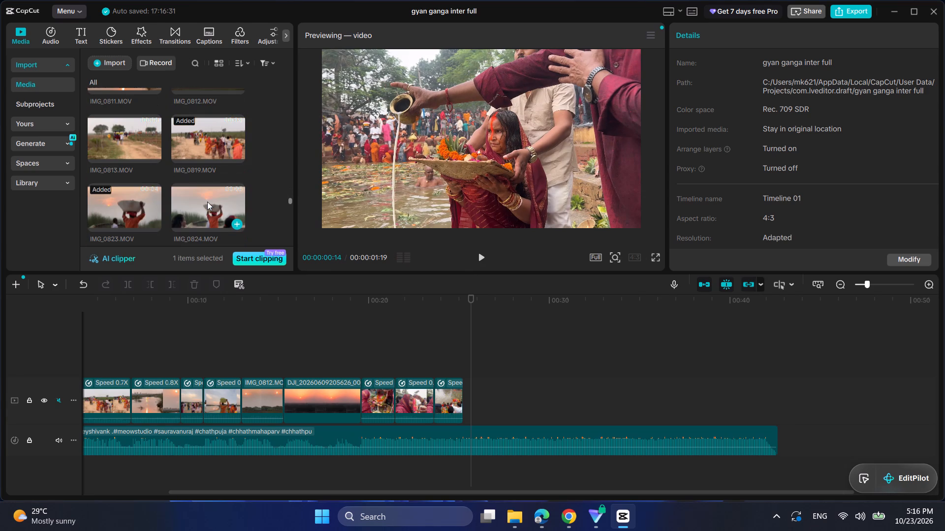
{"action": "left_click", "coordinate": [206, 202]}
{"action": "scroll", "coordinate": [206, 202], "scroll_direction": "down", "scroll_amount": 1}
{"action": "key", "text": "space"}
{"action": "scroll", "coordinate": [200, 200], "scroll_direction": "up", "scroll_amount": 1}
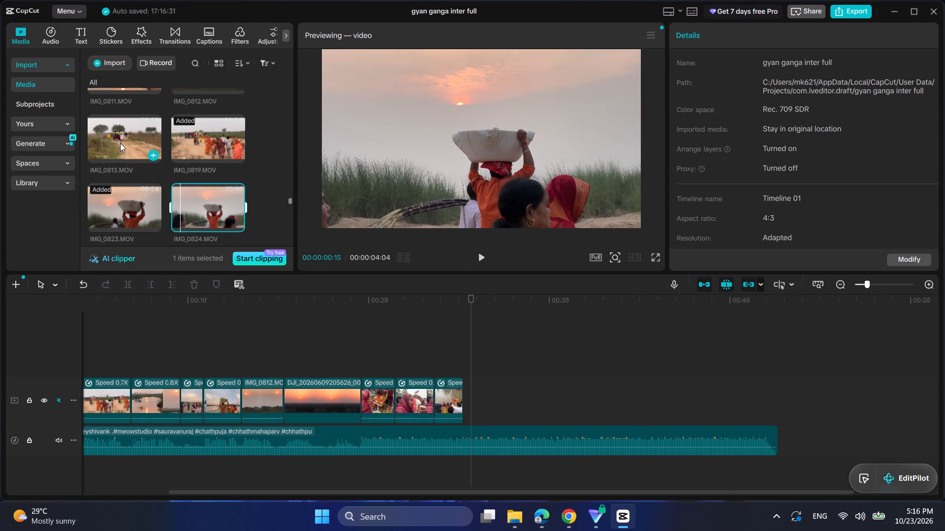
Preview IMG_0813.MOV, add it after IMG_0983.MOV and trim its start so it lasts 00:00:04:29.
{"action": "left_click", "coordinate": [119, 142]}
{"action": "key", "text": "space"}
{"action": "key", "text": "space"}
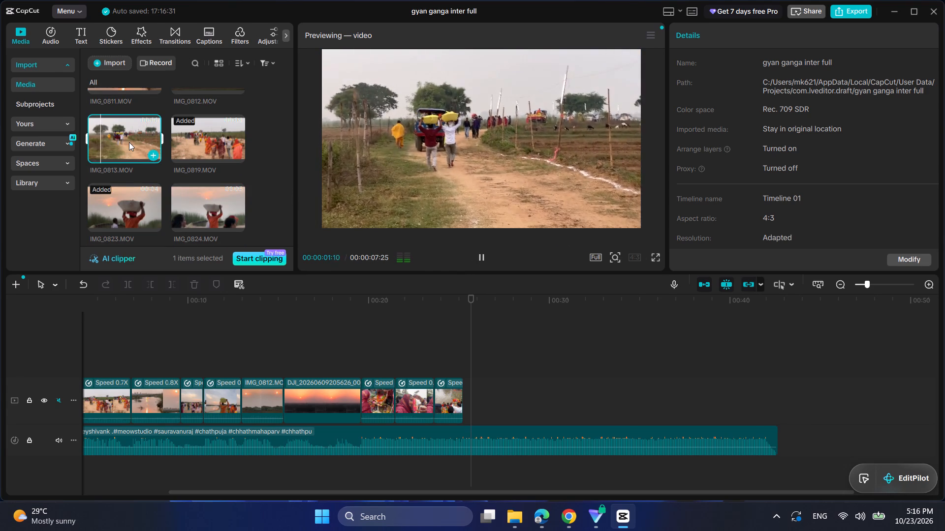
{"action": "key", "text": "space"}
{"action": "left_click_drag", "start_coordinate": [135, 137], "coordinate": [490, 397]}
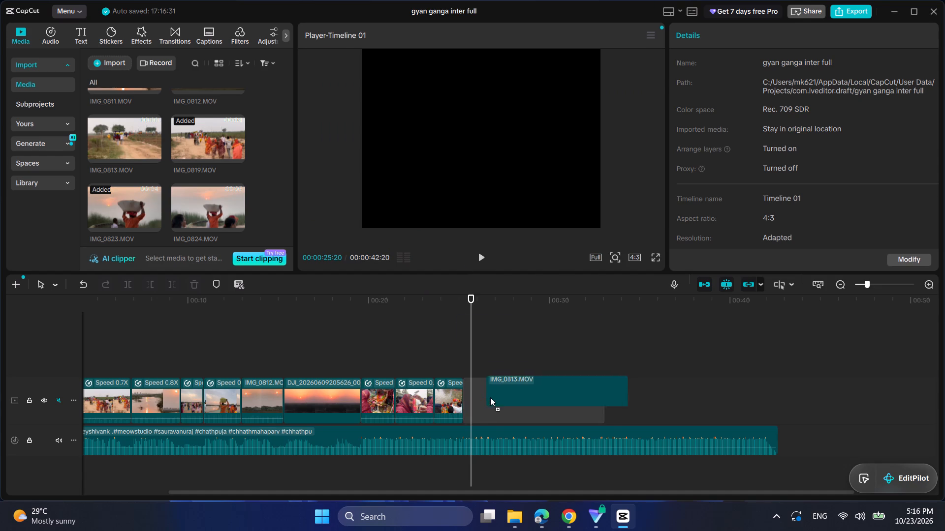
{"action": "left_click_drag", "start_coordinate": [490, 397], "coordinate": [490, 400]}
{"action": "left_click_drag", "start_coordinate": [464, 381], "coordinate": [516, 391]}
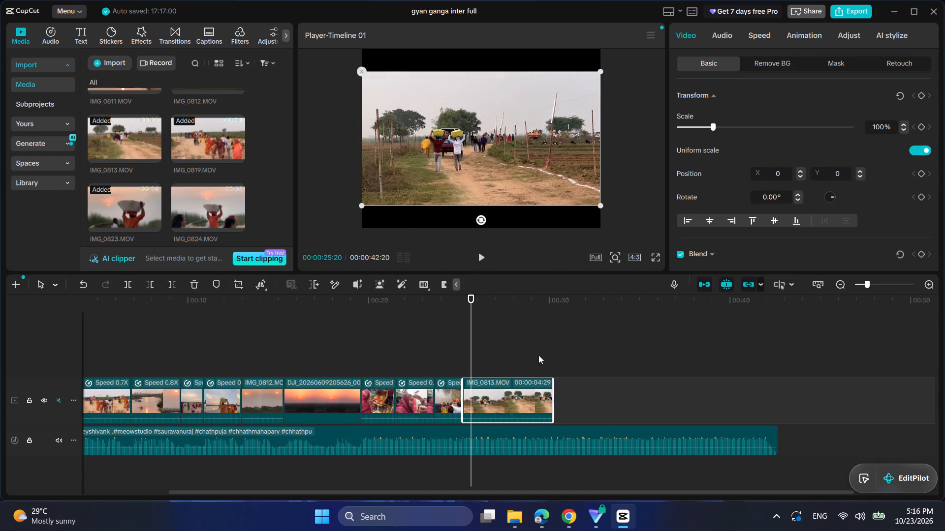
Scale IMG_0813.MOV to 133% and shift it horizontally to X 356.
{"action": "key", "text": "space"}
{"action": "key", "text": "space"}
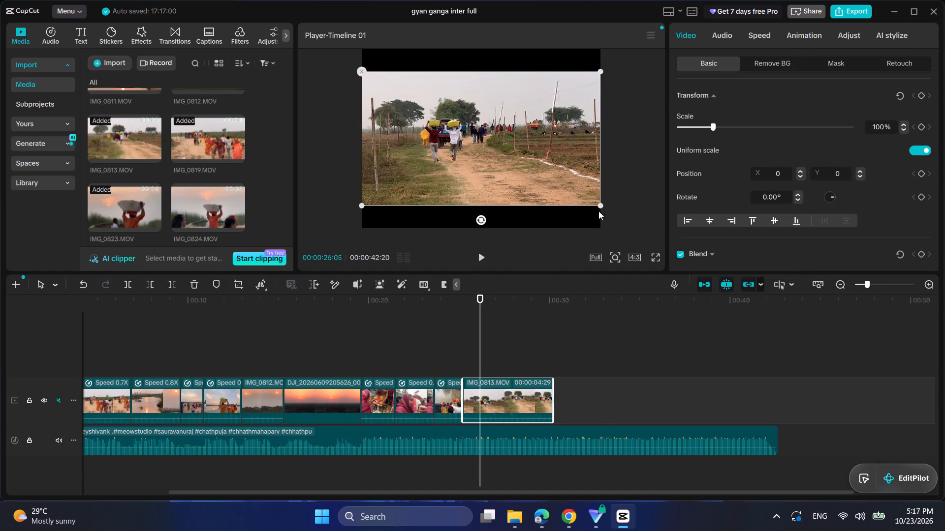
{"action": "left_click_drag", "start_coordinate": [601, 208], "coordinate": [653, 243]}
{"action": "left_click_drag", "start_coordinate": [579, 195], "coordinate": [601, 198]}
Slow IMG_0813.MOV to 0.5x speed, play into it and cut off its end at 00:00:28:25.
{"action": "left_click", "coordinate": [757, 34]}
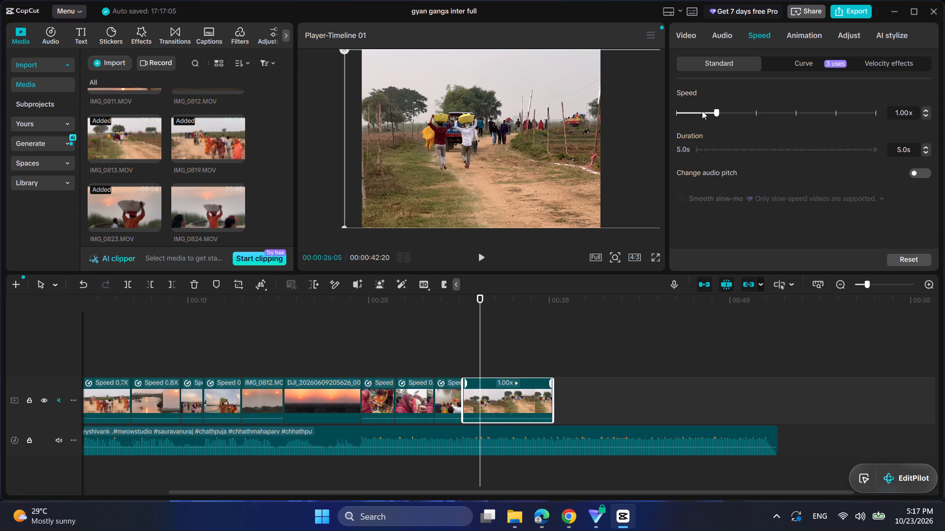
{"action": "left_click", "coordinate": [694, 113]}
{"action": "left_click", "coordinate": [386, 347]}
{"action": "key", "text": "space"}
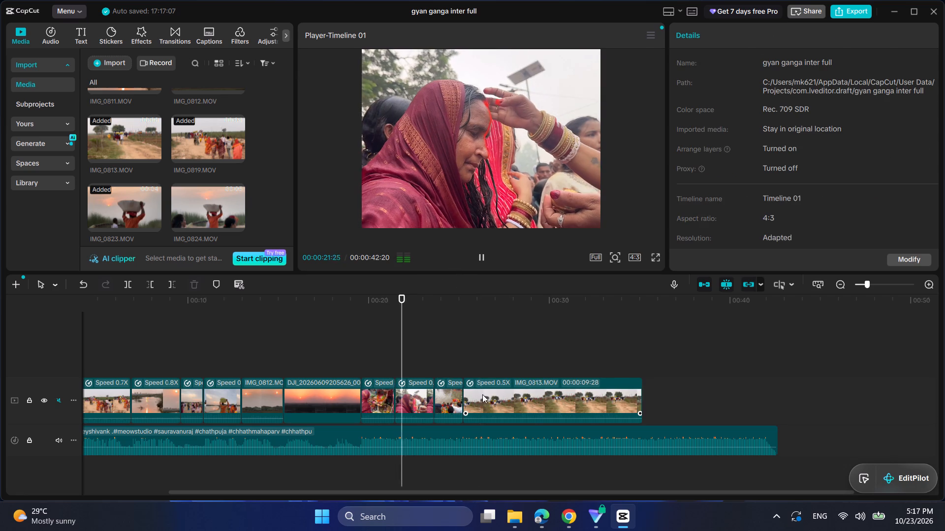
{"action": "left_click", "coordinate": [500, 403]}
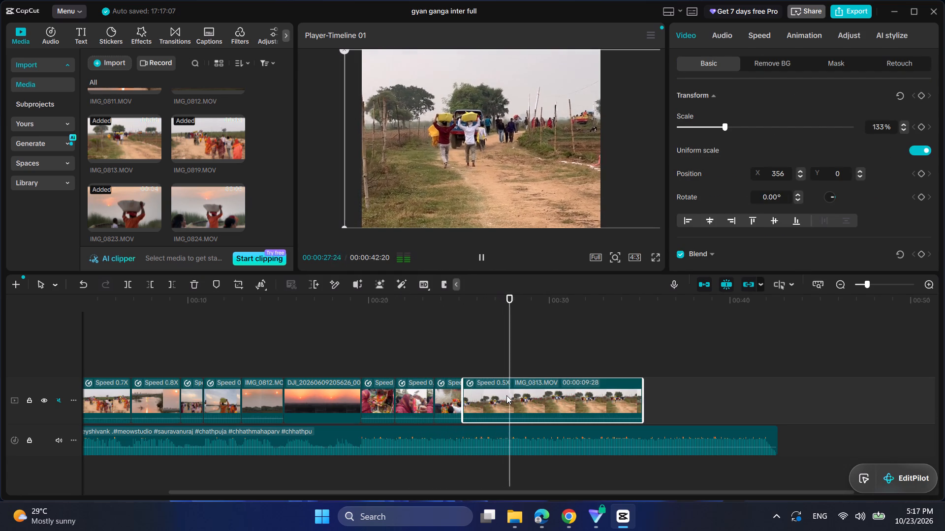
{"action": "key", "text": "space"}
{"action": "left_click", "coordinate": [171, 287]}
Add IMG_0829.MOV, the man carrying a bundle on his head, after IMG_0813.MOV and frame it at 133% scale, X -188.
{"action": "scroll", "coordinate": [180, 206], "scroll_direction": "down", "scroll_amount": 1}
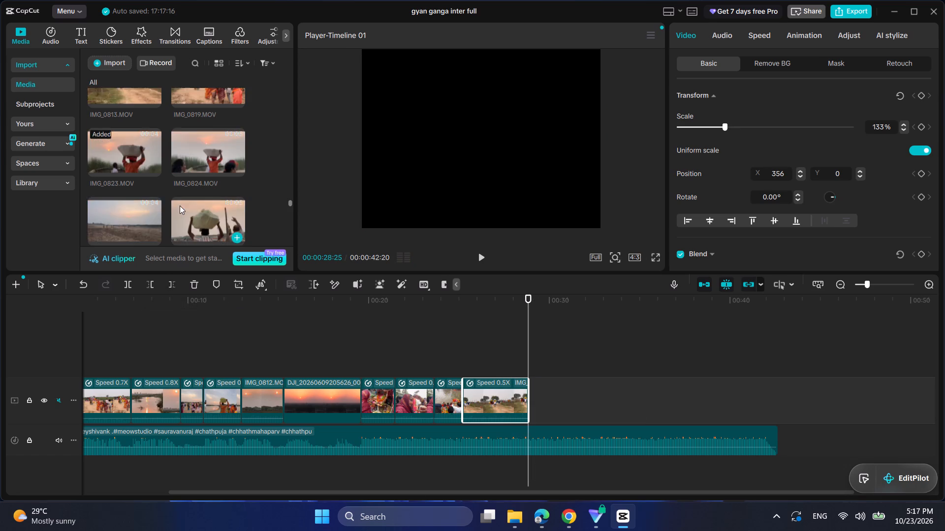
{"action": "scroll", "coordinate": [180, 206], "scroll_direction": "down", "scroll_amount": 1}
{"action": "left_click", "coordinate": [198, 171]}
{"action": "left_click_drag", "start_coordinate": [208, 173], "coordinate": [535, 379]}
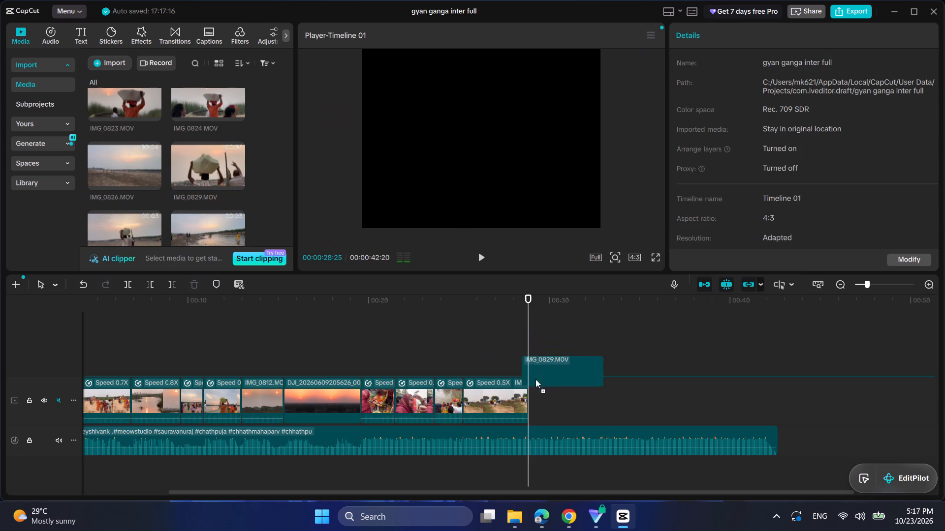
{"action": "left_click_drag", "start_coordinate": [535, 379], "coordinate": [538, 389]}
{"action": "left_click_drag", "start_coordinate": [598, 206], "coordinate": [647, 234]}
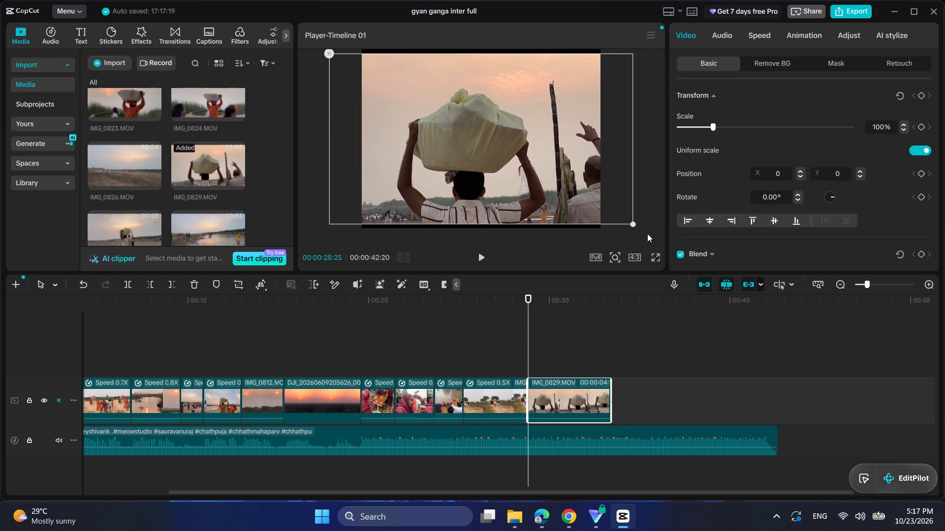
{"action": "left_click_drag", "start_coordinate": [647, 234], "coordinate": [653, 236]}
{"action": "left_click_drag", "start_coordinate": [593, 192], "coordinate": [581, 195]}
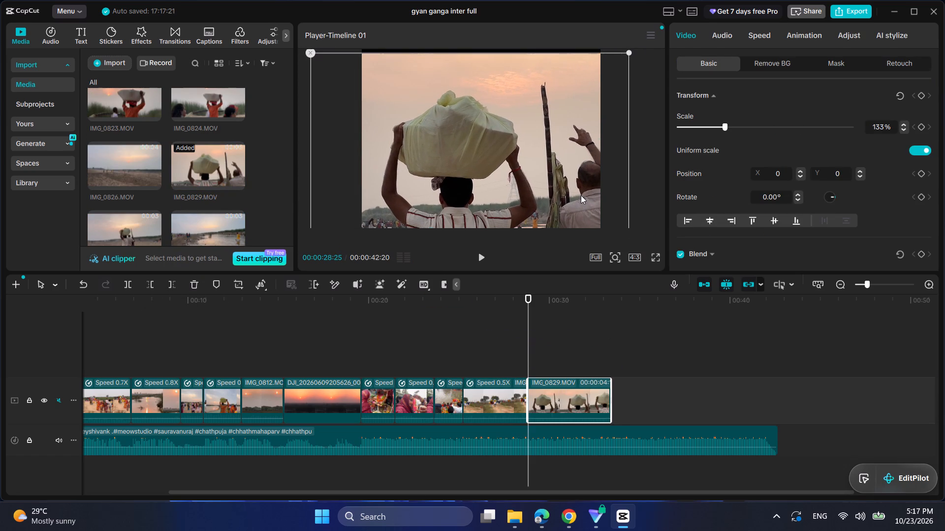
{"action": "left_click_drag", "start_coordinate": [581, 195], "coordinate": [581, 194]}
Play into IMG_0829.MOV and cut off its end at 00:00:30:17.
{"action": "key", "text": "space"}
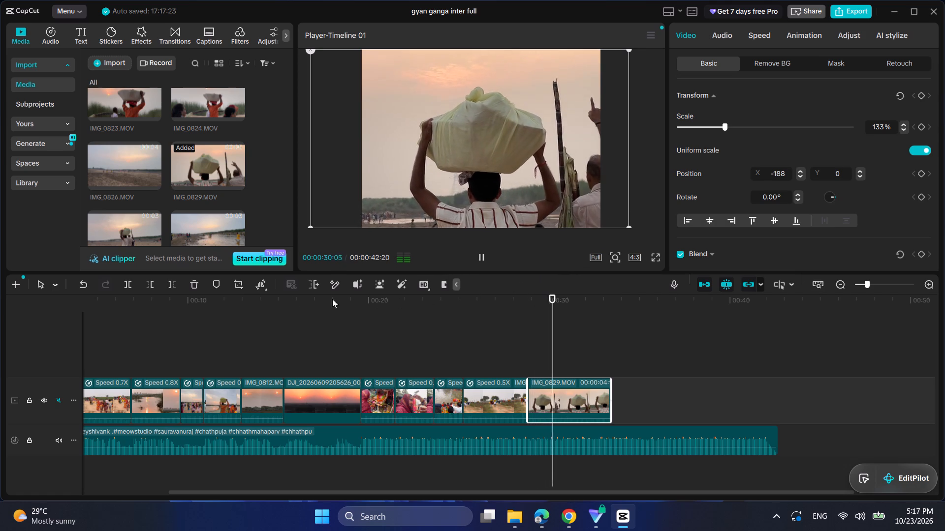
{"action": "key", "text": "space"}
{"action": "left_click", "coordinate": [173, 281]}
Preview the next riverside clips, add IMG_0836.MOV after IMG_0829.MOV and enlarge it to fill the 4:3 frame.
{"action": "scroll", "coordinate": [189, 206], "scroll_direction": "down", "scroll_amount": 1}
{"action": "left_click", "coordinate": [199, 188]}
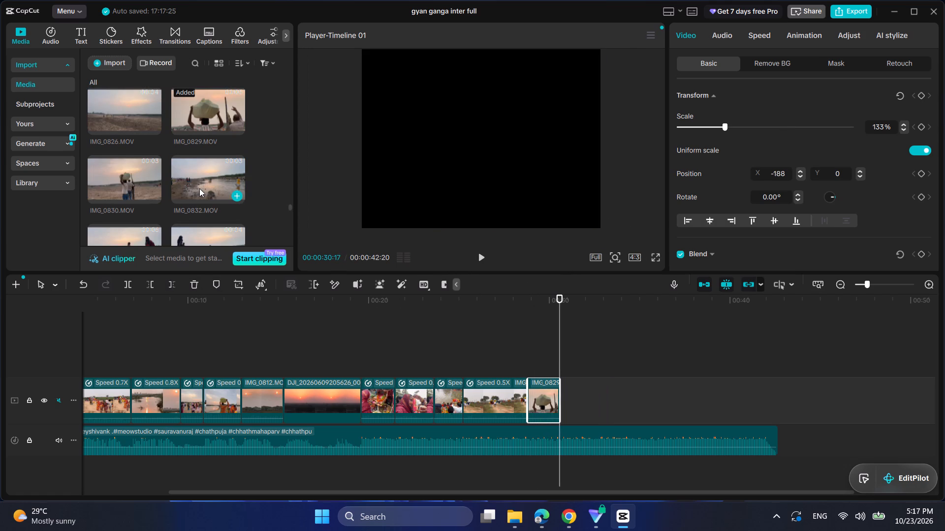
{"action": "scroll", "coordinate": [199, 188], "scroll_direction": "down", "scroll_amount": 1}
{"action": "left_click", "coordinate": [200, 190]}
{"action": "scroll", "coordinate": [200, 190], "scroll_direction": "down", "scroll_amount": 2}
{"action": "key", "text": "space"}
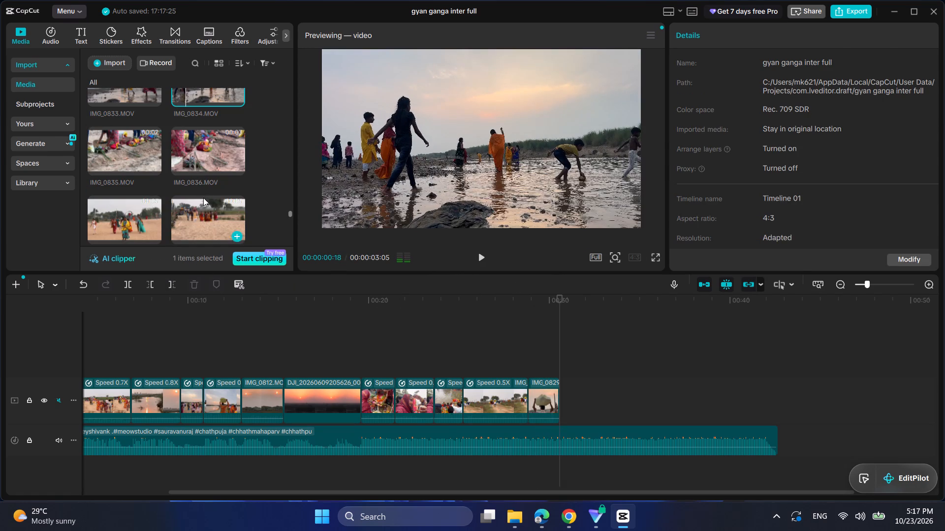
{"action": "left_click", "coordinate": [205, 170]}
{"action": "left_click_drag", "start_coordinate": [206, 157], "coordinate": [606, 392]}
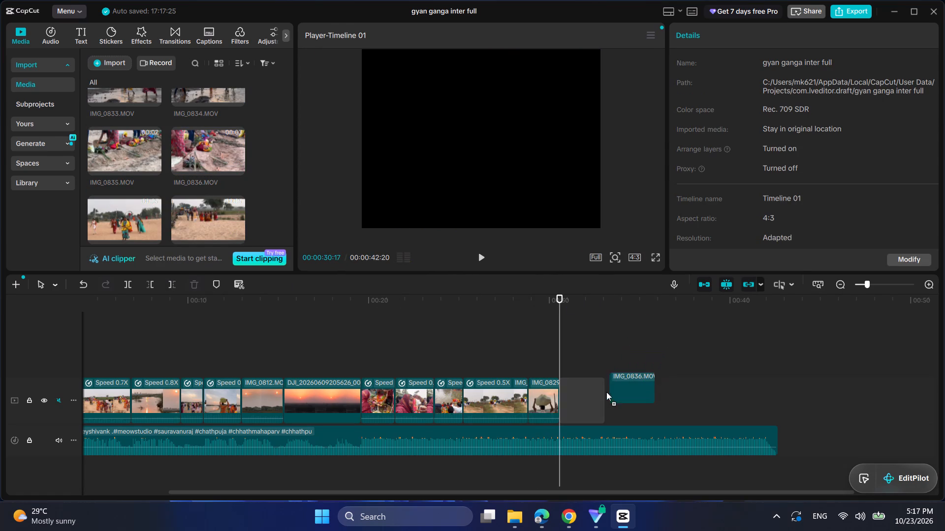
{"action": "left_click_drag", "start_coordinate": [606, 392], "coordinate": [597, 397]}
{"action": "left_click_drag", "start_coordinate": [599, 205], "coordinate": [649, 226]}
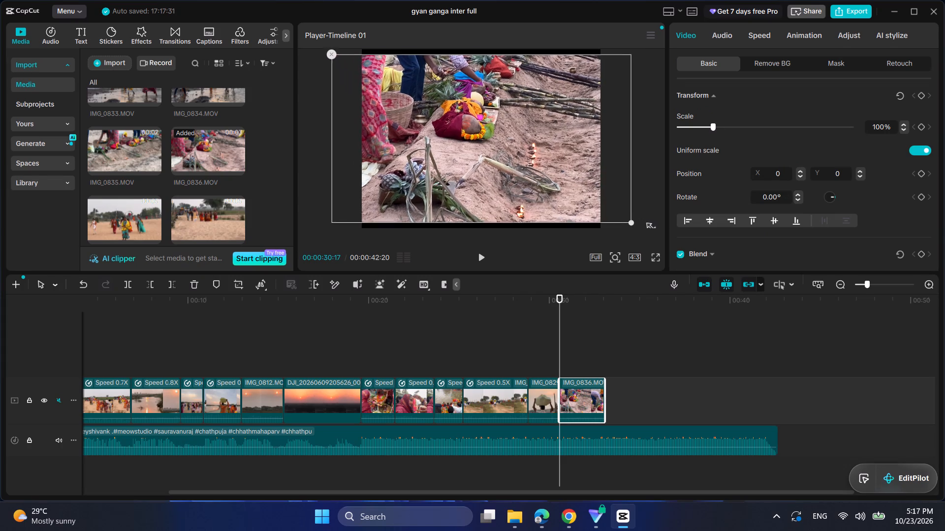
{"action": "left_click_drag", "start_coordinate": [649, 226], "coordinate": [656, 229]}
Slow IMG_0836.MOV to 0.60x speed and start playing it from 00:00:30:17.
{"action": "left_click", "coordinate": [752, 26]}
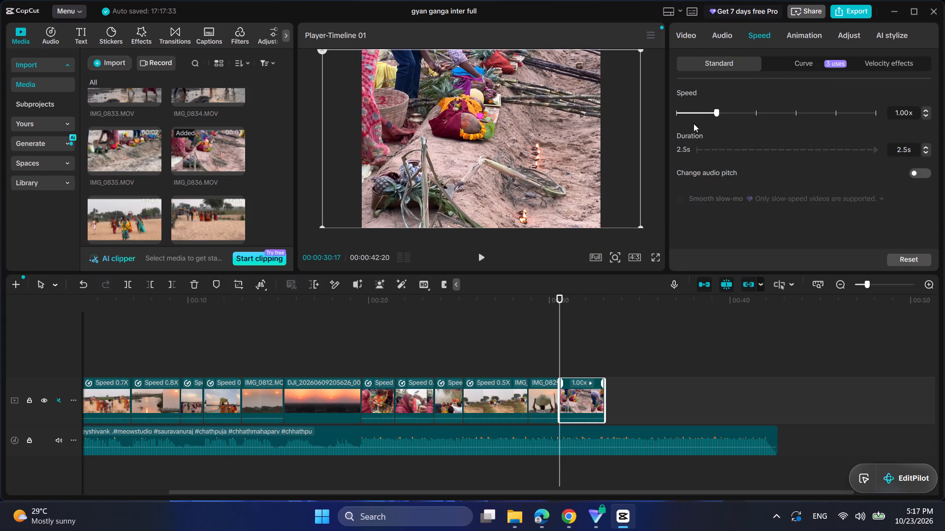
{"action": "left_click", "coordinate": [699, 113]}
{"action": "key", "text": "space"}
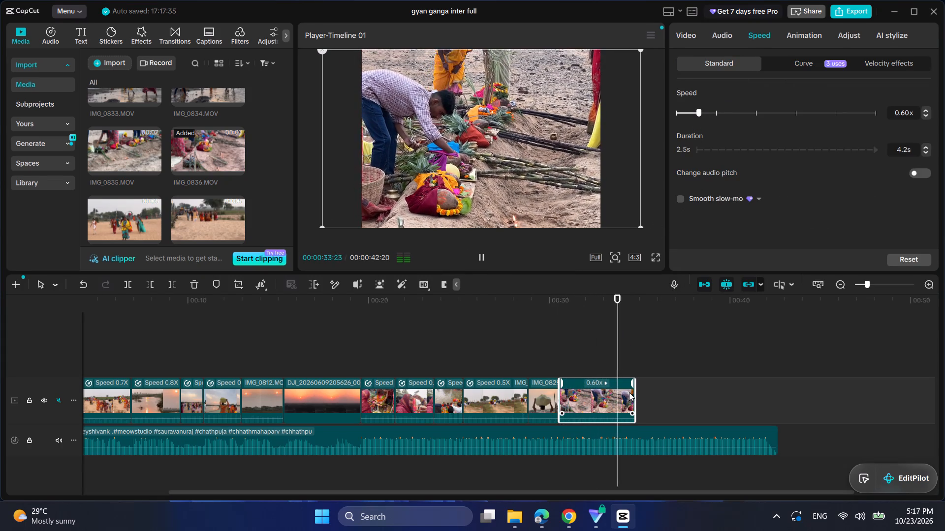
Stop playback at 00:00:34:19 and cut off the end of IMG_0836.MOV there.
{"action": "key", "text": "space"}
{"action": "left_click", "coordinate": [169, 284]}
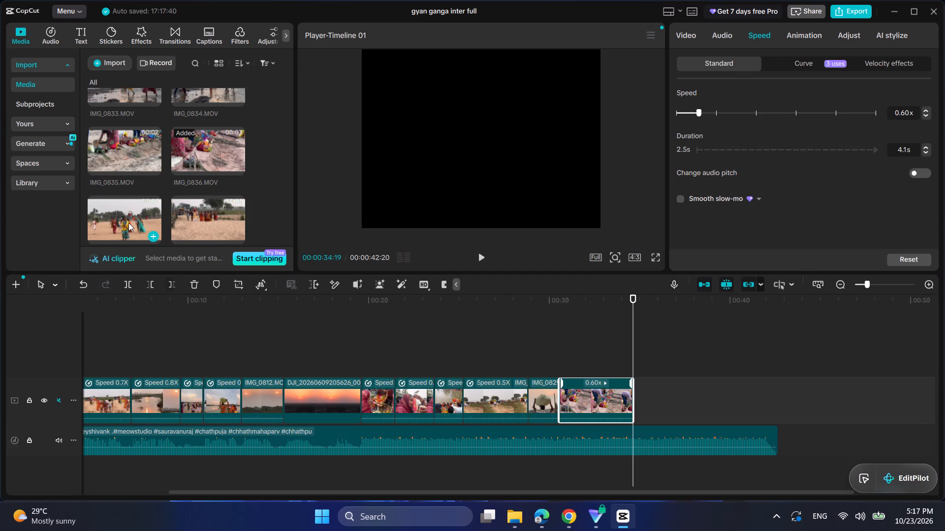
Preview the next two riverside clips, add IMG_0842.MOV after IMG_0836.MOV and enlarge it to 138% to fill the 4:3 frame.
{"action": "left_click", "coordinate": [128, 223]}
{"action": "left_click", "coordinate": [128, 223]}
{"action": "key", "text": "space"}
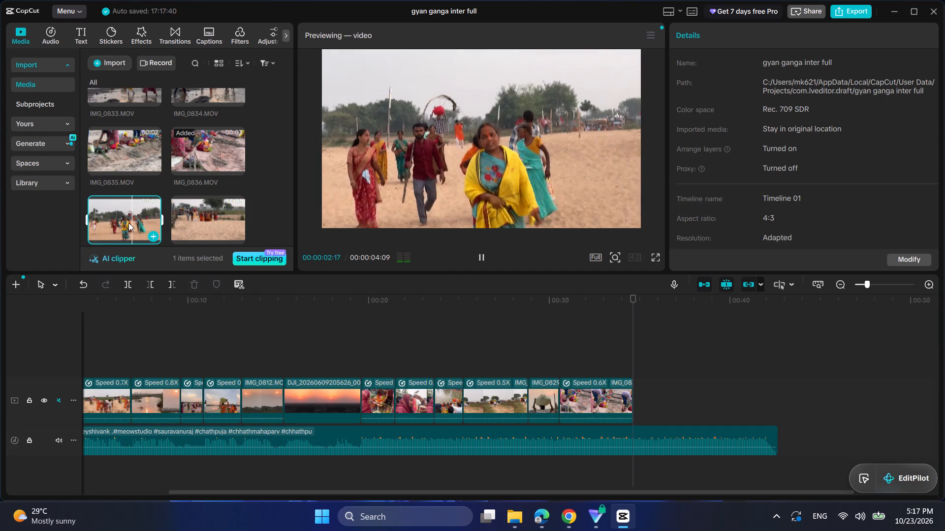
{"action": "key", "text": "space"}
{"action": "left_click", "coordinate": [230, 222]}
{"action": "key", "text": "space"}
{"action": "left_click_drag", "start_coordinate": [202, 219], "coordinate": [594, 369]}
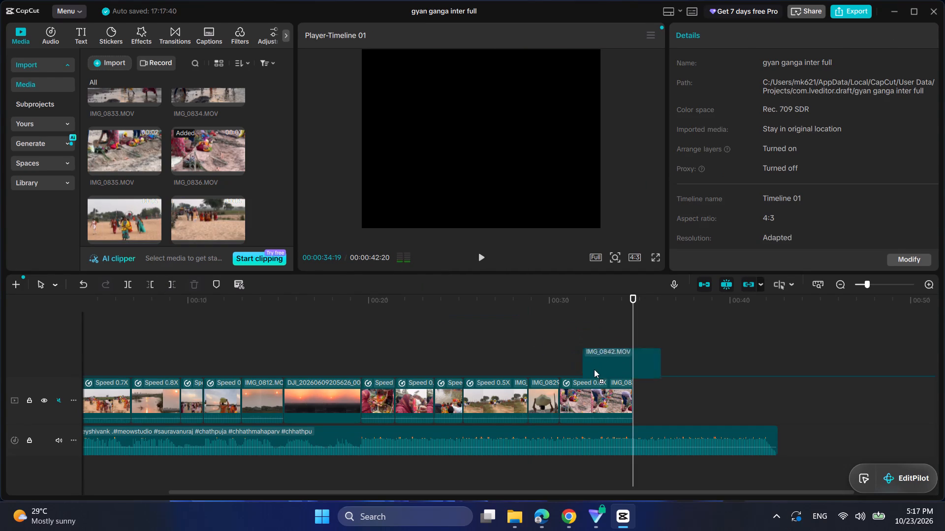
{"action": "left_click_drag", "start_coordinate": [594, 369], "coordinate": [659, 409]}
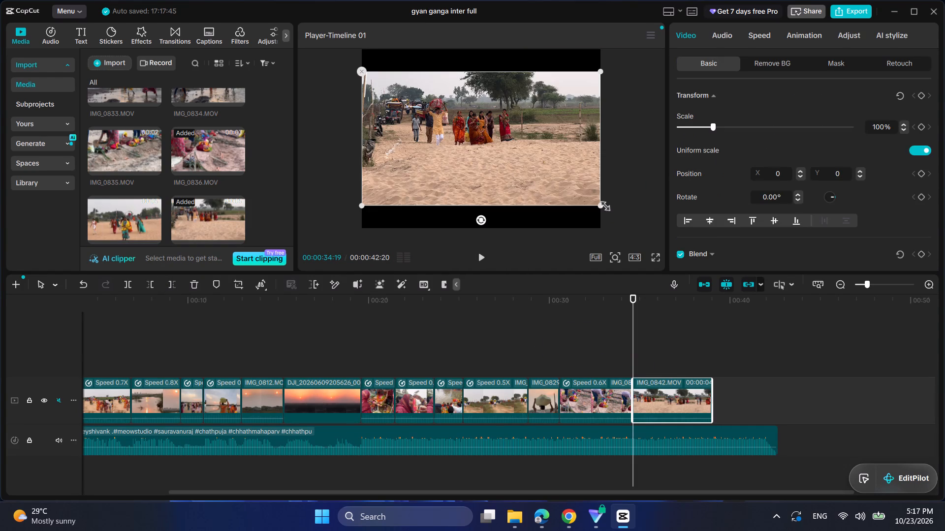
{"action": "left_click_drag", "start_coordinate": [601, 204], "coordinate": [664, 249]}
{"action": "left_click_drag", "start_coordinate": [586, 164], "coordinate": [607, 168]}
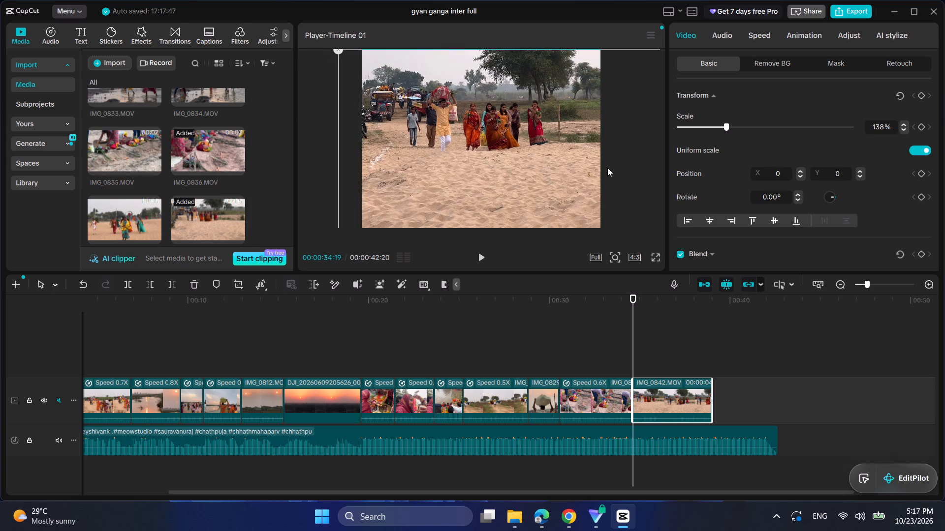
{"action": "left_click_drag", "start_coordinate": [607, 168], "coordinate": [609, 168]}
Slow IMG_0842.MOV to 0.56x speed and cut off its end at 00:00:36:16.
{"action": "left_click", "coordinate": [764, 43]}
{"action": "left_click", "coordinate": [697, 112]}
{"action": "key", "text": "space"}
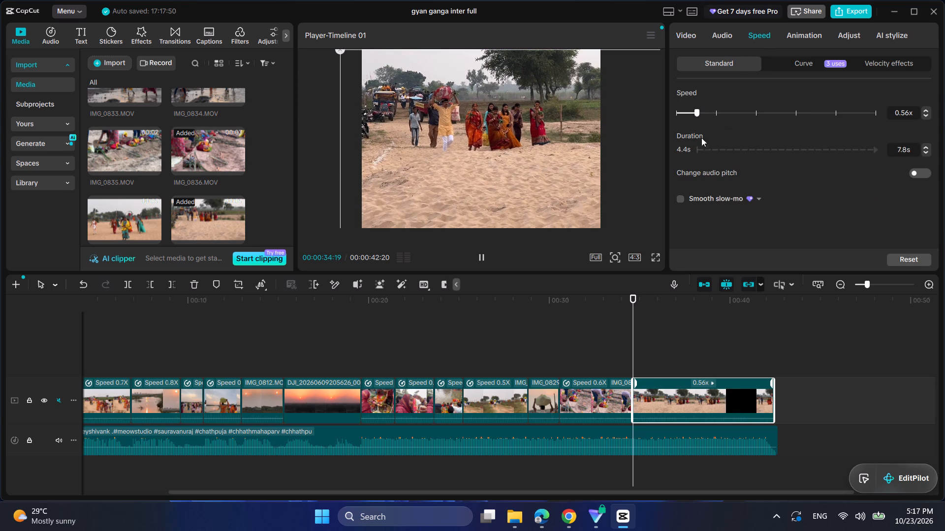
{"action": "left_click", "coordinate": [168, 281]}
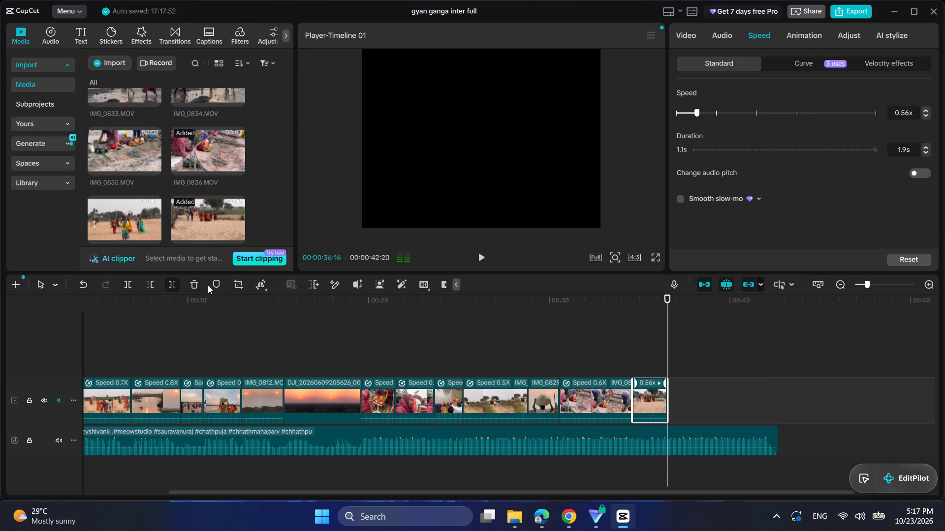
Play on past IMG_0842.MOV and add IMG_0835.MOV, the riverbank offerings clip, after it.
{"action": "key", "text": "space"}
{"action": "scroll", "coordinate": [542, 357], "scroll_direction": "left", "scroll_amount": 1}
{"action": "scroll", "coordinate": [128, 166], "scroll_direction": "down", "scroll_amount": 1}
{"action": "key", "text": "space"}
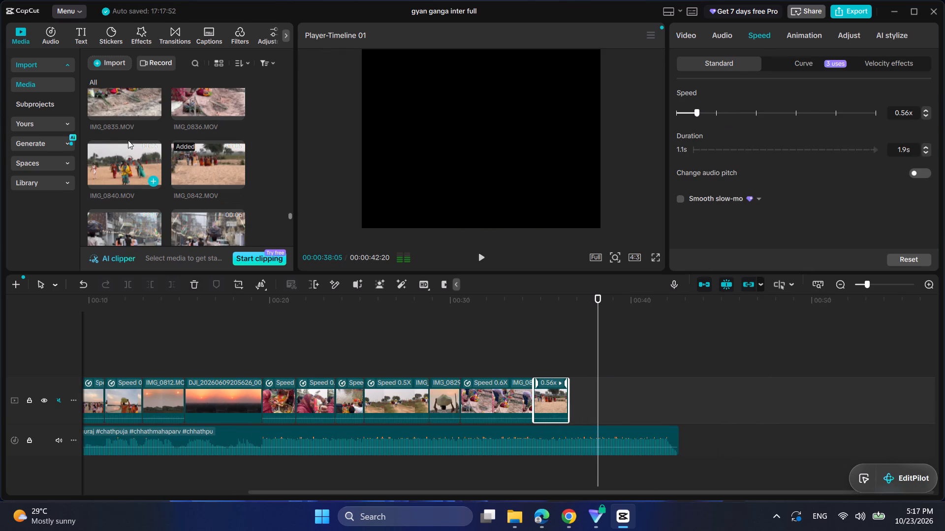
{"action": "left_click", "coordinate": [130, 96]}
{"action": "left_click_drag", "start_coordinate": [132, 98], "coordinate": [588, 399]}
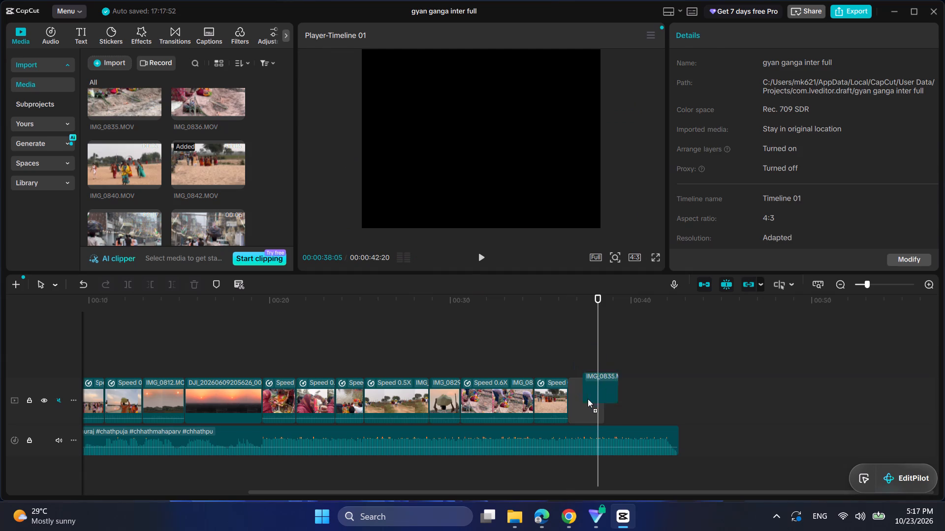
{"action": "left_click_drag", "start_coordinate": [588, 399], "coordinate": [586, 408]}
Slow IMG_0835.MOV to 0.57x speed and enlarge it to 133% scale to fill the 4:3 frame.
{"action": "left_click", "coordinate": [755, 40]}
{"action": "left_click", "coordinate": [697, 111]}
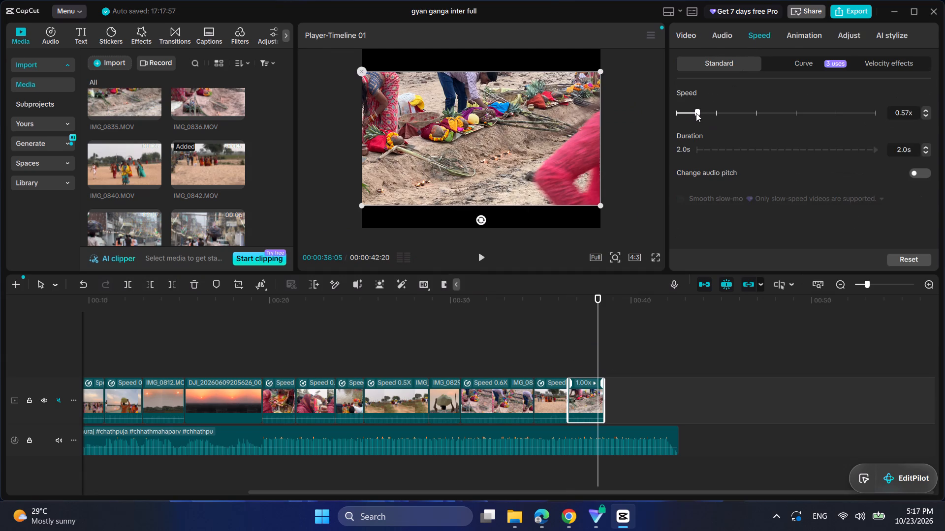
{"action": "left_click_drag", "start_coordinate": [598, 202], "coordinate": [644, 239]}
{"action": "left_click", "coordinate": [589, 196]}
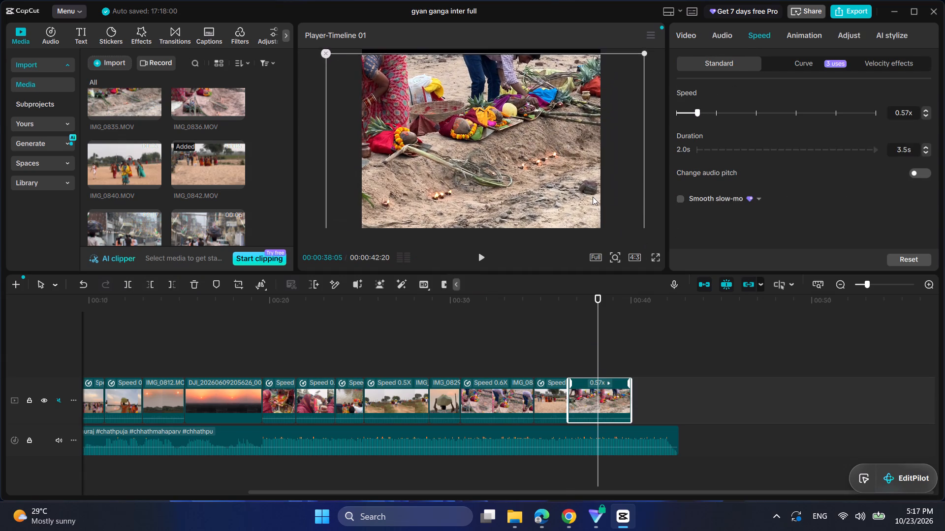
Play through IMG_0835.MOV and trim its end to 00:00:39:26.
{"action": "key", "text": "space"}
{"action": "left_click", "coordinate": [570, 326]}
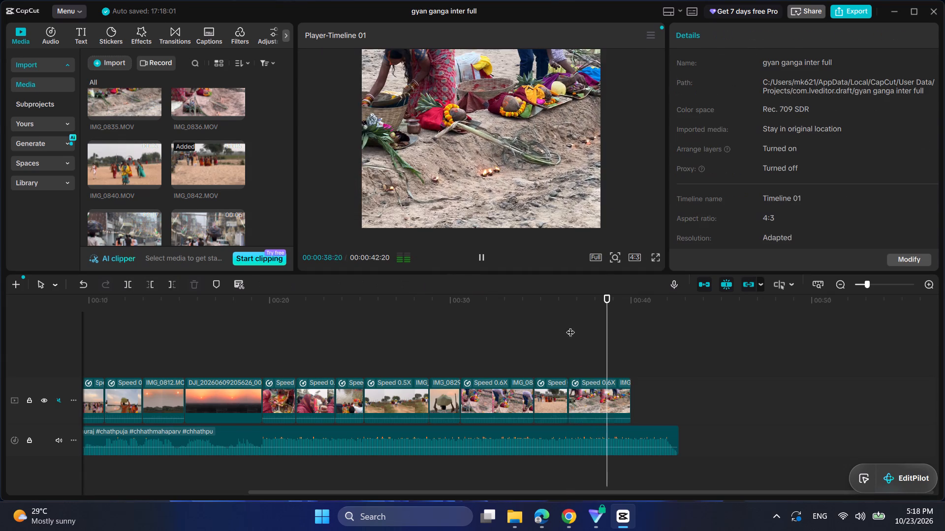
{"action": "key", "text": "space"}
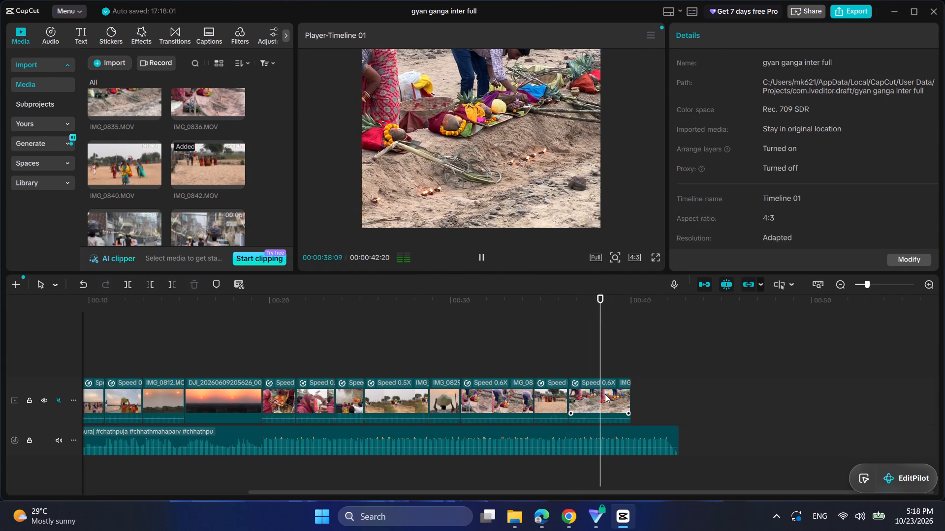
{"action": "left_click", "coordinate": [605, 394]}
{"action": "key", "text": "space"}
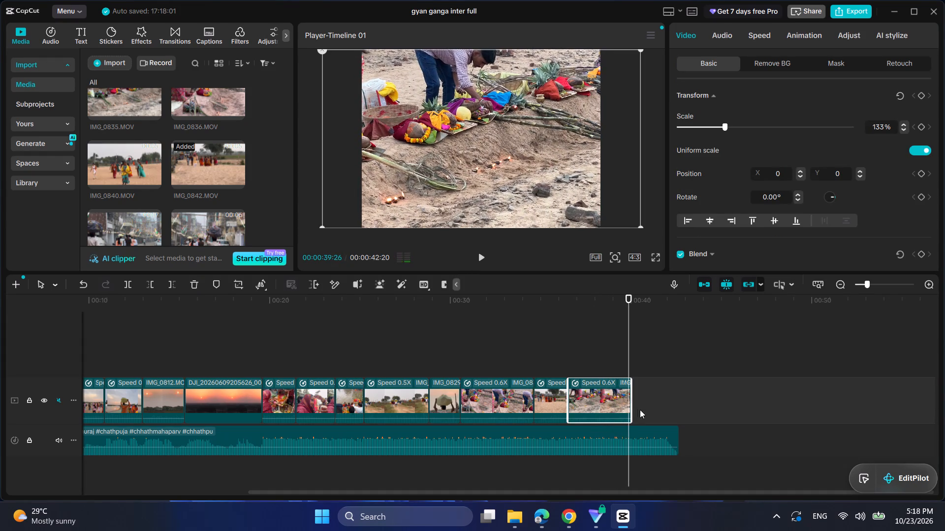
{"action": "left_click_drag", "start_coordinate": [634, 407], "coordinate": [630, 406]}
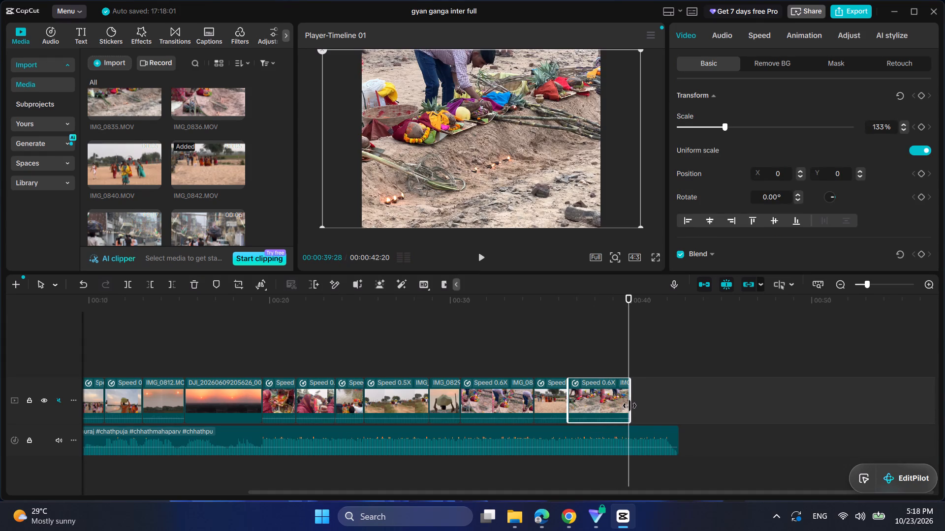
{"action": "left_click_drag", "start_coordinate": [630, 406], "coordinate": [628, 406]}
Browse the imported media for a closing clip and preview the close-up of the marigold offerings with lit lamps.
{"action": "scroll", "coordinate": [230, 209], "scroll_direction": "down", "scroll_amount": 4}
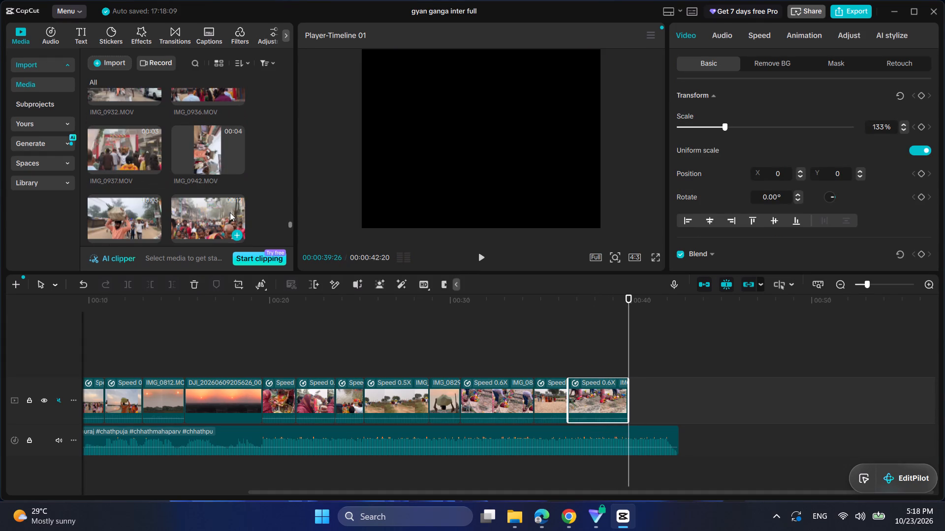
{"action": "scroll", "coordinate": [219, 206], "scroll_direction": "down", "scroll_amount": 6}
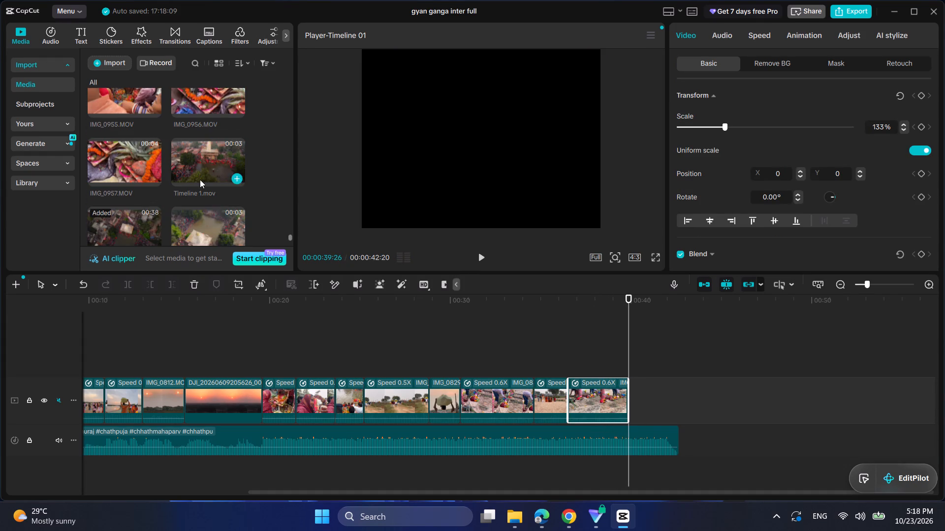
{"action": "scroll", "coordinate": [200, 179], "scroll_direction": "up", "scroll_amount": 1}
{"action": "left_click", "coordinate": [198, 149]}
{"action": "key", "text": "space"}
{"action": "scroll", "coordinate": [205, 151], "scroll_direction": "down", "scroll_amount": 5}
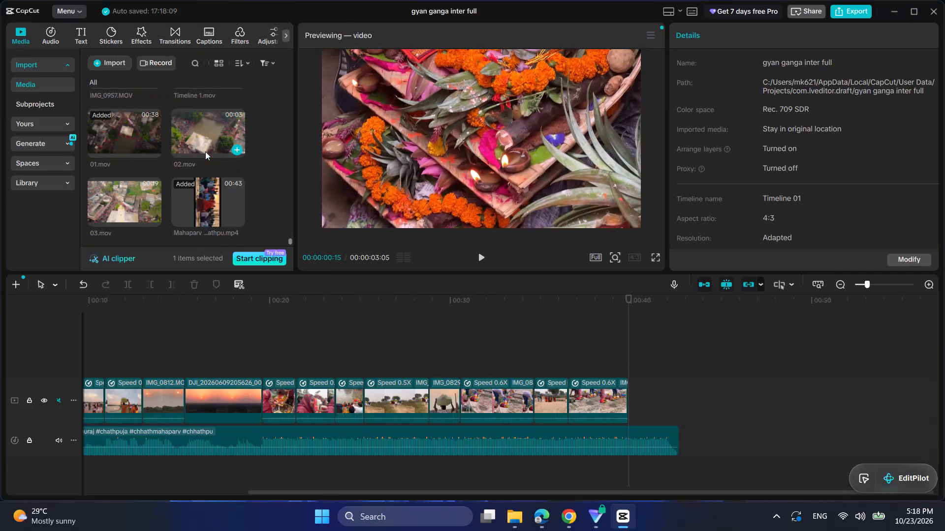
{"action": "scroll", "coordinate": [267, 221], "scroll_direction": "down", "scroll_amount": 1}
{"action": "scroll", "coordinate": [245, 206], "scroll_direction": "up", "scroll_amount": 14}
{"action": "scroll", "coordinate": [215, 177], "scroll_direction": "up", "scroll_amount": 8}
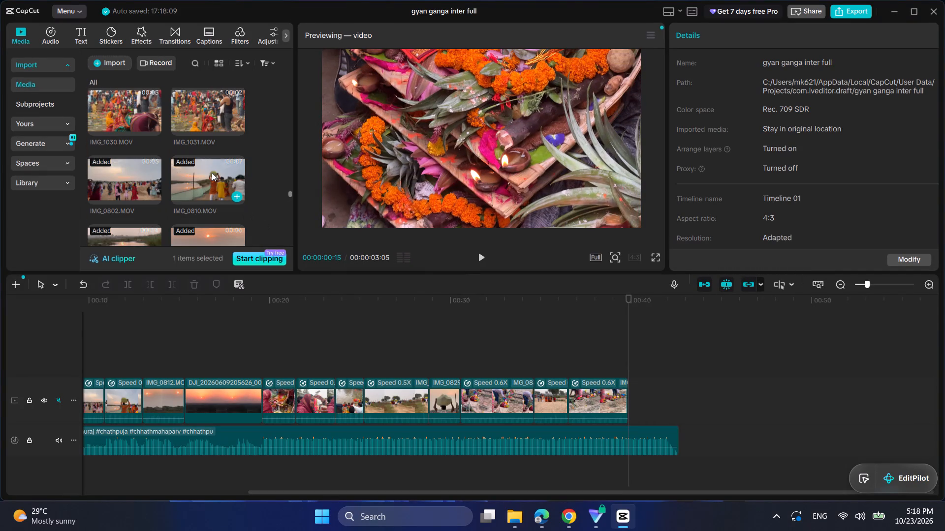
{"action": "scroll", "coordinate": [173, 162], "scroll_direction": "up", "scroll_amount": 2}
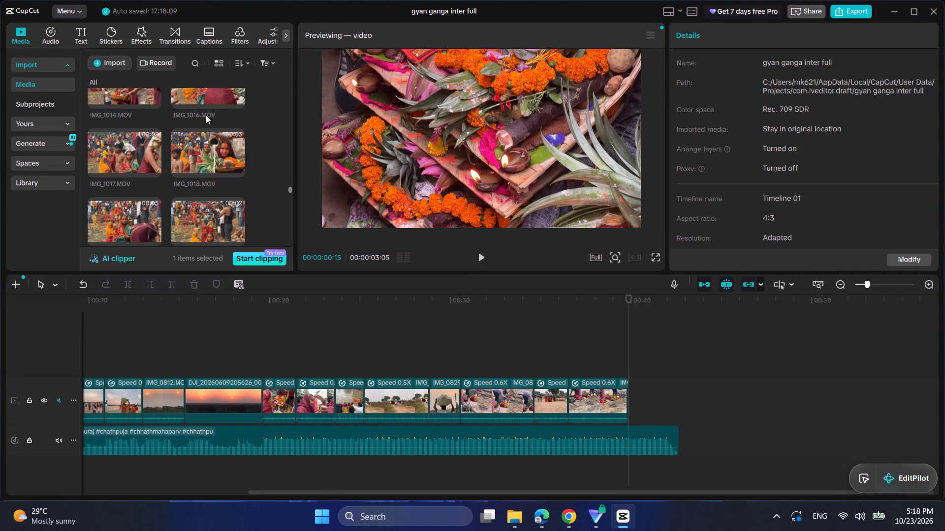
Add IMG_1018.MOV, the milk-pouring ritual, after IMG_0835.MOV and frame it at 133% scale, X -642.
{"action": "left_click", "coordinate": [201, 148]}
{"action": "left_click_drag", "start_coordinate": [203, 152], "coordinate": [638, 388]}
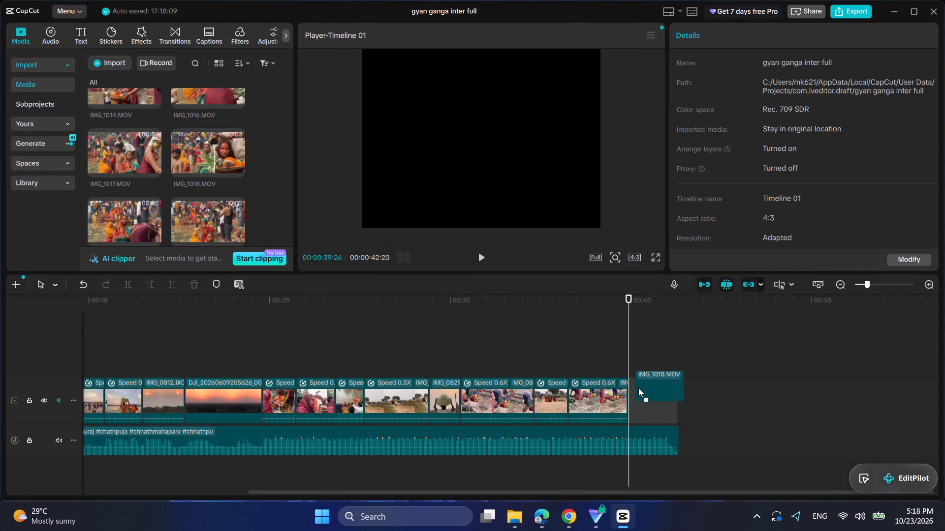
{"action": "left_click_drag", "start_coordinate": [638, 388], "coordinate": [638, 390]}
{"action": "left_click_drag", "start_coordinate": [599, 206], "coordinate": [619, 217]}
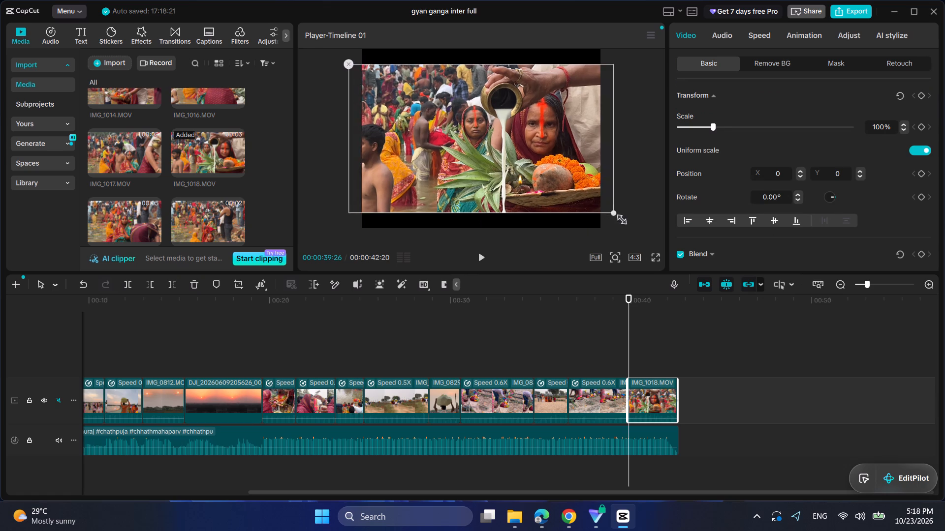
{"action": "left_click_drag", "start_coordinate": [619, 217], "coordinate": [651, 237]}
{"action": "left_click_drag", "start_coordinate": [594, 148], "coordinate": [554, 149]}
Slow IMG_1018.MOV to about 0.6x speed, play through it and cut off its end near the end of the audio.
{"action": "left_click", "coordinate": [757, 33]}
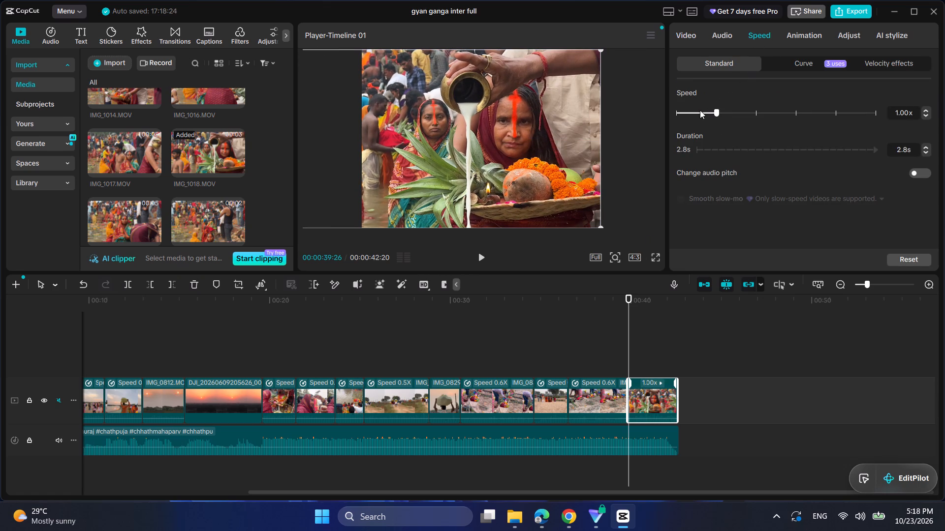
{"action": "left_click", "coordinate": [700, 110]}
{"action": "left_click", "coordinate": [614, 323]}
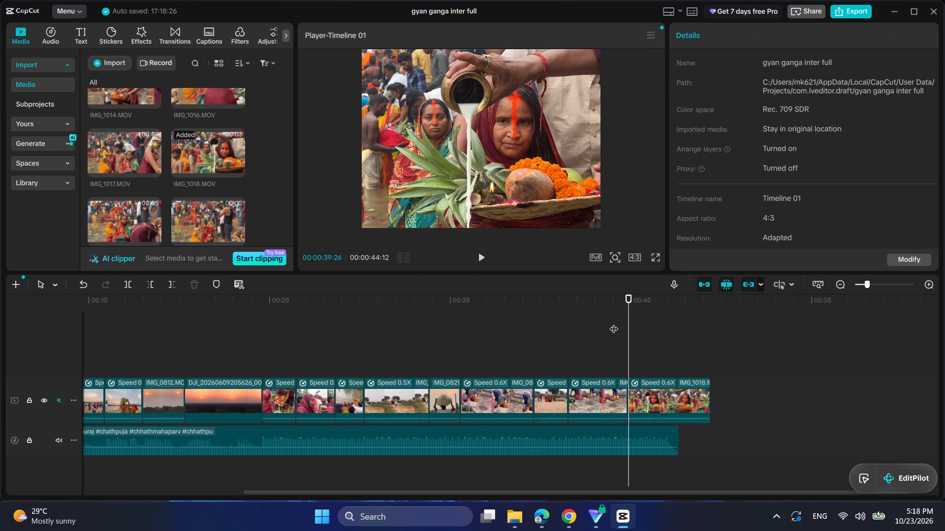
{"action": "left_click", "coordinate": [656, 393]}
{"action": "key", "text": "space"}
{"action": "scroll", "coordinate": [659, 385], "scroll_direction": "left", "scroll_amount": 1}
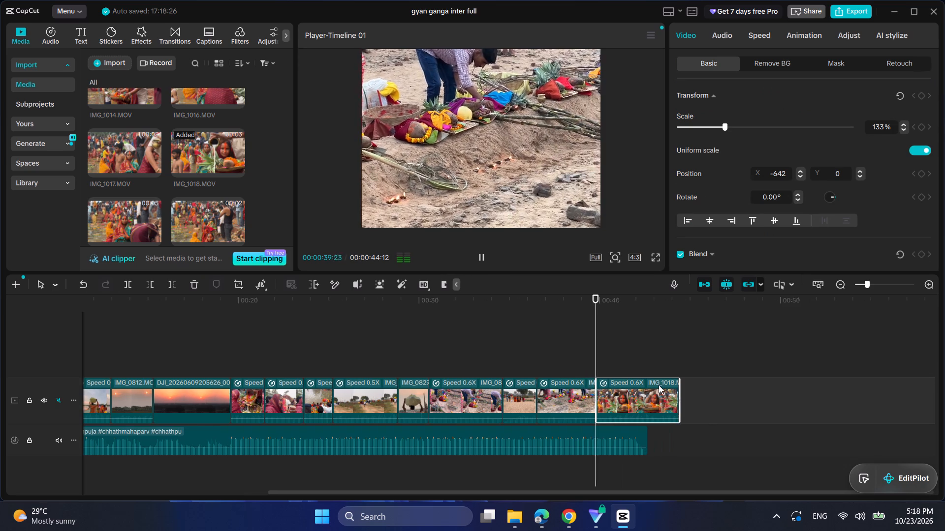
{"action": "scroll", "coordinate": [659, 385], "scroll_direction": "left", "scroll_amount": 1}
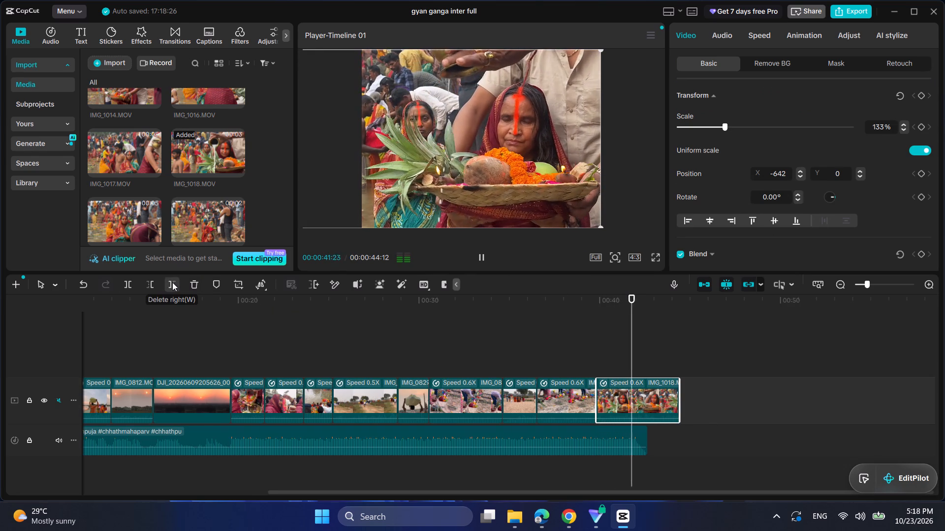
{"action": "key", "text": "space"}
{"action": "left_click", "coordinate": [172, 282]}
Bring the whole edit into view and play its opening aerial clip from the start of the timeline.
{"action": "left_click", "coordinate": [579, 335]}
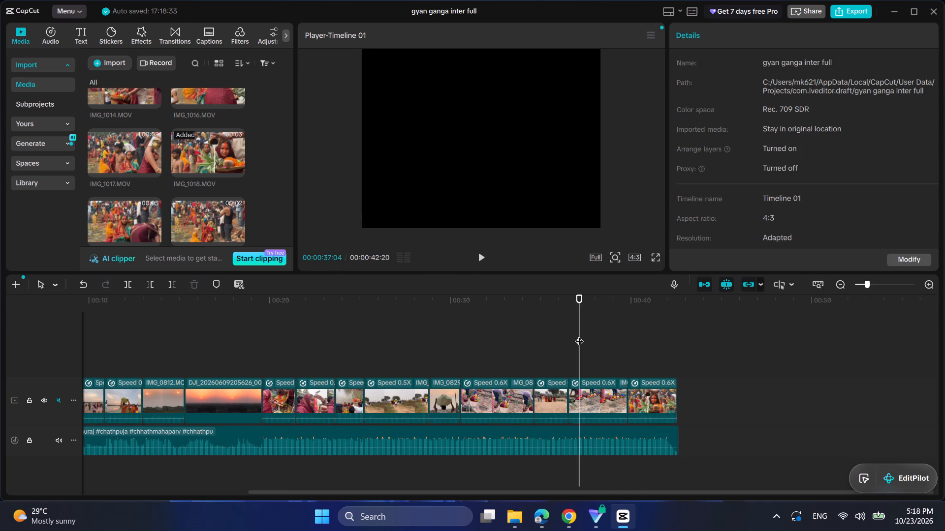
{"action": "scroll", "coordinate": [579, 335], "scroll_direction": "down", "scroll_amount": 8, "text": "ctrl"}
{"action": "left_click_drag", "start_coordinate": [383, 298], "coordinate": [109, 298]}
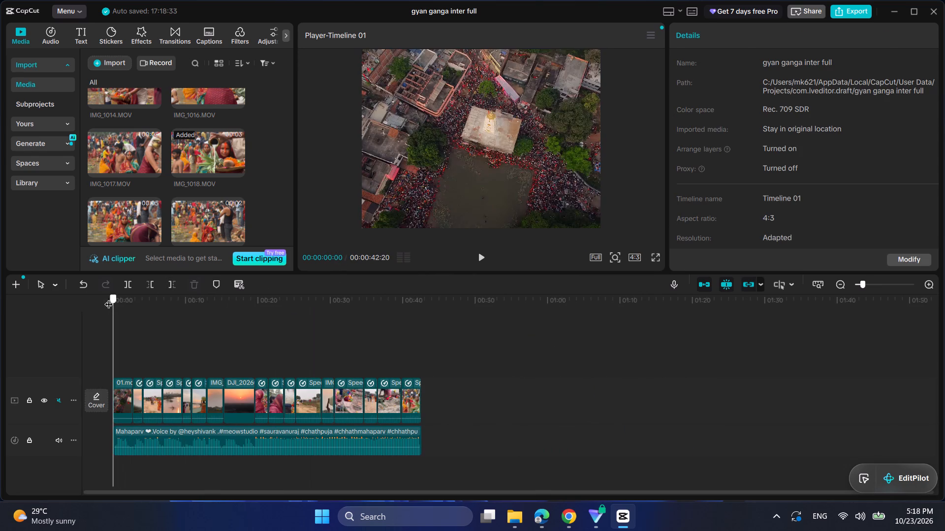
{"action": "left_click_drag", "start_coordinate": [109, 298], "coordinate": [108, 298]}
{"action": "key", "text": "space"}
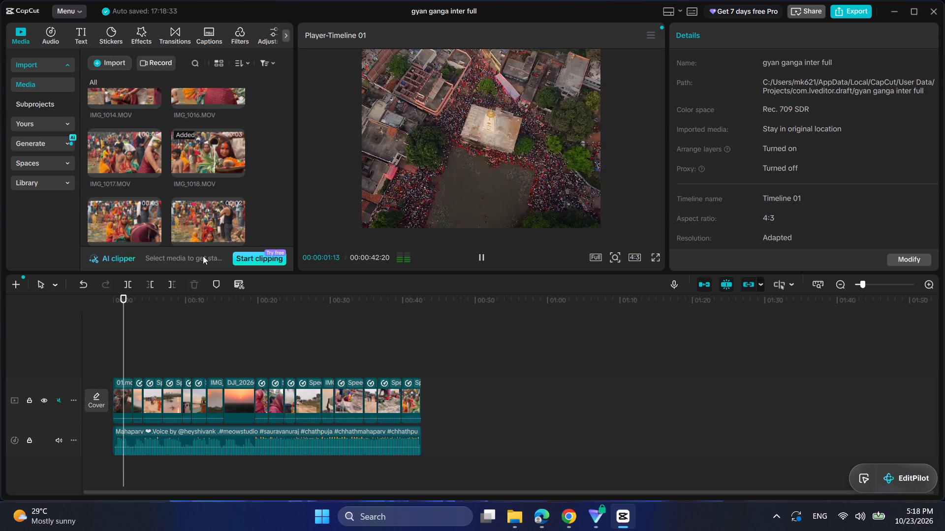
{"action": "key", "text": "space"}
Open the video effects library, check the favorites, reload the effects and look at the system's quick settings.
{"action": "left_click", "coordinate": [148, 33]}
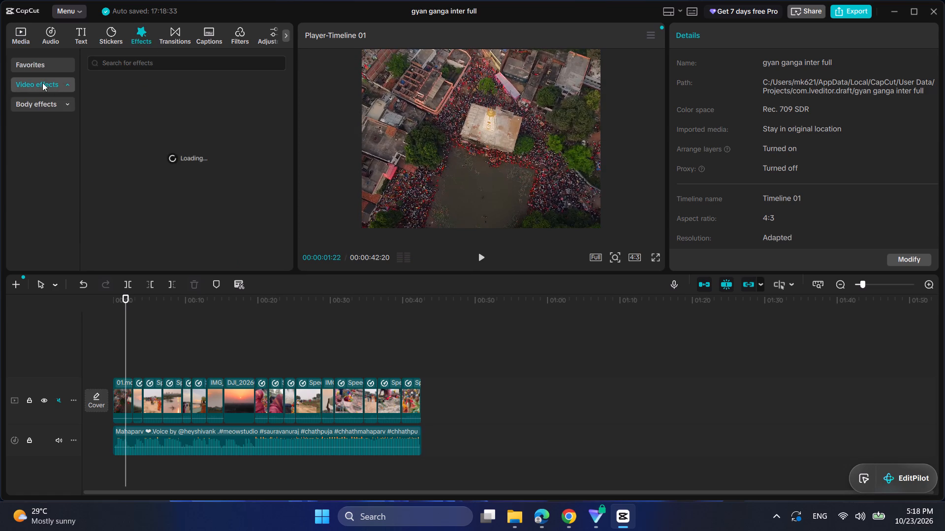
{"action": "left_click", "coordinate": [37, 66]}
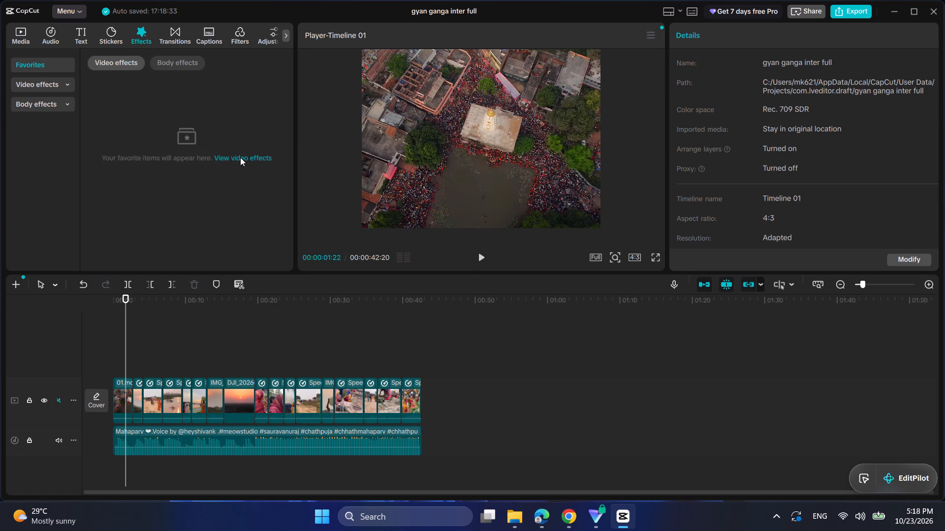
{"action": "left_click", "coordinate": [45, 81]}
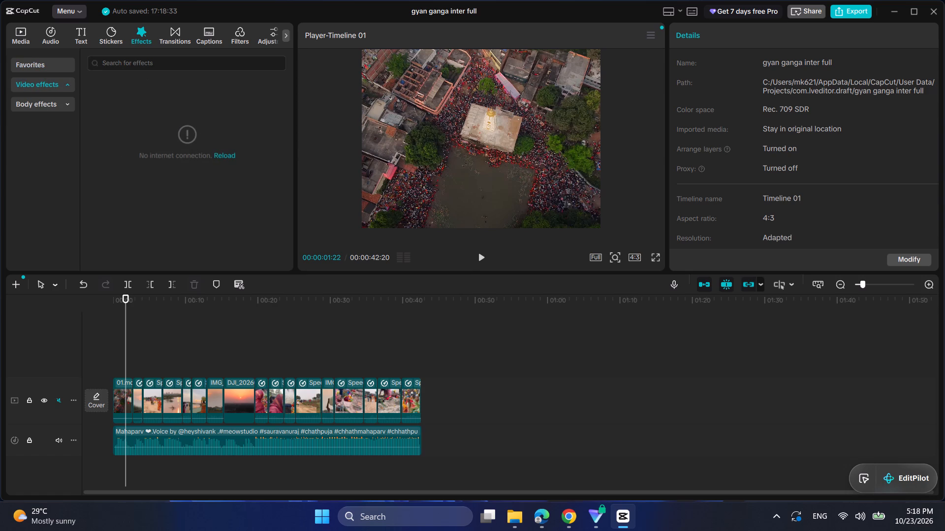
{"action": "left_click", "coordinate": [138, 63]}
{"action": "left_click", "coordinate": [200, 193]}
{"action": "left_click", "coordinate": [220, 158]}
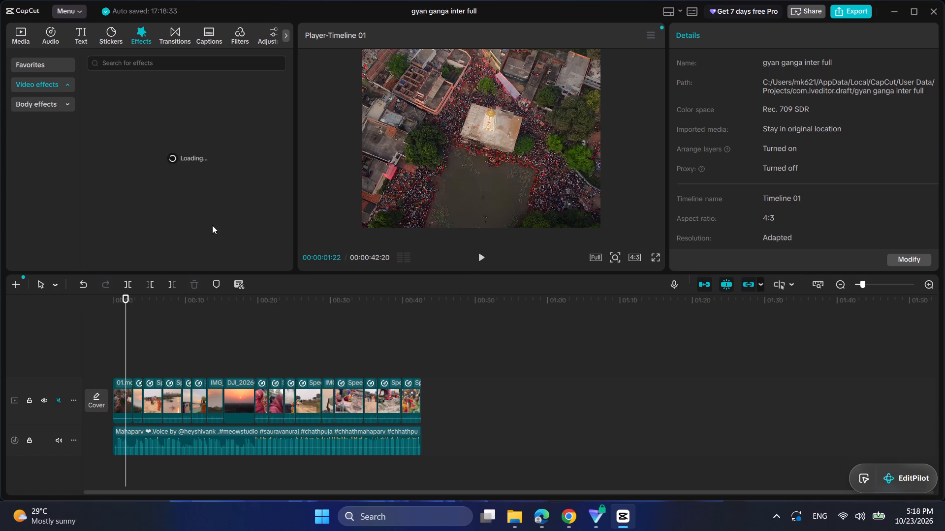
{"action": "left_click", "coordinate": [862, 528]}
{"action": "left_click", "coordinate": [862, 528]}
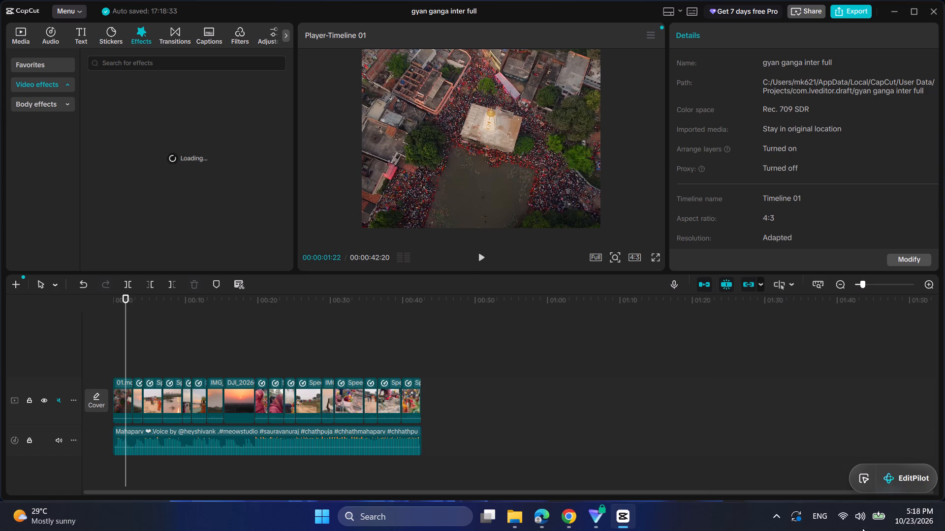
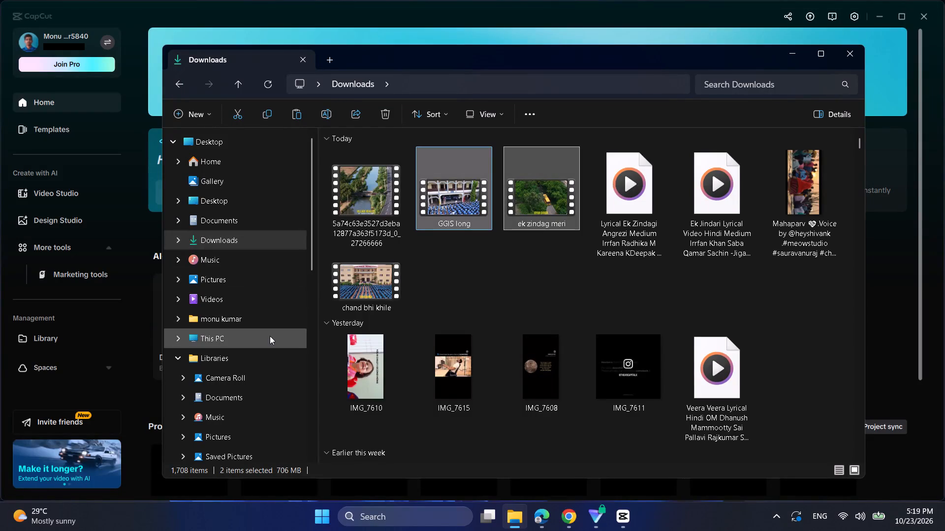
Paste the copied GGIS long and ek zindag meri videos into gyan ganga inter on T7 (H:), cancelling replacement of the existing GGIS long.
{"action": "left_click", "coordinate": [270, 336]}
{"action": "double_click", "coordinate": [703, 165]}
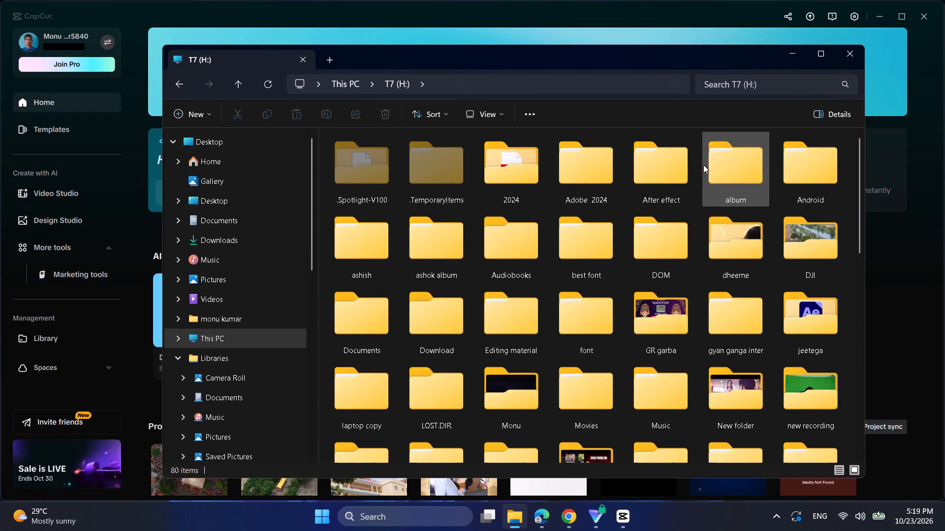
{"action": "double_click", "coordinate": [733, 323]}
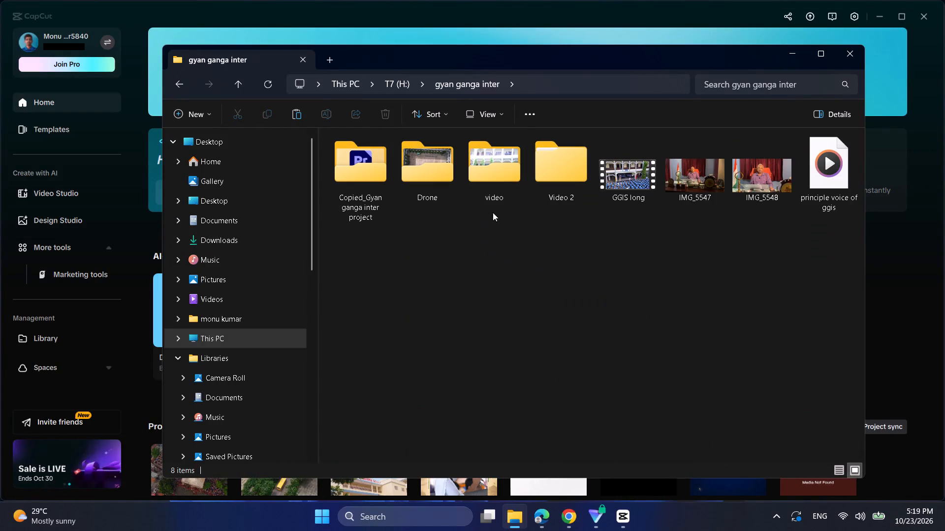
{"action": "key", "text": "ctrl+v"}
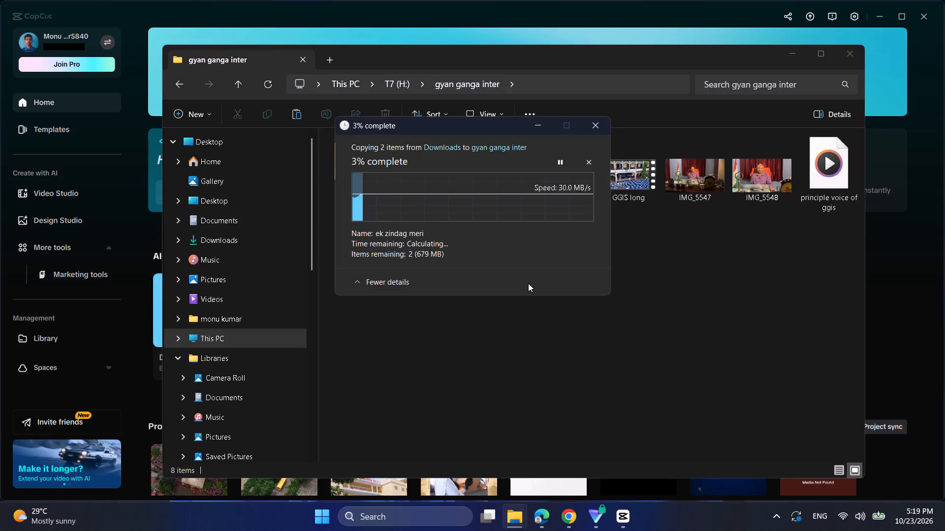
{"action": "left_click", "coordinate": [531, 127]}
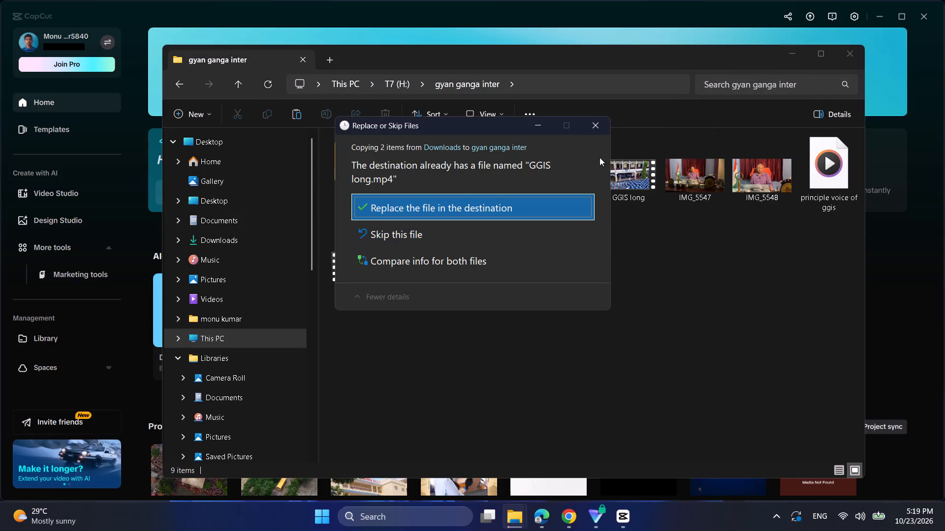
{"action": "left_click", "coordinate": [602, 126]}
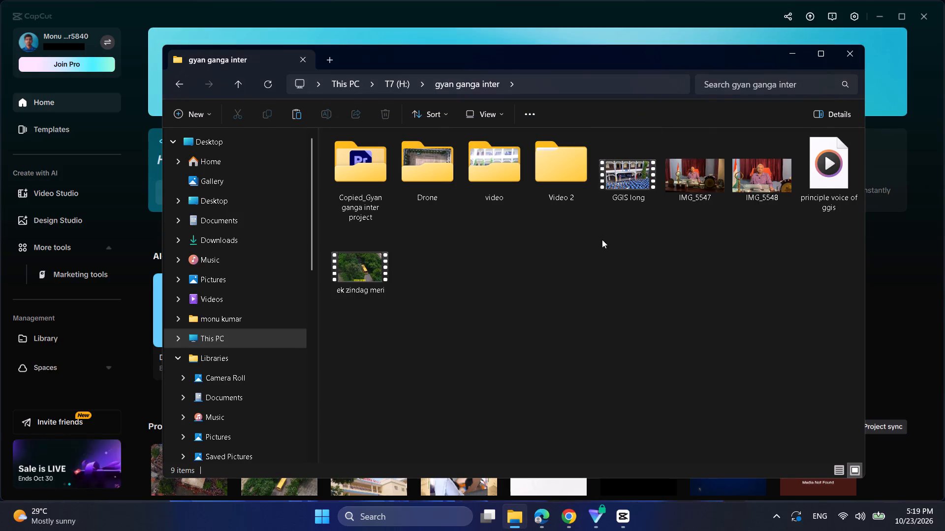
{"action": "left_click", "coordinate": [591, 260]}
Copy the chand bhi khile video from Downloads into the gyan ganga inter folder on T7 (H:) and minimize the file window.
{"action": "left_click", "coordinate": [277, 247]}
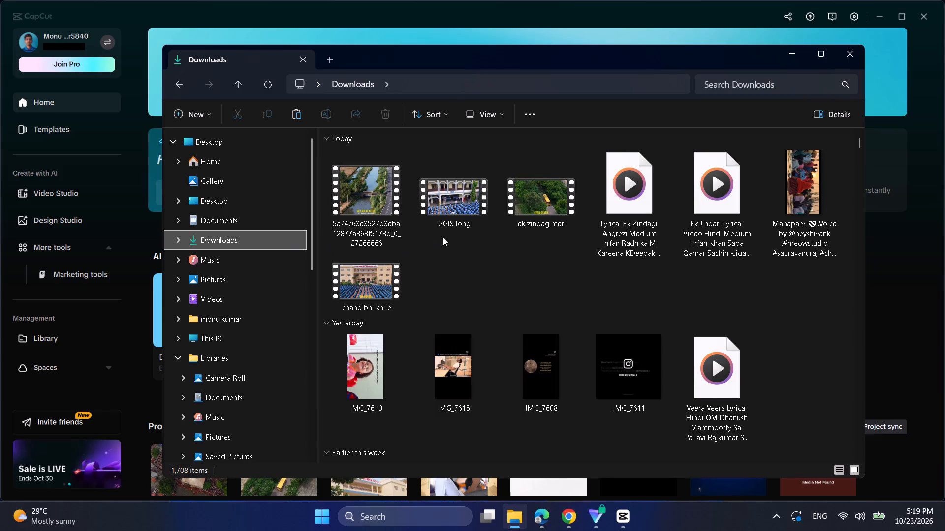
{"action": "left_click", "coordinate": [372, 283]}
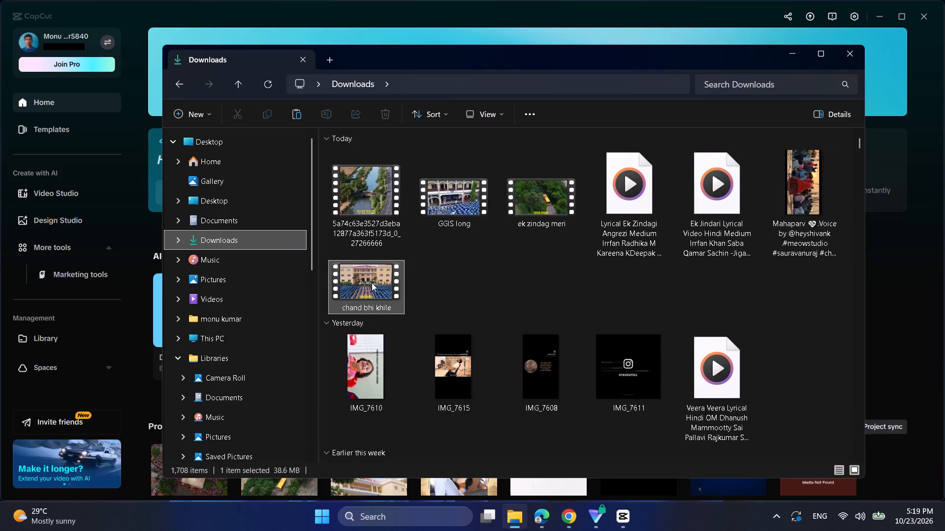
{"action": "key", "text": "ctrl+c"}
{"action": "left_click", "coordinate": [236, 333]}
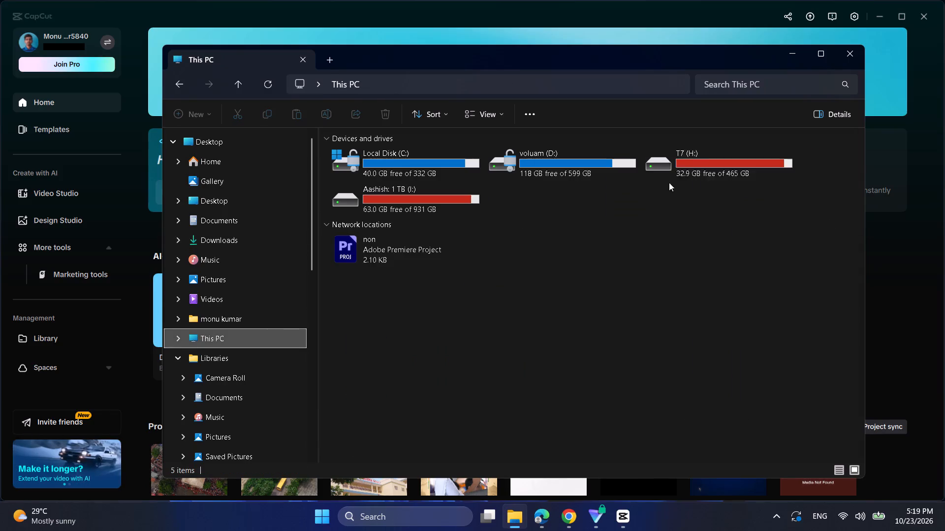
{"action": "double_click", "coordinate": [741, 165]}
{"action": "double_click", "coordinate": [720, 321]}
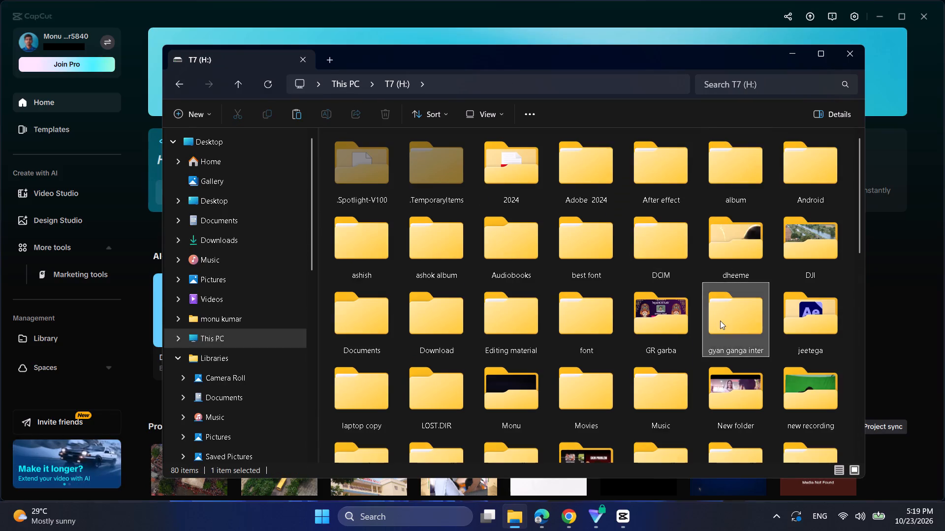
{"action": "key", "text": "ctrl+v"}
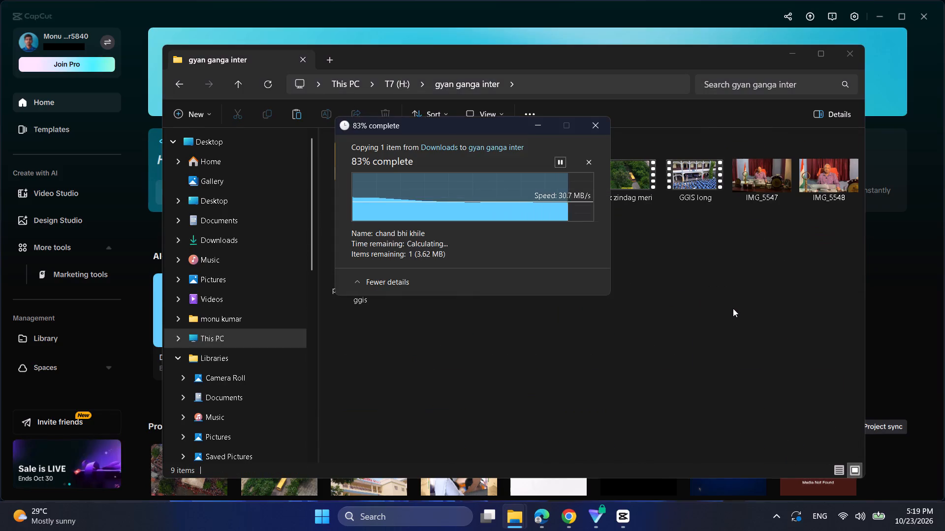
{"action": "left_click", "coordinate": [737, 304]}
{"action": "left_click", "coordinate": [795, 59]}
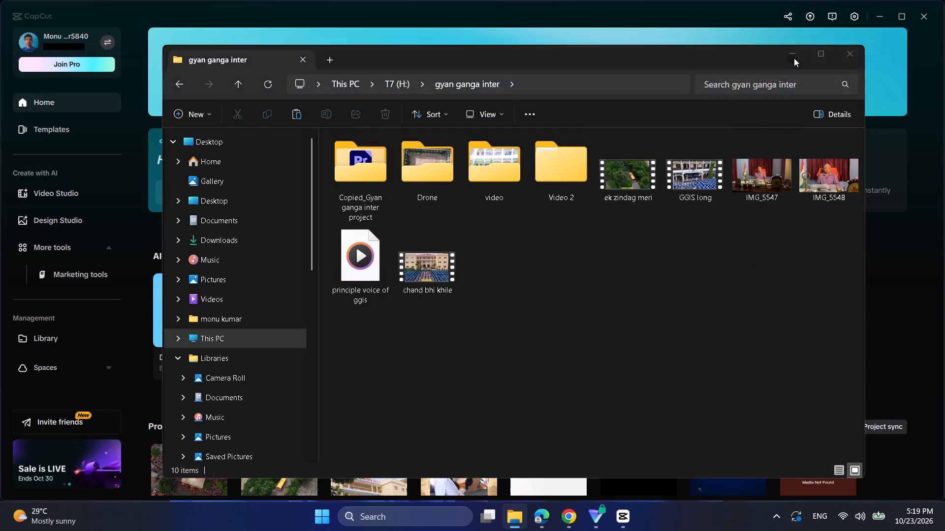
Restart CapCut, checking the Proton VPN connection while it loads, and reopen the gyan ganga inter full project.
{"action": "left_click", "coordinate": [931, 13]}
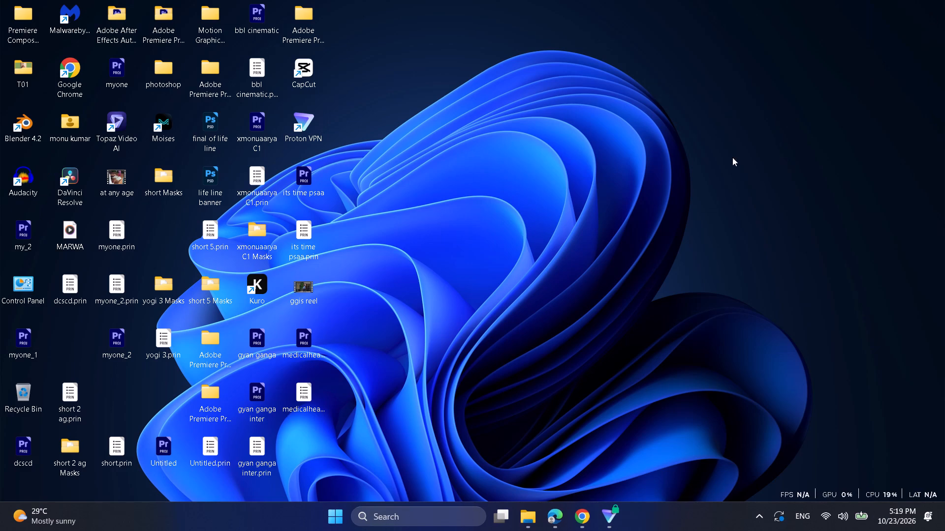
{"action": "right_click", "coordinate": [668, 146]}
{"action": "left_click", "coordinate": [728, 230]}
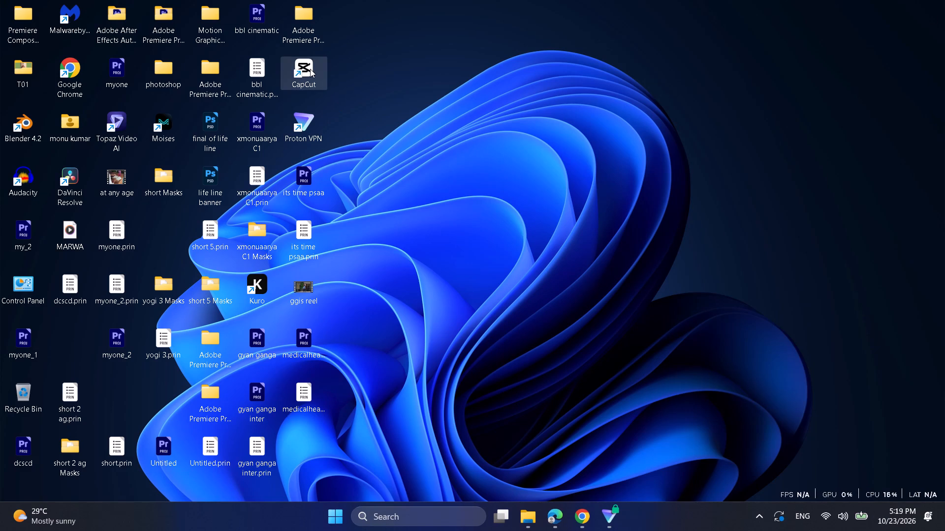
{"action": "double_click", "coordinate": [310, 69]}
{"action": "left_click", "coordinate": [616, 510]}
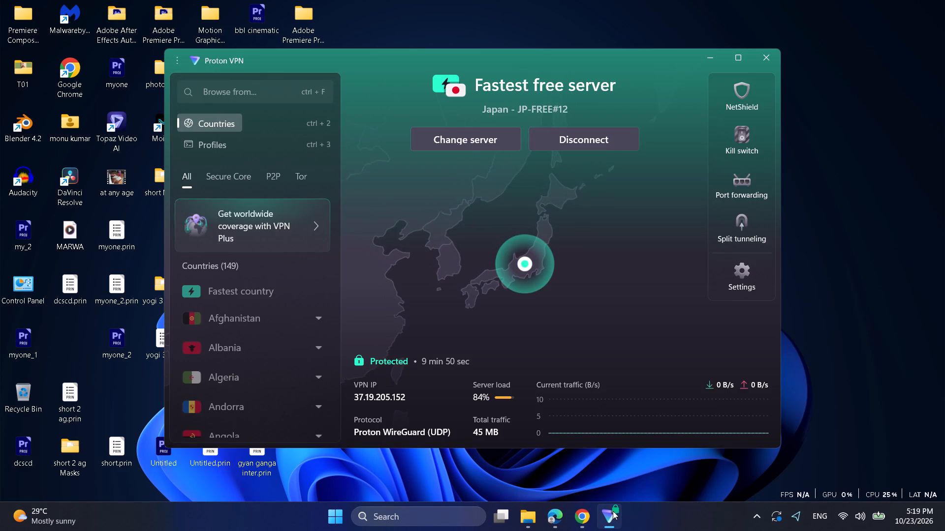
{"action": "left_click", "coordinate": [613, 511]}
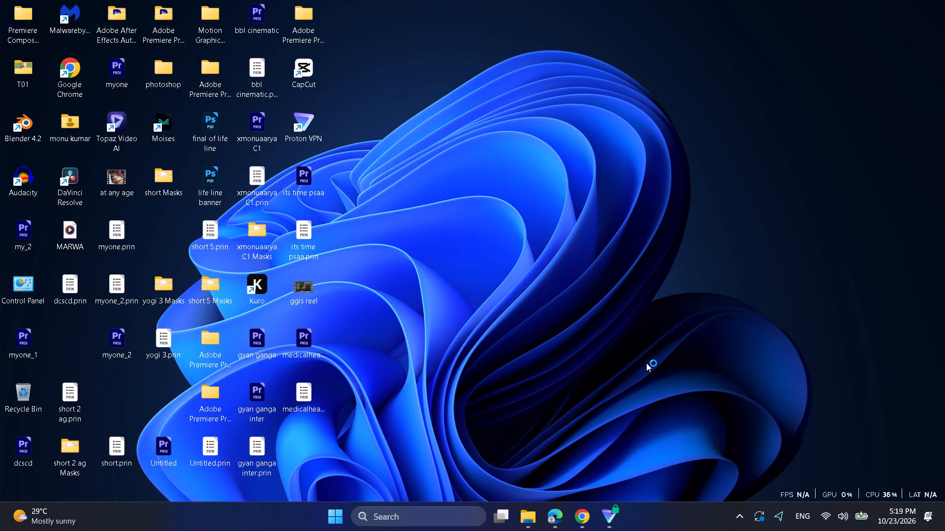
{"action": "scroll", "coordinate": [595, 235], "scroll_direction": "down", "scroll_amount": 5}
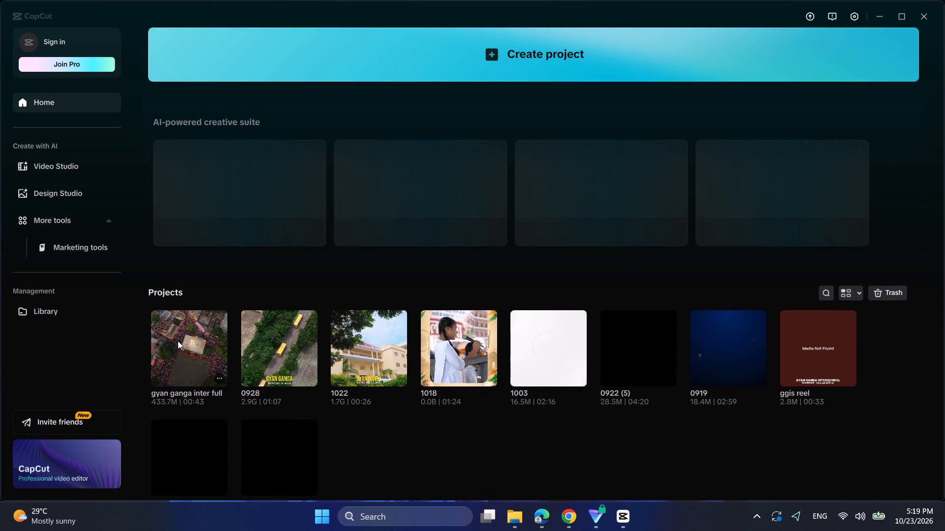
{"action": "left_click", "coordinate": [197, 340]}
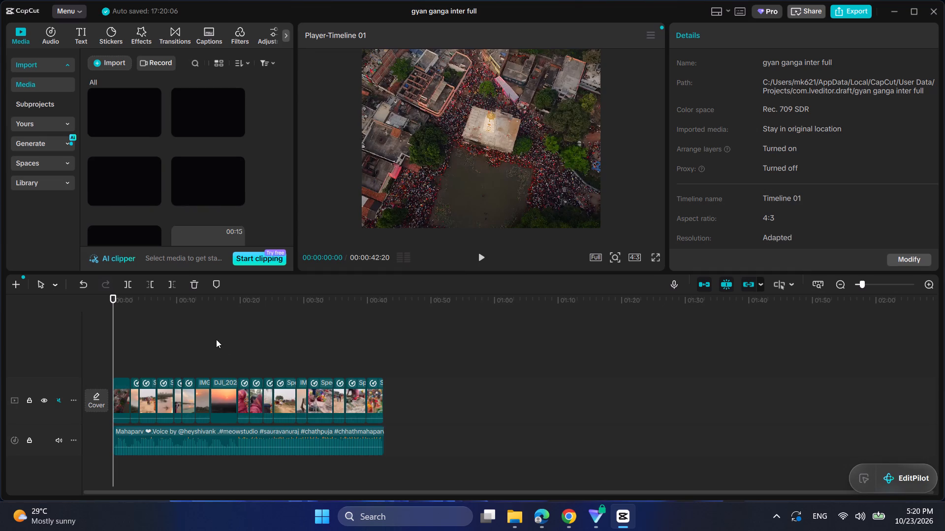
Check whether the video effects library and the filters library load in the reopened project.
{"action": "left_click", "coordinate": [145, 35]}
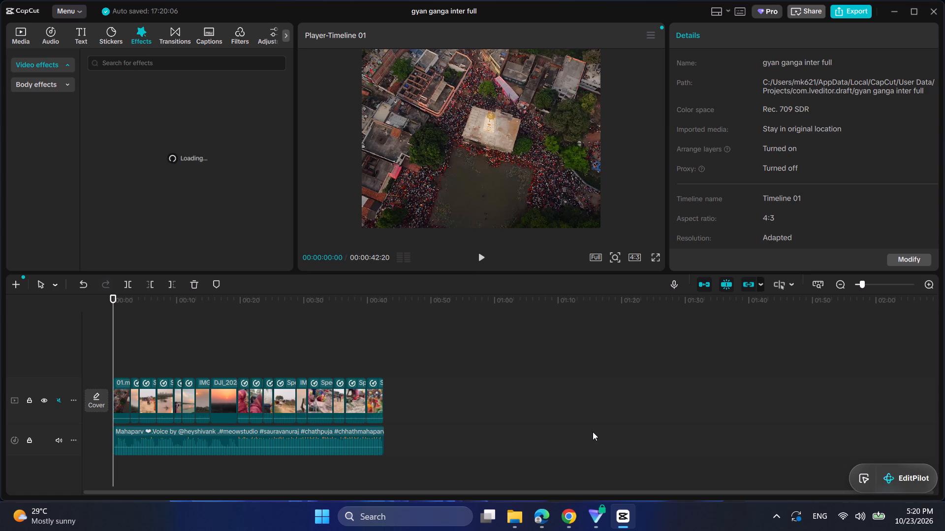
{"action": "left_click", "coordinate": [241, 33]}
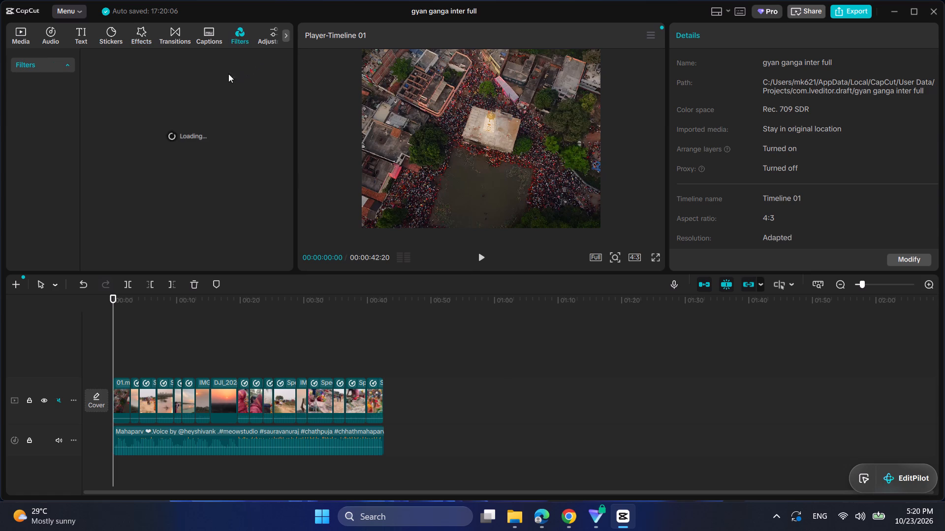
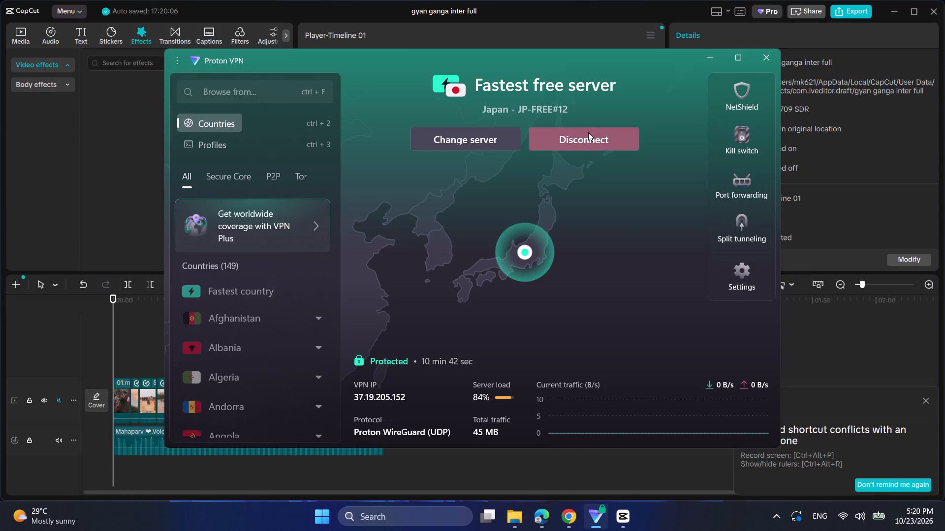
Change the Proton VPN free server, dismiss the connection warning, and reload the effects library in CapCut.
{"action": "left_click", "coordinate": [500, 135]}
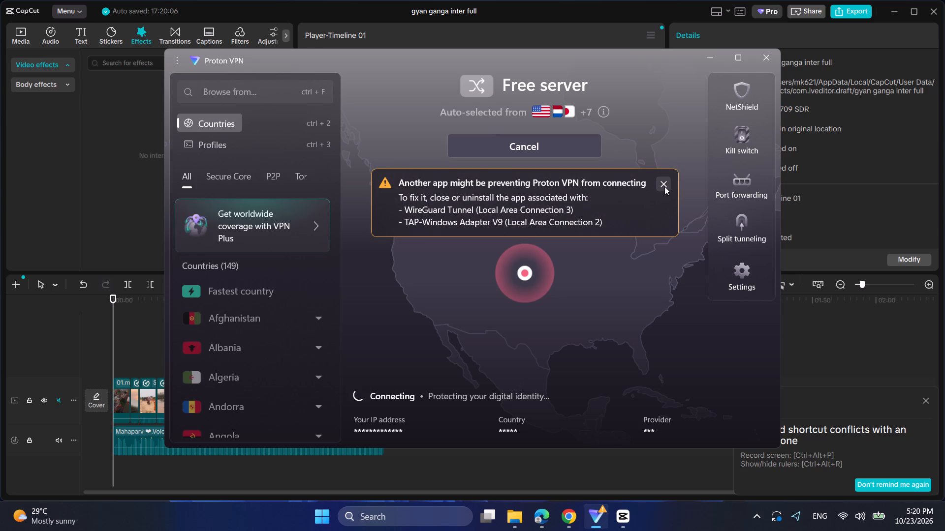
{"action": "left_click", "coordinate": [664, 186]}
{"action": "left_click", "coordinate": [710, 61]}
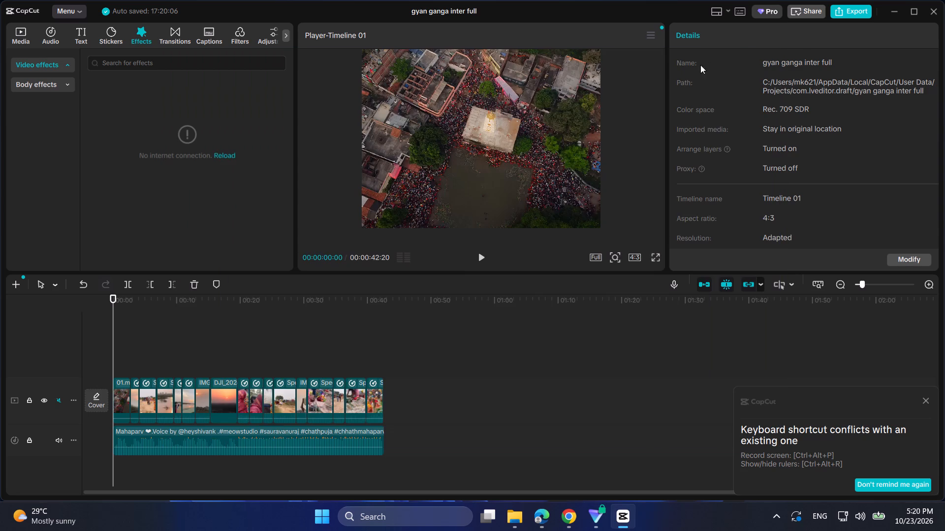
{"action": "left_click", "coordinate": [225, 153]}
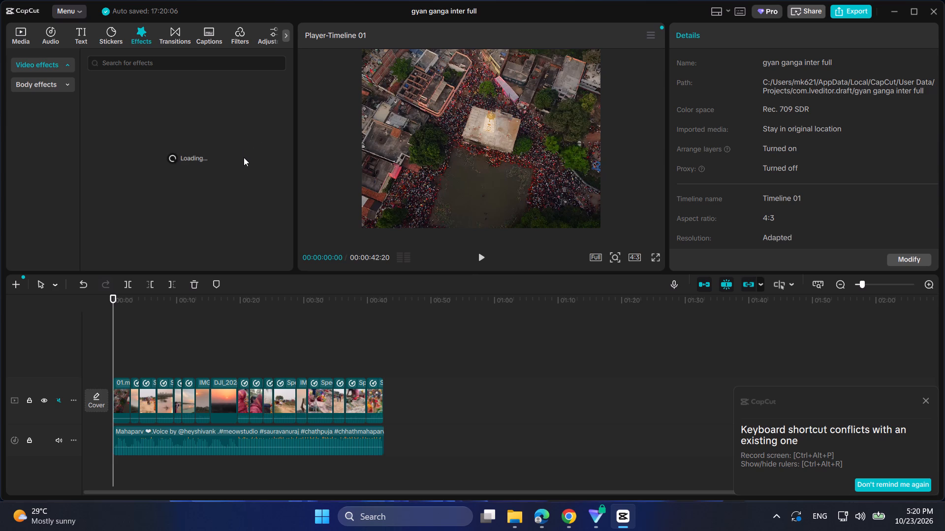
{"action": "left_click_drag", "start_coordinate": [922, 399], "coordinate": [917, 399]}
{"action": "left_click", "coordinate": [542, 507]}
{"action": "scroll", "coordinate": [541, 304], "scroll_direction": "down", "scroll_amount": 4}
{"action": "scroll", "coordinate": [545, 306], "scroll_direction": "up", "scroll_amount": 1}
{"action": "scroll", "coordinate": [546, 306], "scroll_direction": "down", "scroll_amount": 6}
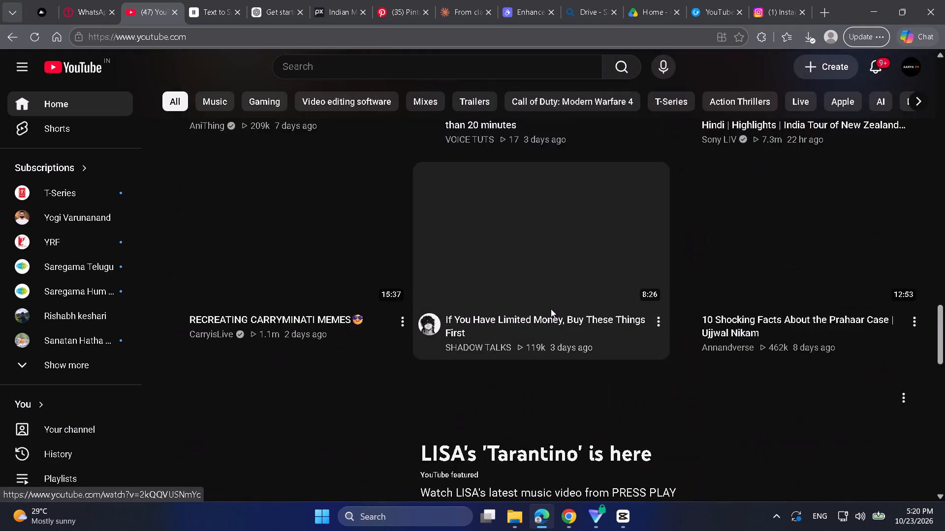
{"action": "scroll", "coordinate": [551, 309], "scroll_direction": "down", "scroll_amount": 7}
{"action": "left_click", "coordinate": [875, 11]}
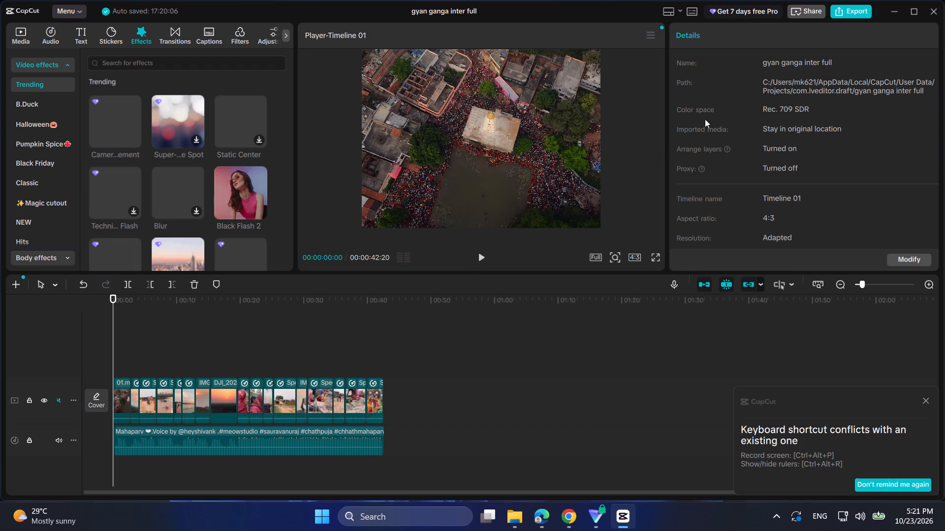
Search the video effects library for the recent term blur and close the keyboard shortcut conflict notice.
{"action": "left_click", "coordinate": [50, 66]}
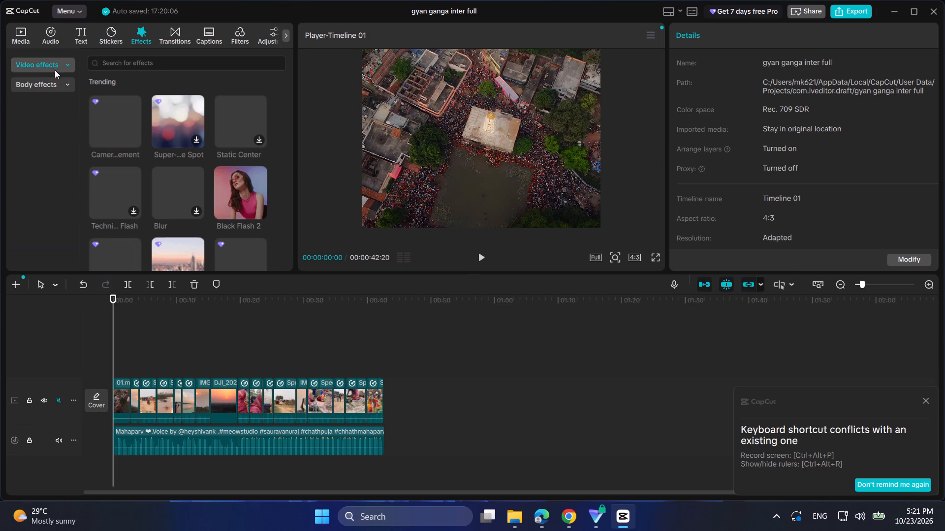
{"action": "scroll", "coordinate": [55, 70], "scroll_direction": "up", "scroll_amount": 6}
{"action": "left_click", "coordinate": [69, 66]}
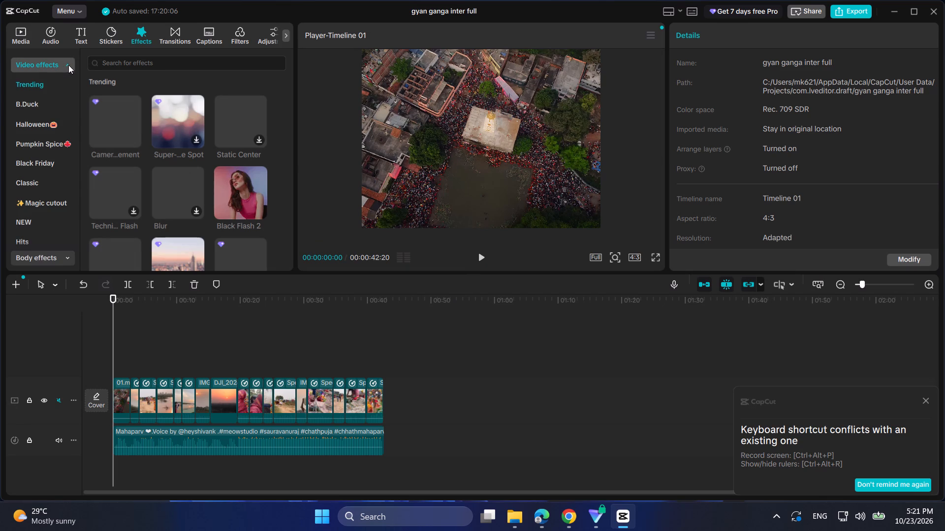
{"action": "scroll", "coordinate": [43, 98], "scroll_direction": "up", "scroll_amount": 6}
{"action": "scroll", "coordinate": [43, 98], "scroll_direction": "down", "scroll_amount": 7}
{"action": "scroll", "coordinate": [46, 103], "scroll_direction": "up", "scroll_amount": 10}
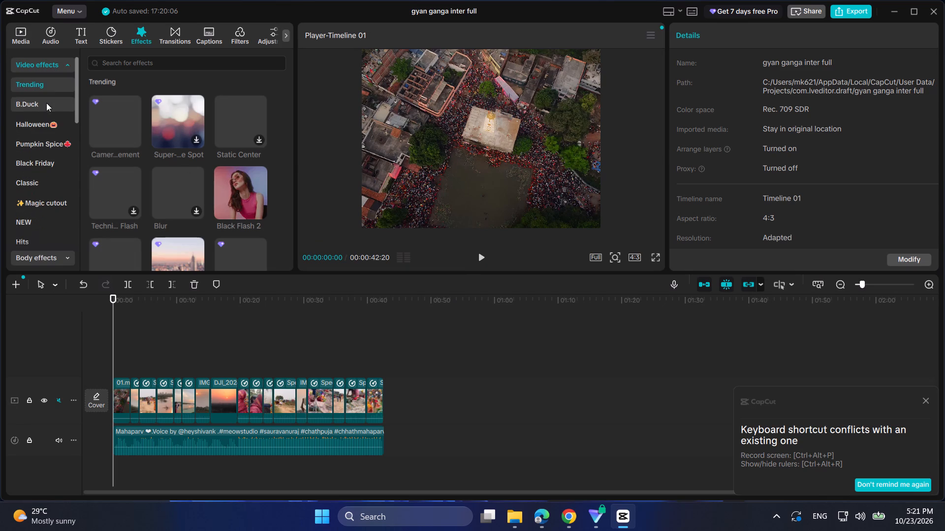
{"action": "double_click", "coordinate": [140, 38]}
{"action": "left_click", "coordinate": [137, 67]}
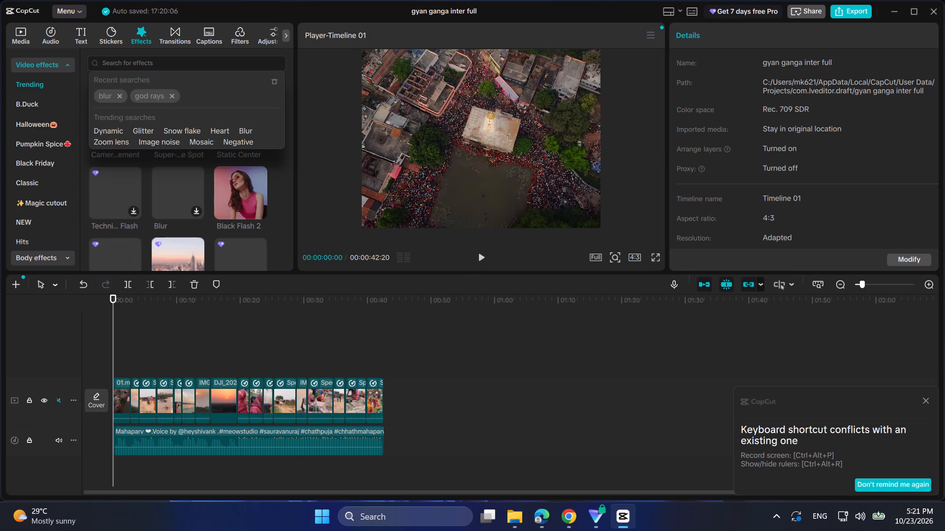
{"action": "left_click", "coordinate": [104, 96]}
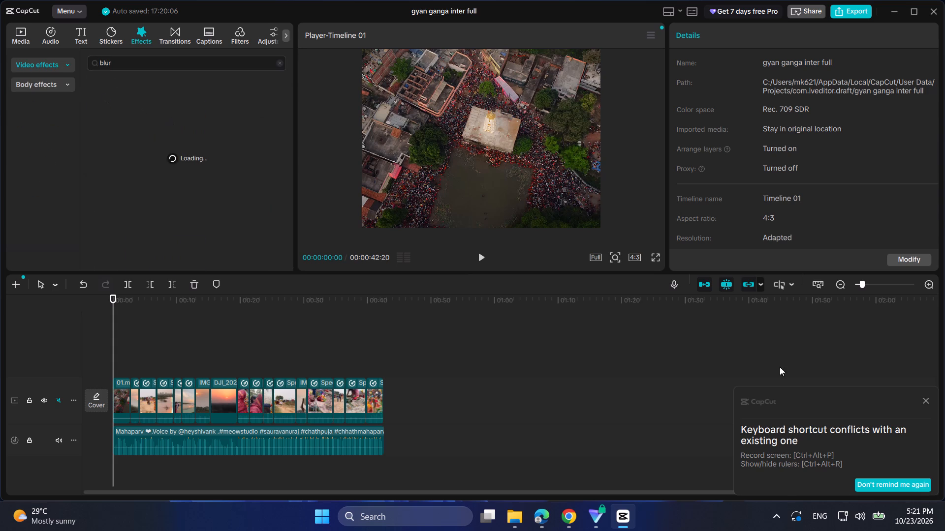
{"action": "left_click", "coordinate": [924, 402]}
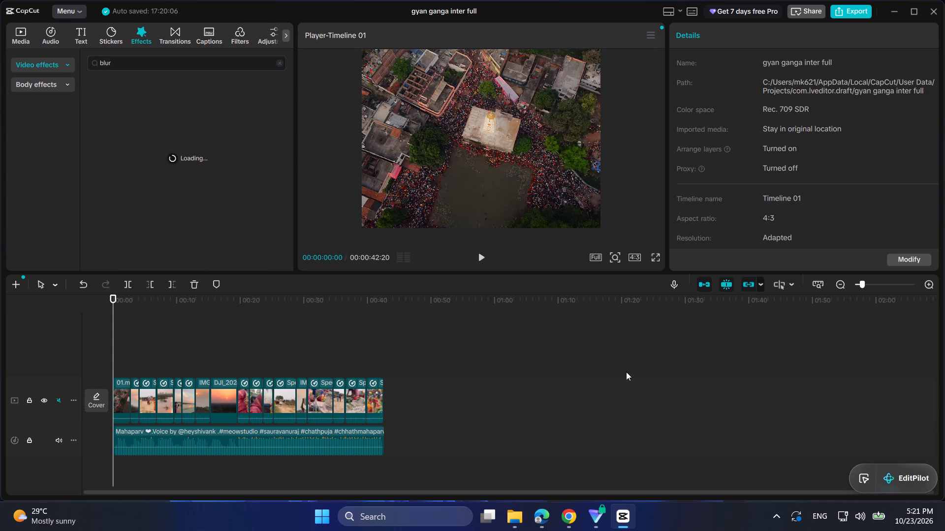
{"action": "scroll", "coordinate": [244, 341], "scroll_direction": "up", "scroll_amount": 6, "text": "ctrl"}
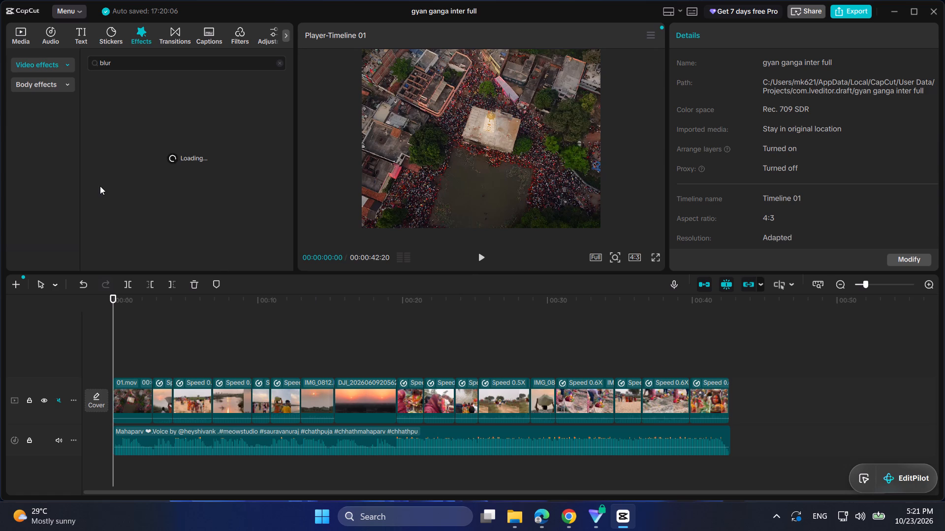
Return to the trending video effects, browse them, and repeat the recent blur search.
{"action": "right_click", "coordinate": [66, 70]}
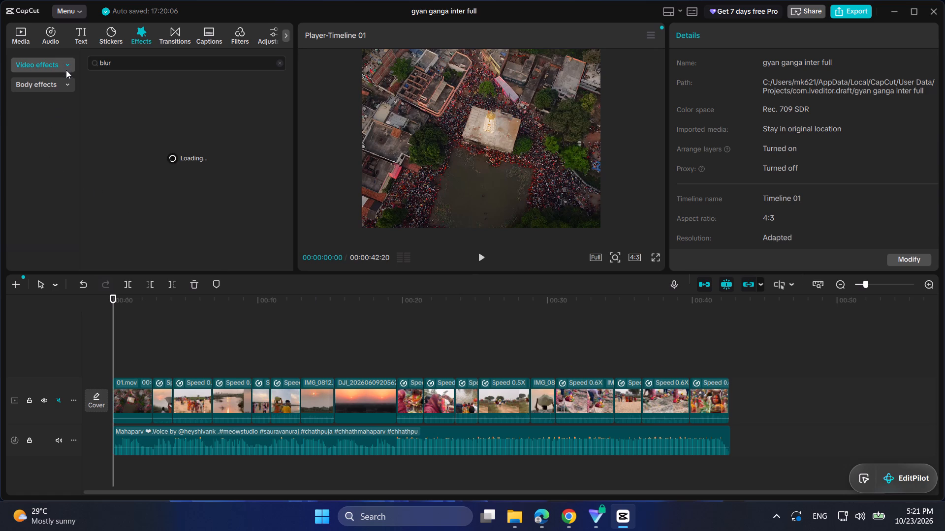
{"action": "left_click", "coordinate": [66, 66]}
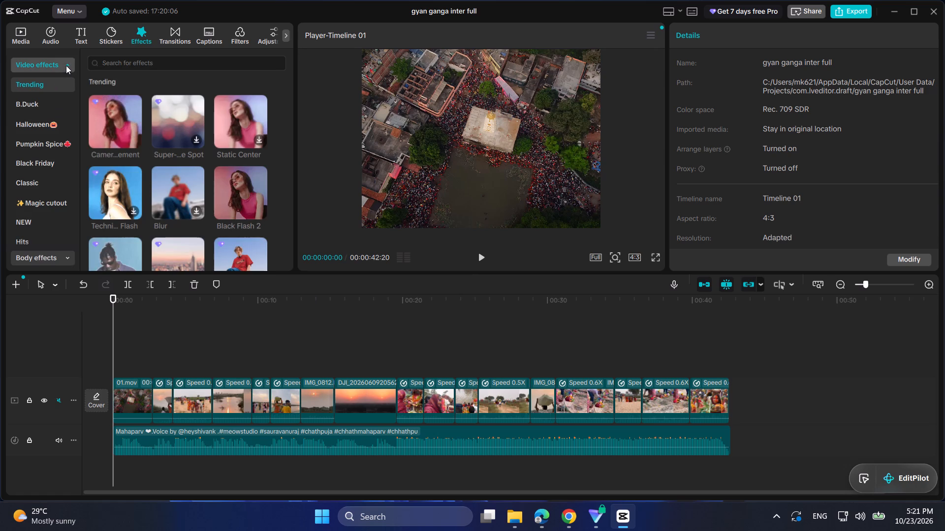
{"action": "scroll", "coordinate": [108, 175], "scroll_direction": "down", "scroll_amount": 3}
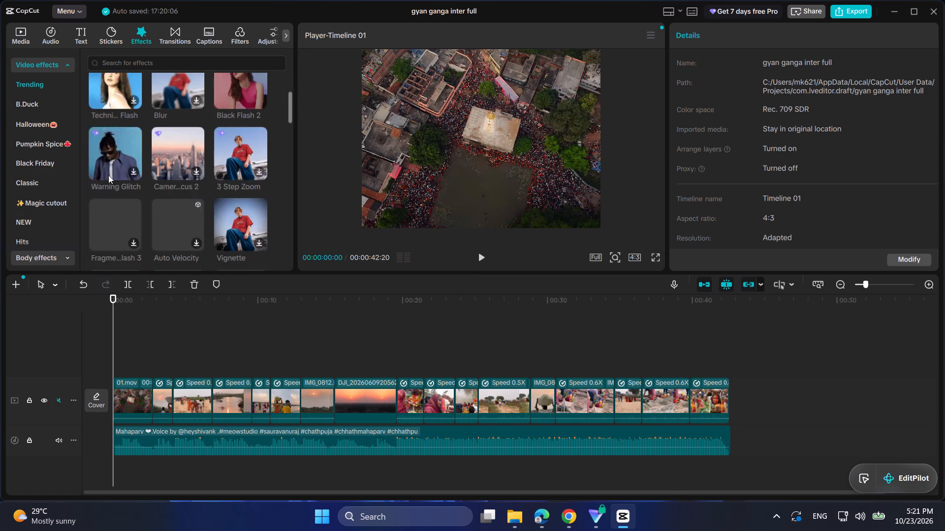
{"action": "scroll", "coordinate": [108, 175], "scroll_direction": "down", "scroll_amount": 3}
{"action": "left_click", "coordinate": [121, 67]}
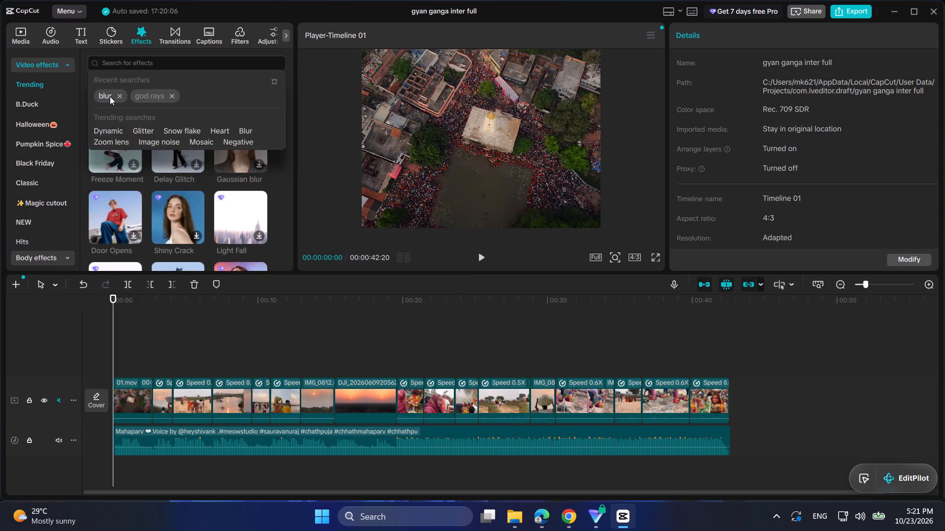
{"action": "left_click", "coordinate": [110, 96]}
Check whether the transitions and filters libraries load, and return to the blur search in the effects library.
{"action": "left_click", "coordinate": [176, 38]}
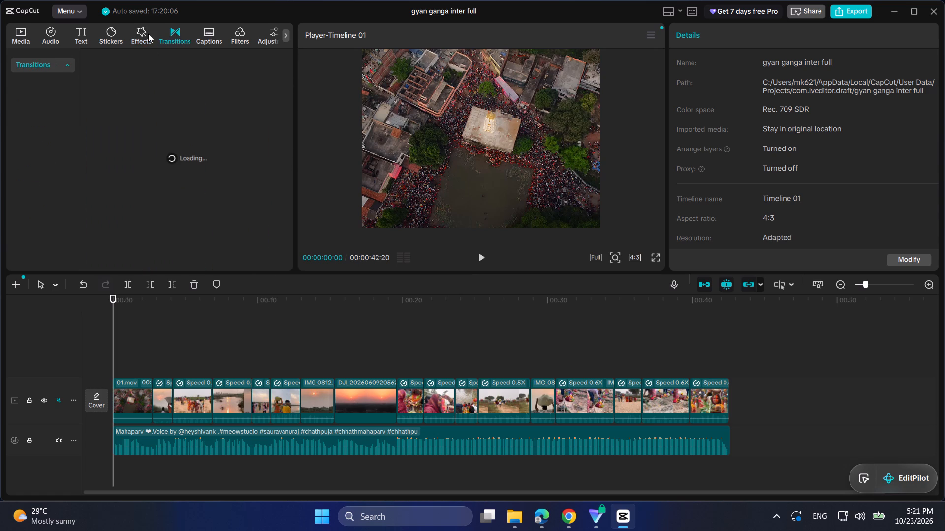
{"action": "left_click", "coordinate": [145, 32]}
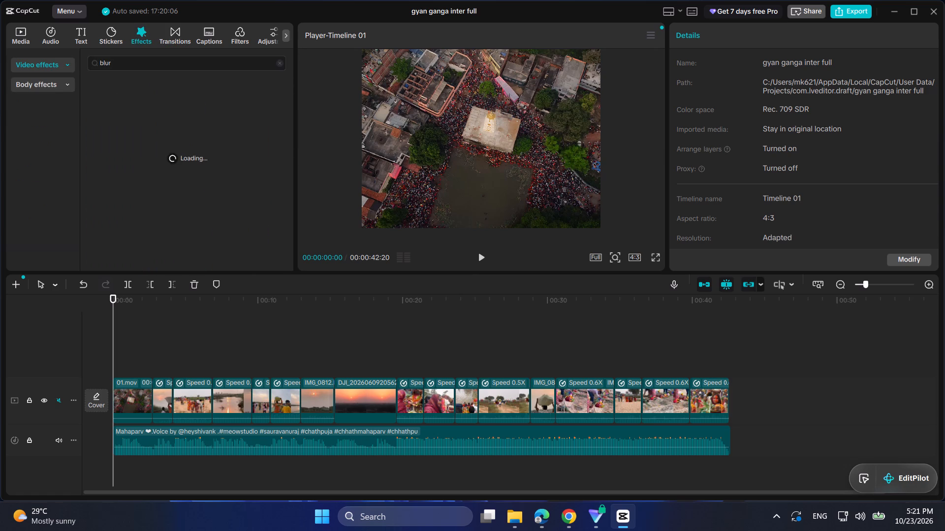
{"action": "left_click", "coordinate": [175, 36]}
{"action": "left_click", "coordinate": [237, 32]}
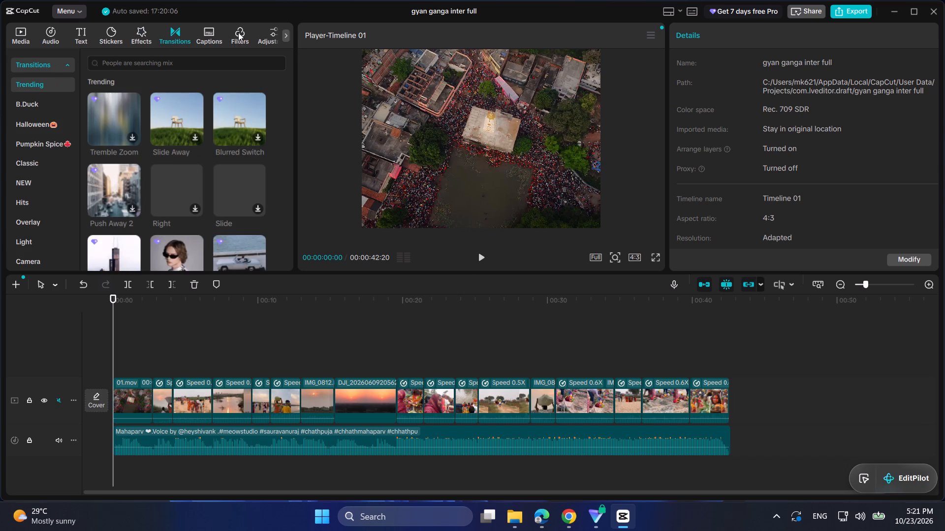
{"action": "left_click", "coordinate": [222, 154]}
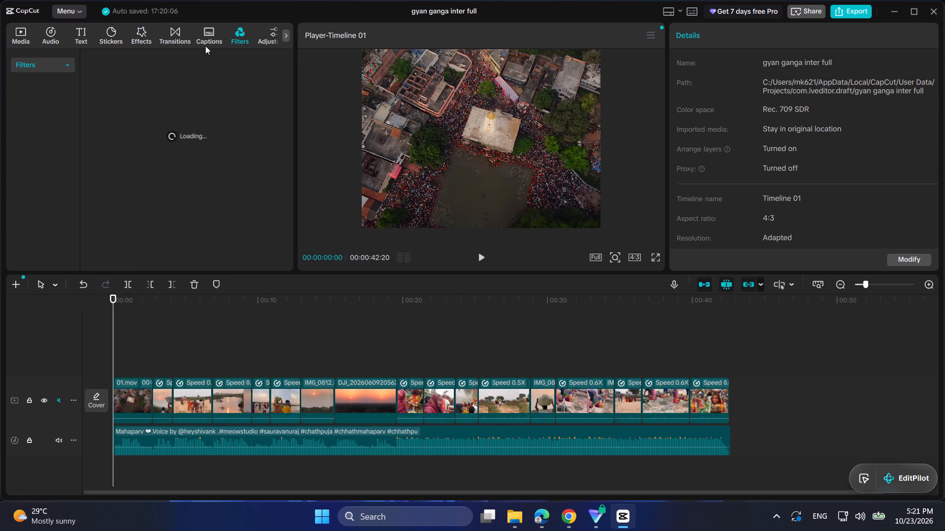
{"action": "left_click", "coordinate": [208, 37]}
{"action": "left_click", "coordinate": [179, 38]}
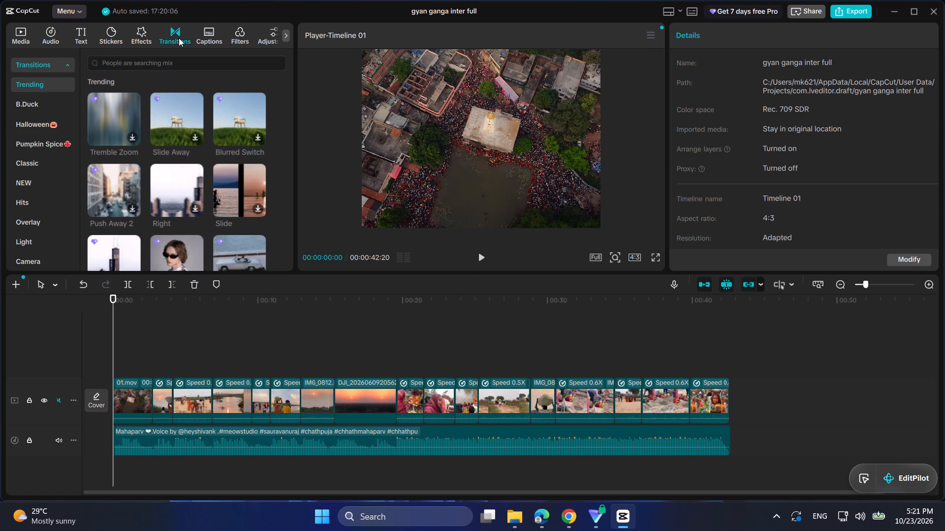
{"action": "left_click", "coordinate": [145, 34]}
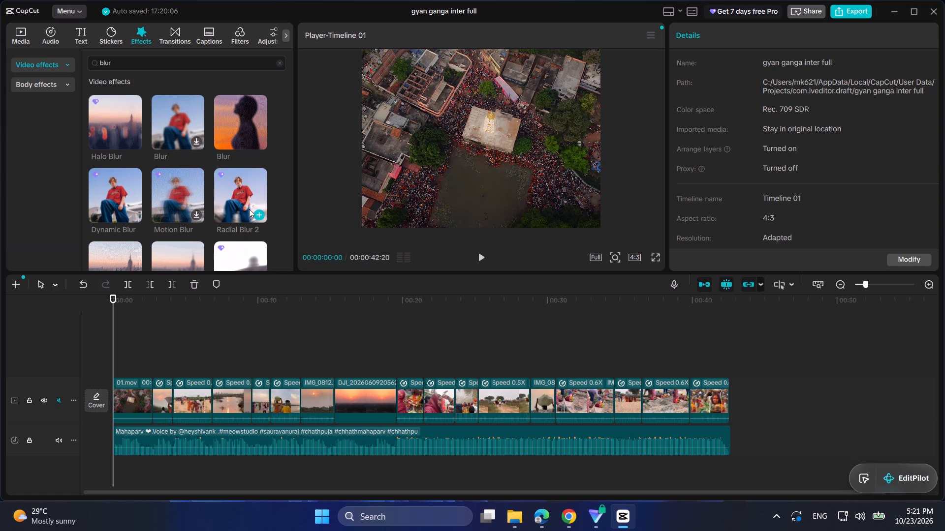
Add the Radial Blur 2 effect above the clips from the timeline start and extend it to the end of the video.
{"action": "left_click_drag", "start_coordinate": [232, 191], "coordinate": [84, 363]}
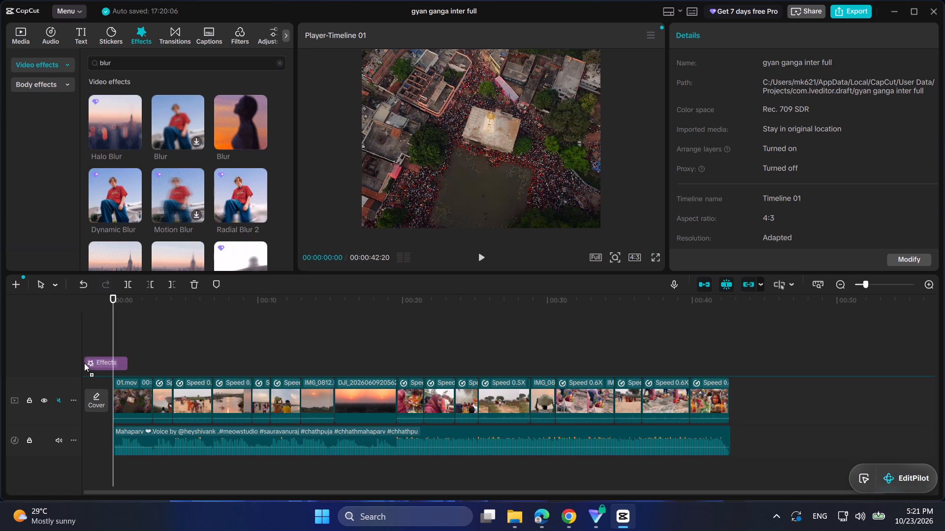
{"action": "left_click_drag", "start_coordinate": [84, 363], "coordinate": [114, 372]}
{"action": "left_click_drag", "start_coordinate": [156, 365], "coordinate": [196, 367]}
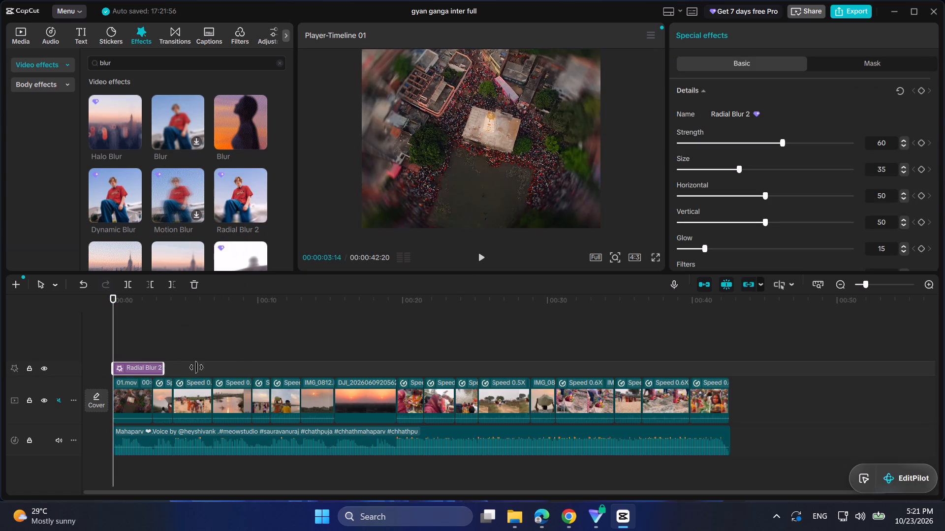
{"action": "left_click_drag", "start_coordinate": [196, 367], "coordinate": [725, 382]}
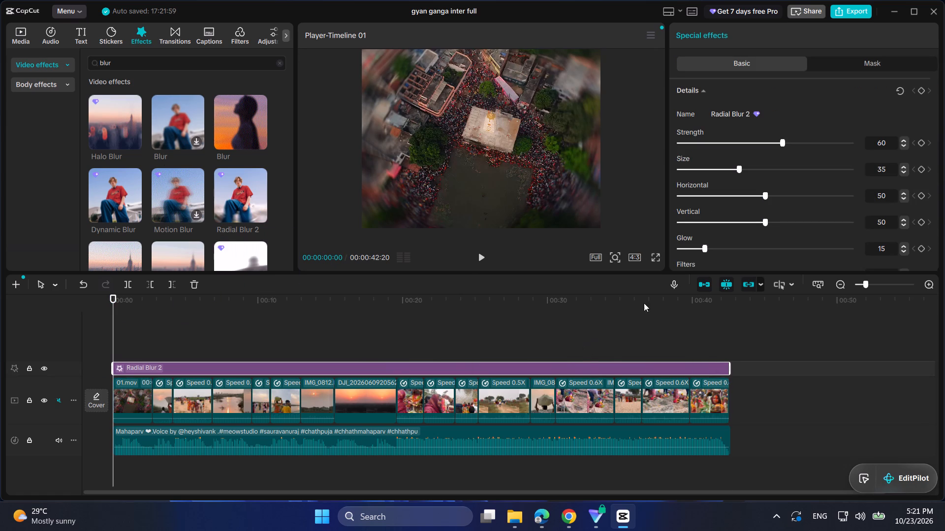
Set the Radial Blur 2 effect's strength to 18 and play the video to preview it.
{"action": "left_click_drag", "start_coordinate": [778, 142], "coordinate": [713, 153]}
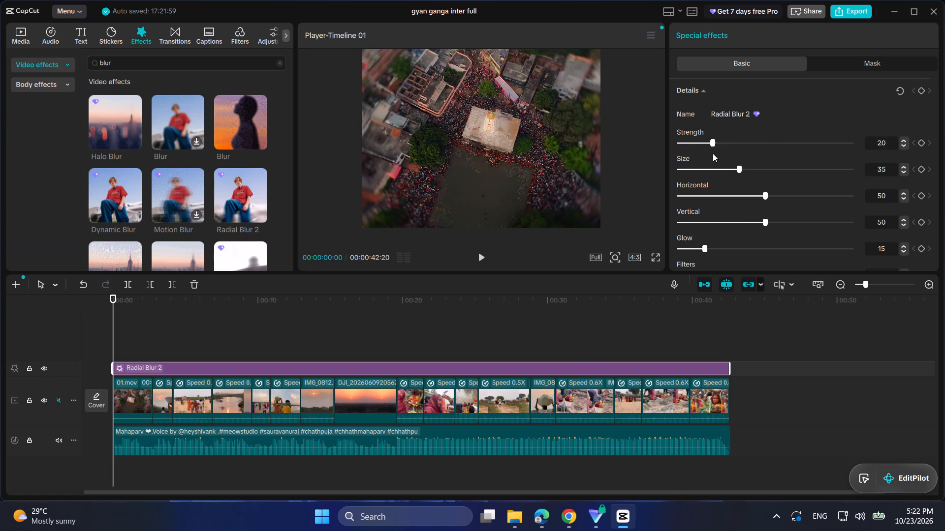
{"action": "left_click_drag", "start_coordinate": [713, 153], "coordinate": [707, 153]}
{"action": "left_click_drag", "start_coordinate": [707, 153], "coordinate": [710, 154]}
{"action": "key", "text": "space"}
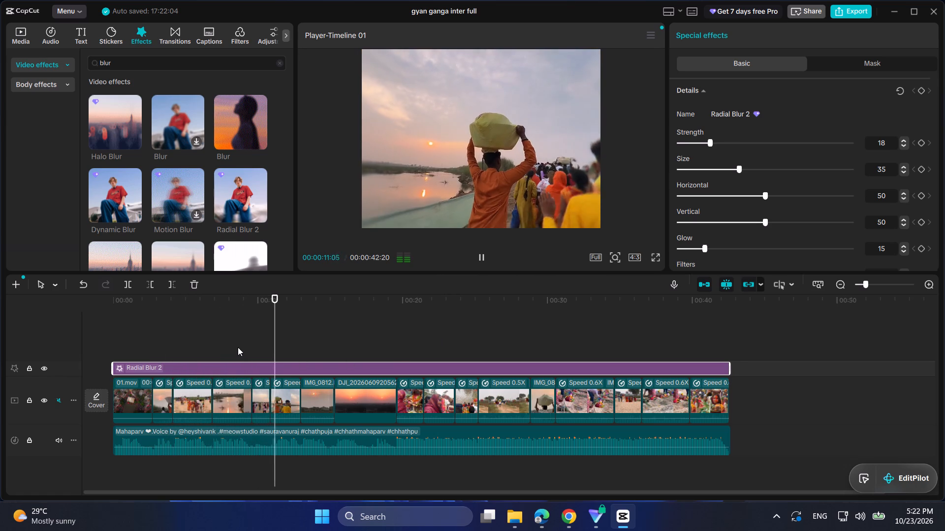
Browse the recommended filters and preview the Clear II and Humble filters on the video.
{"action": "left_click", "coordinate": [232, 38]}
{"action": "key", "text": "space"}
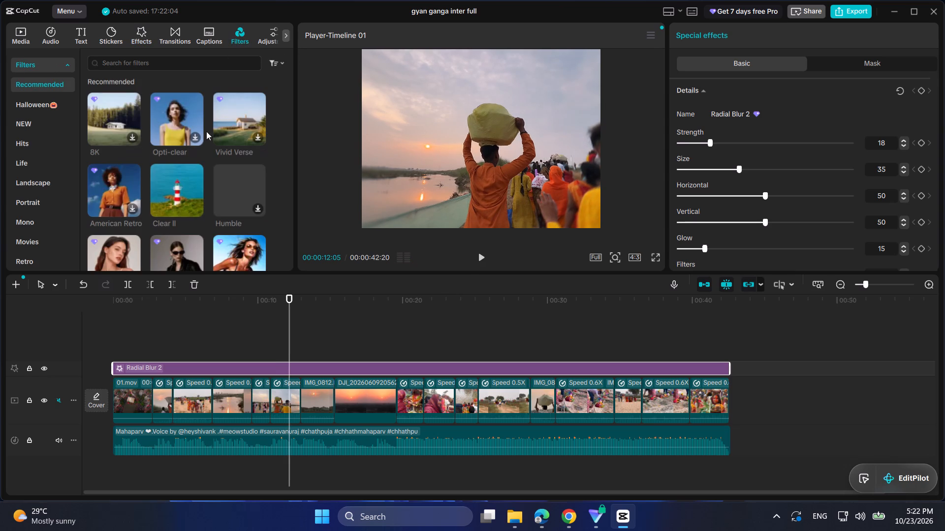
{"action": "left_click", "coordinate": [183, 188]}
{"action": "key", "text": "space"}
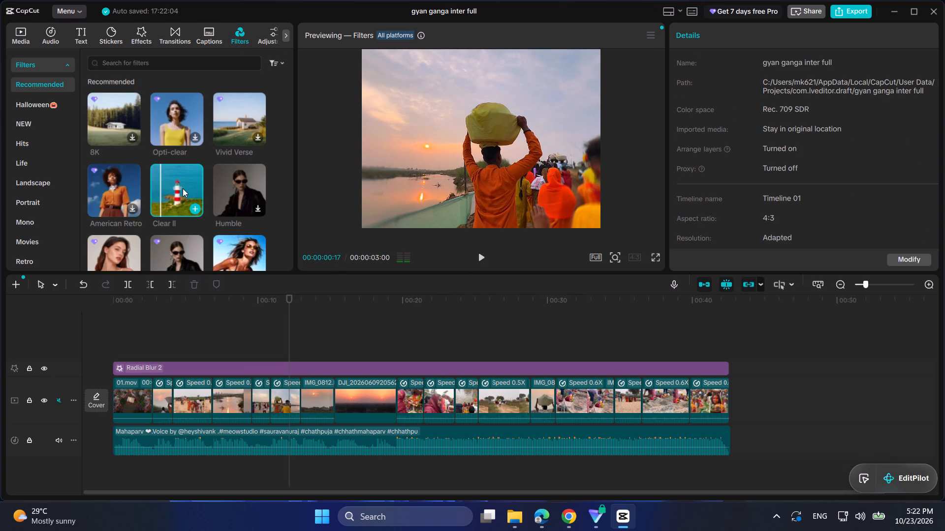
{"action": "scroll", "coordinate": [168, 193], "scroll_direction": "down", "scroll_amount": 1}
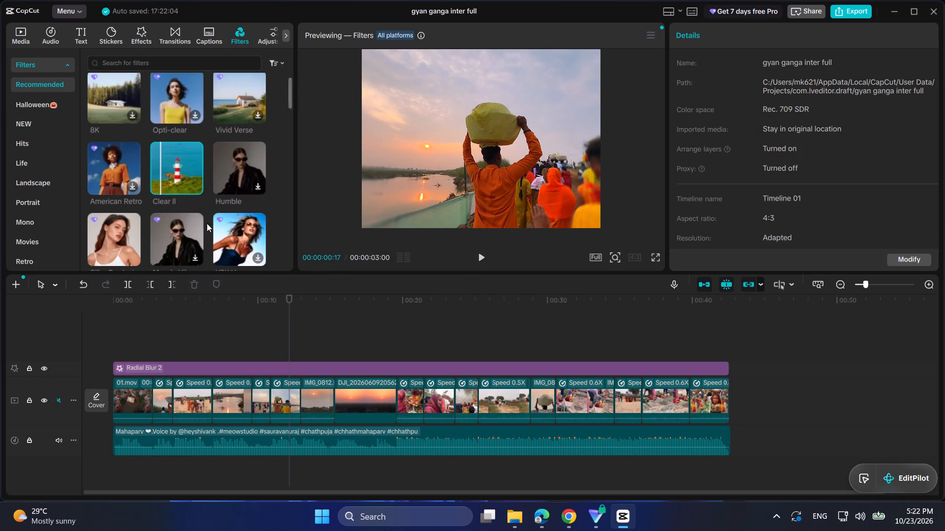
{"action": "left_click", "coordinate": [240, 168]}
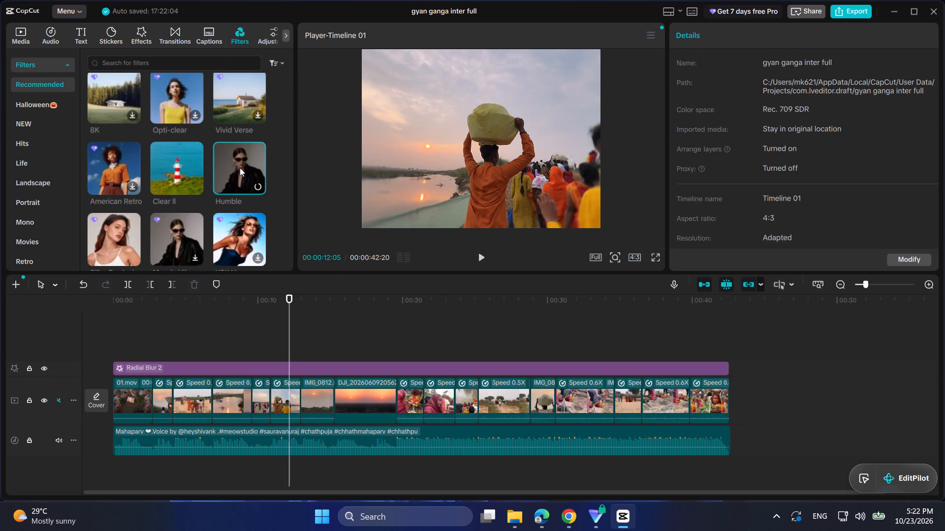
{"action": "scroll", "coordinate": [240, 168], "scroll_direction": "down", "scroll_amount": 3}
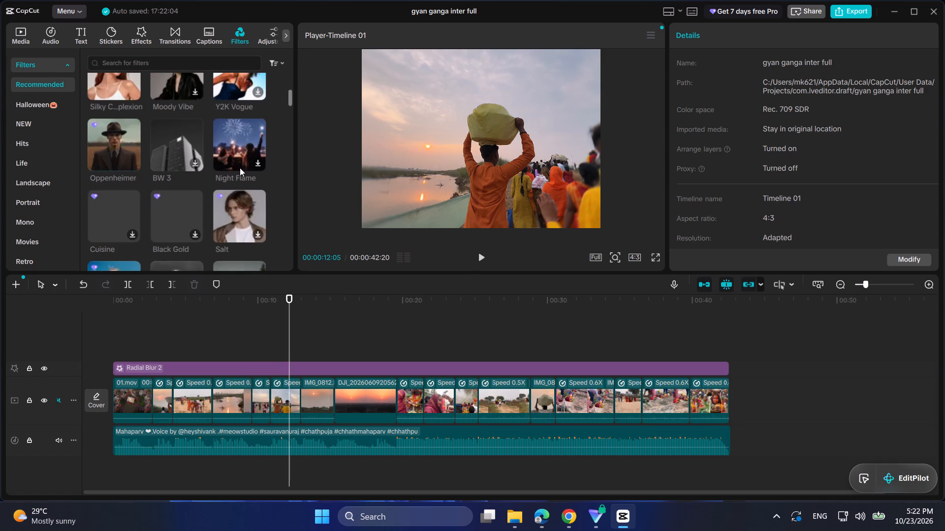
{"action": "scroll", "coordinate": [240, 168], "scroll_direction": "down", "scroll_amount": 3}
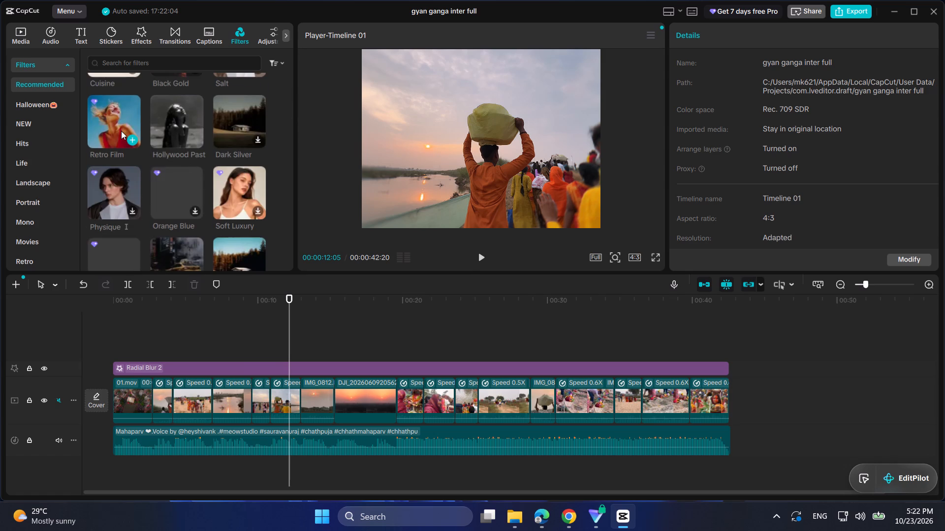
Add the Retro Film filter above the Radial Blur 2 effect from the timeline start and extend it nearly to the video's end.
{"action": "left_click", "coordinate": [121, 131]}
{"action": "scroll", "coordinate": [121, 131], "scroll_direction": "down", "scroll_amount": 1}
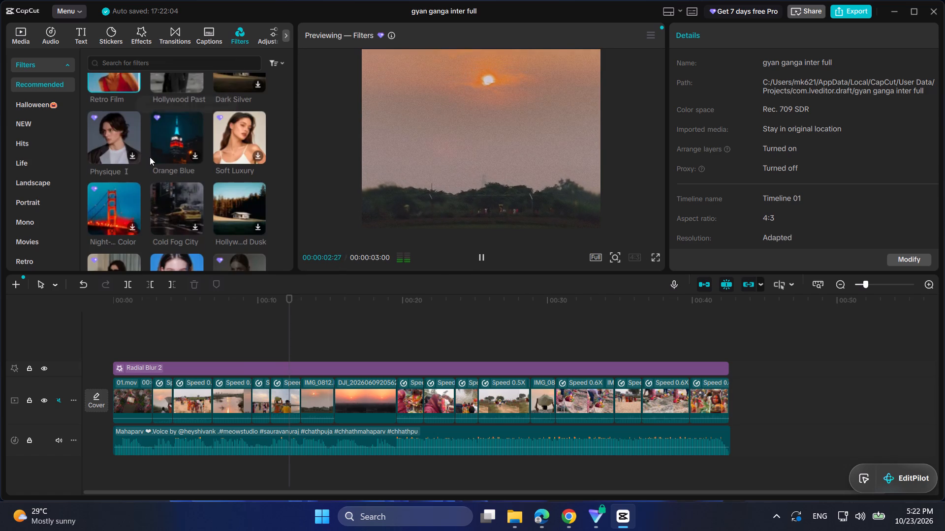
{"action": "left_click_drag", "start_coordinate": [111, 87], "coordinate": [111, 328]}
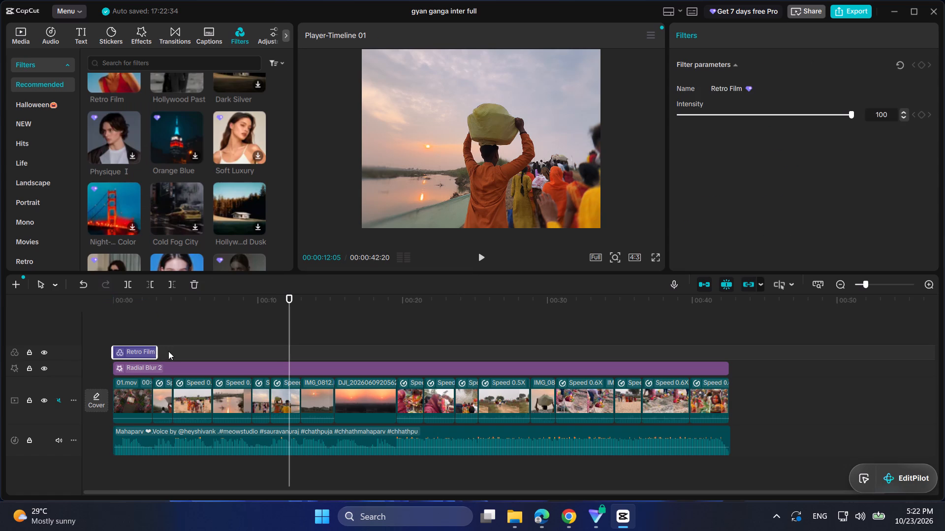
{"action": "left_click_drag", "start_coordinate": [157, 349], "coordinate": [714, 373]}
Play several parts of the video, including the opening, to review the Retro Film filter.
{"action": "key", "text": "space"}
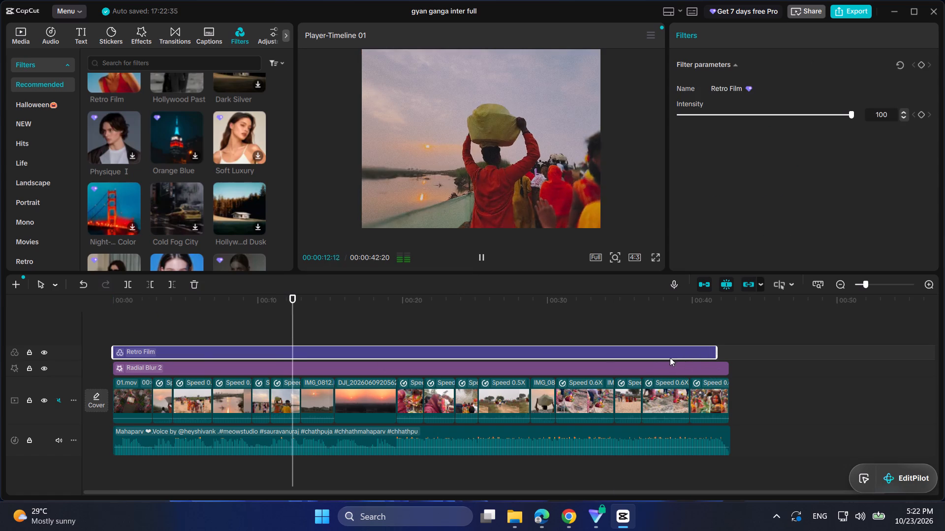
{"action": "left_click_drag", "start_coordinate": [367, 295], "coordinate": [423, 310]}
{"action": "key", "text": "space"}
{"action": "left_click", "coordinate": [388, 327]}
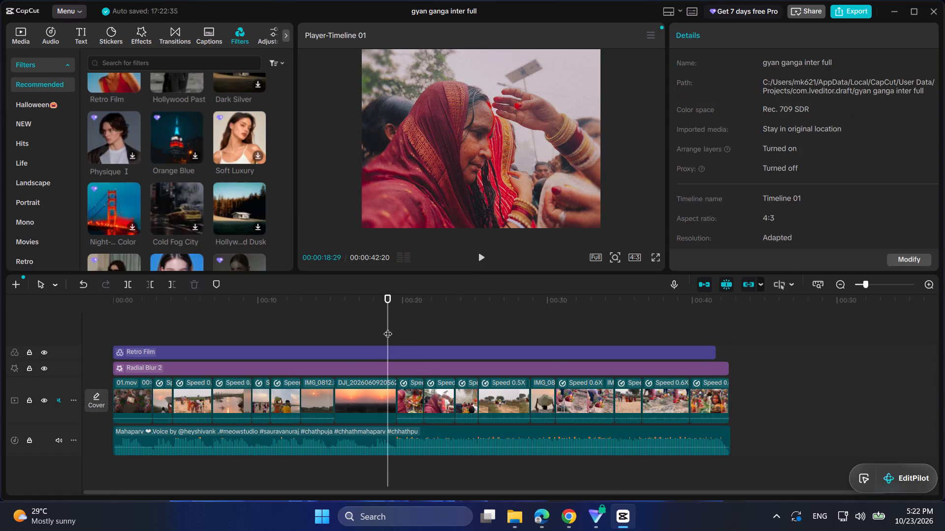
{"action": "key", "text": "space"}
{"action": "left_click", "coordinate": [439, 354]}
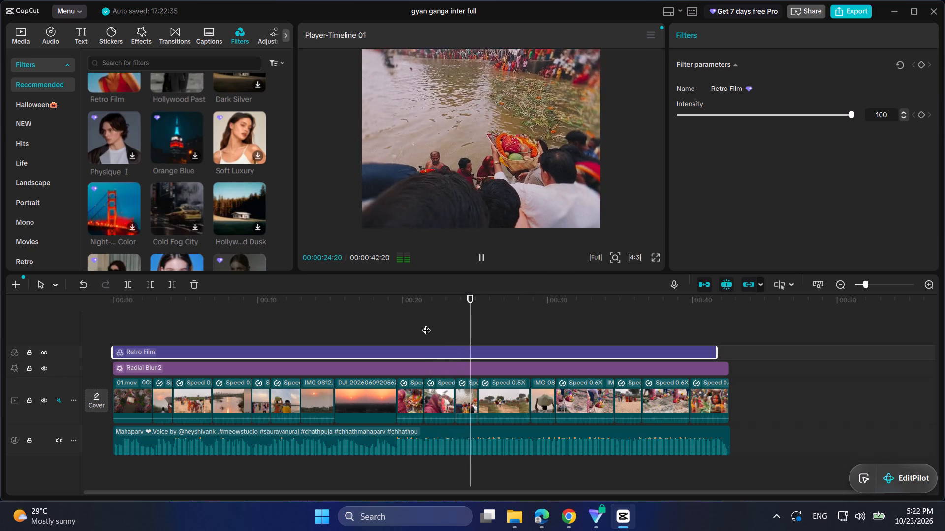
{"action": "left_click_drag", "start_coordinate": [376, 295], "coordinate": [87, 328]}
{"action": "key", "text": "space"}
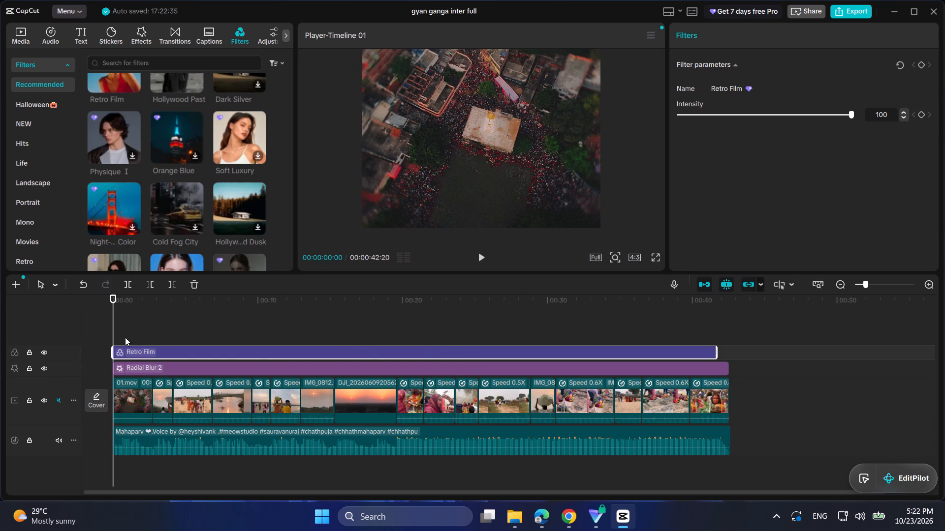
{"action": "key", "text": "space"}
{"action": "left_click", "coordinate": [148, 346]}
{"action": "key", "text": "space"}
{"action": "key", "text": "space"}
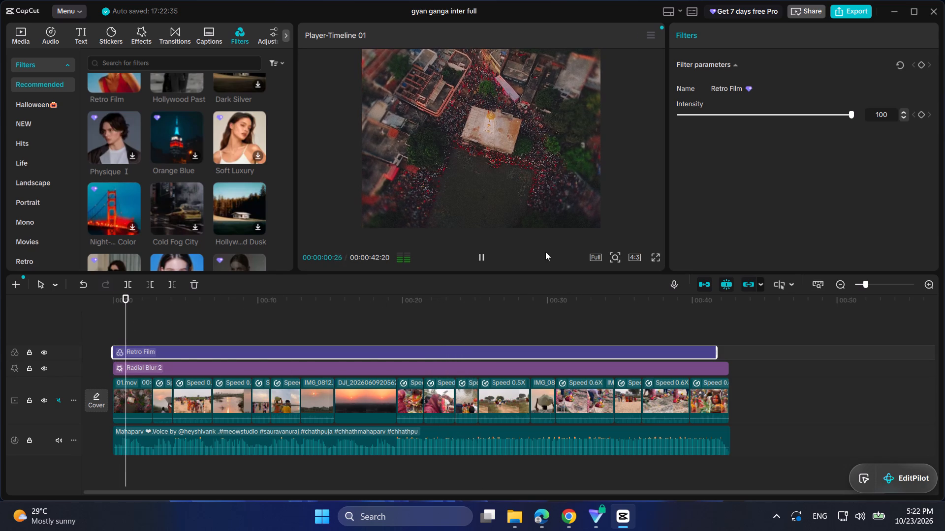
Set the Retro Film filter's intensity to 86.
{"action": "left_click", "coordinate": [826, 119]}
{"action": "key", "text": "space"}
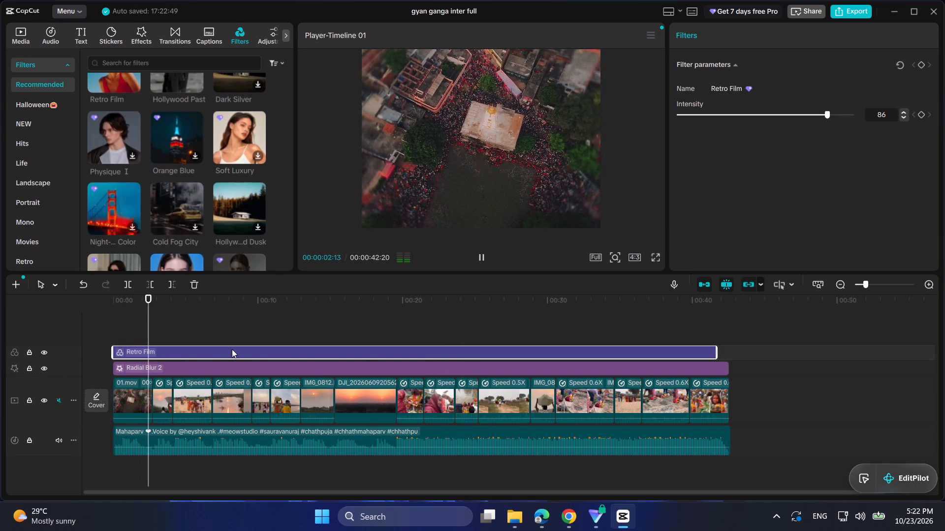
Preview the opening clips and set the Radial Blur 2 effect's size to 32.
{"action": "left_click", "coordinate": [221, 365]}
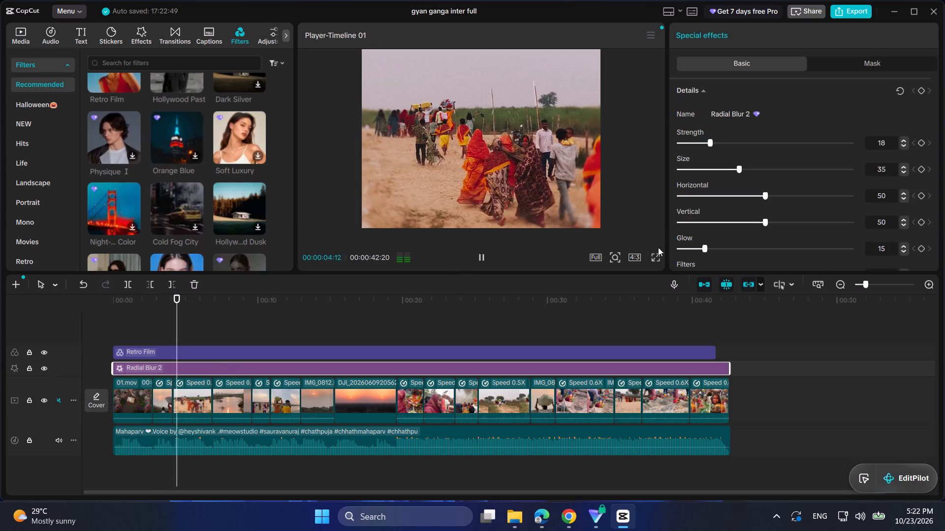
{"action": "key", "text": "space"}
{"action": "key", "text": "space"}
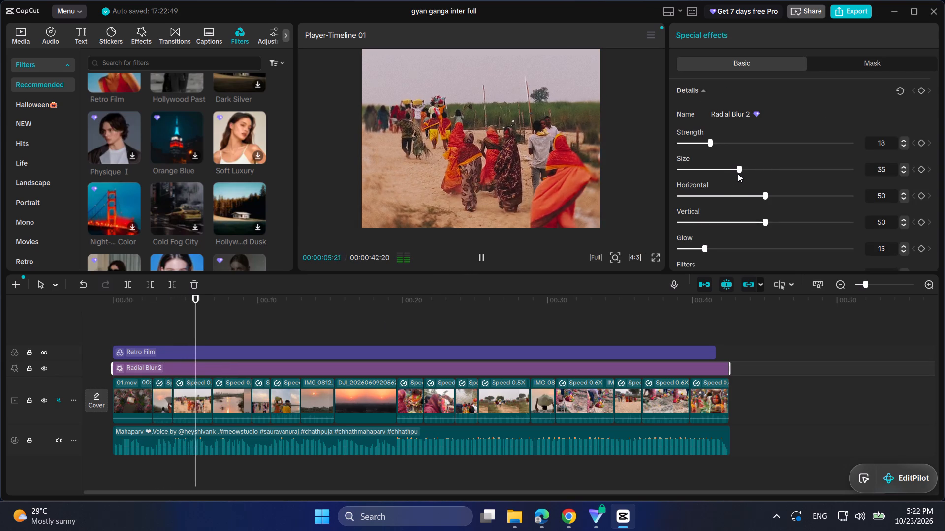
{"action": "key", "text": "space"}
{"action": "key", "text": "space"}
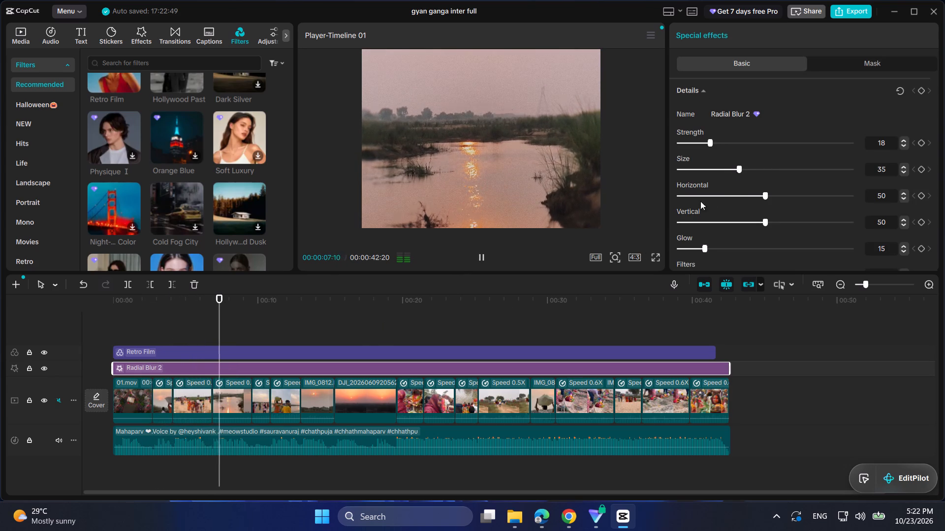
{"action": "left_click_drag", "start_coordinate": [198, 302], "coordinate": [130, 310]}
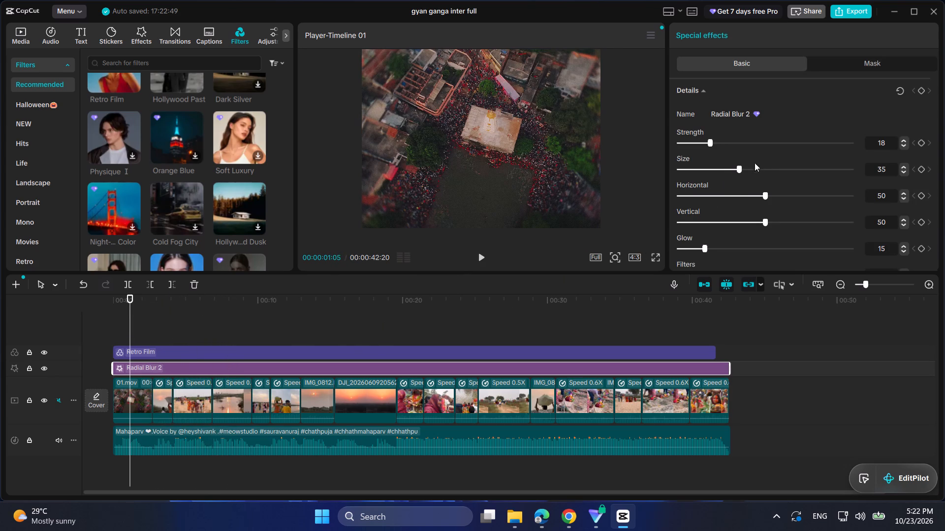
{"action": "left_click", "coordinate": [737, 167]}
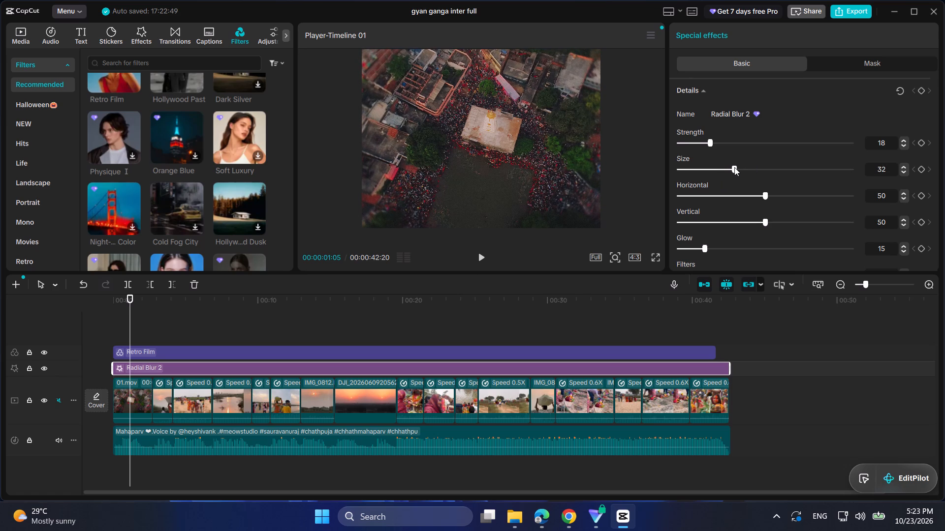
Set the Radial Blur 2 effect's glow to 19 and its filters value to 20.
{"action": "left_click", "coordinate": [708, 246]}
{"action": "scroll", "coordinate": [729, 234], "scroll_direction": "down", "scroll_amount": 2}
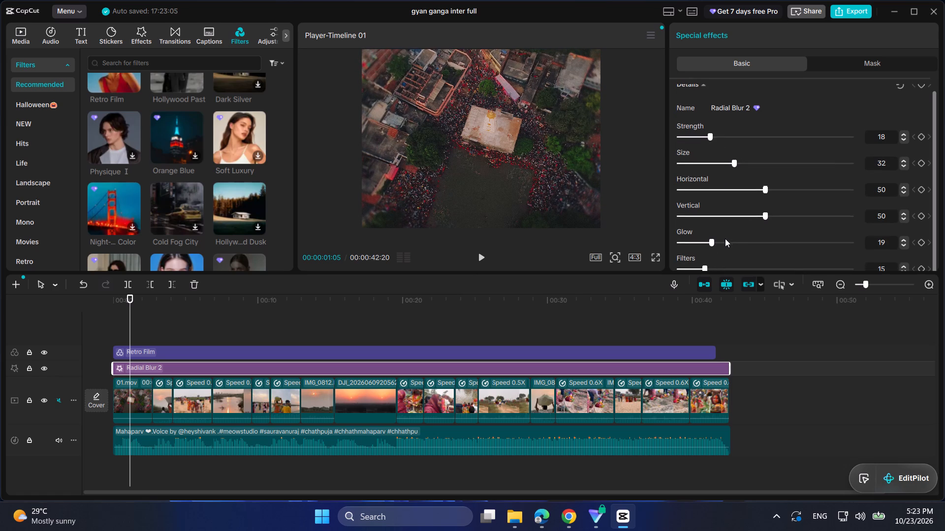
{"action": "key", "text": "space"}
{"action": "key", "text": "space"}
{"action": "left_click_drag", "start_coordinate": [703, 265], "coordinate": [741, 268]}
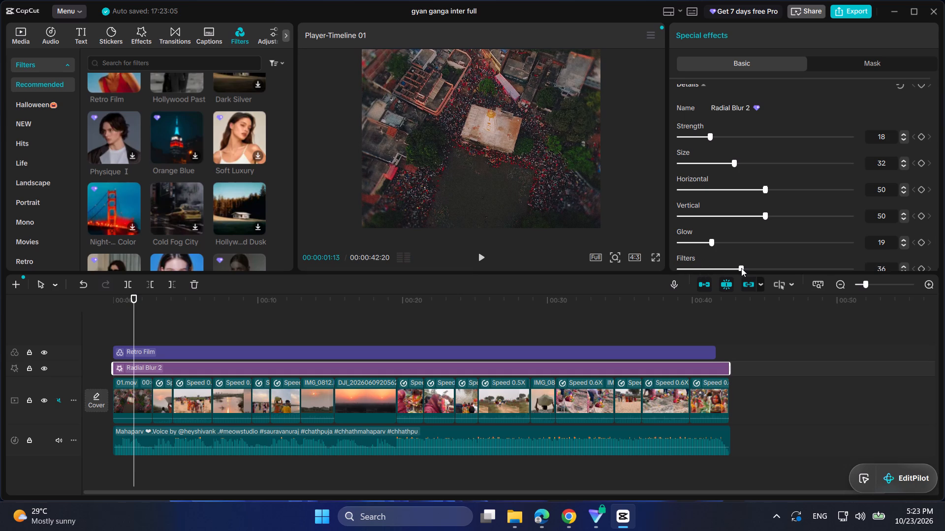
{"action": "left_click_drag", "start_coordinate": [741, 268], "coordinate": [714, 265]}
{"action": "key", "text": "space"}
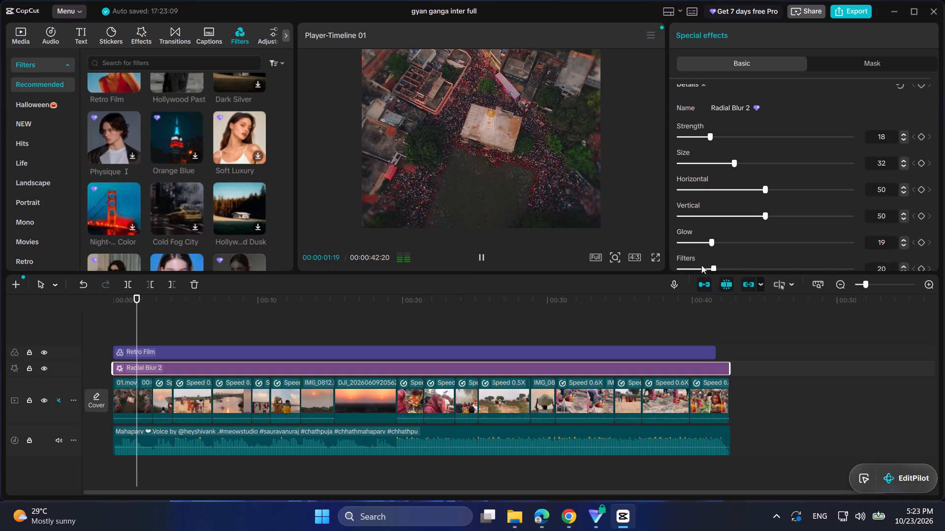
Play the edit, partly in full screen, to review the combined filter and blur effect.
{"action": "left_click", "coordinate": [185, 352]}
{"action": "key", "text": "space"}
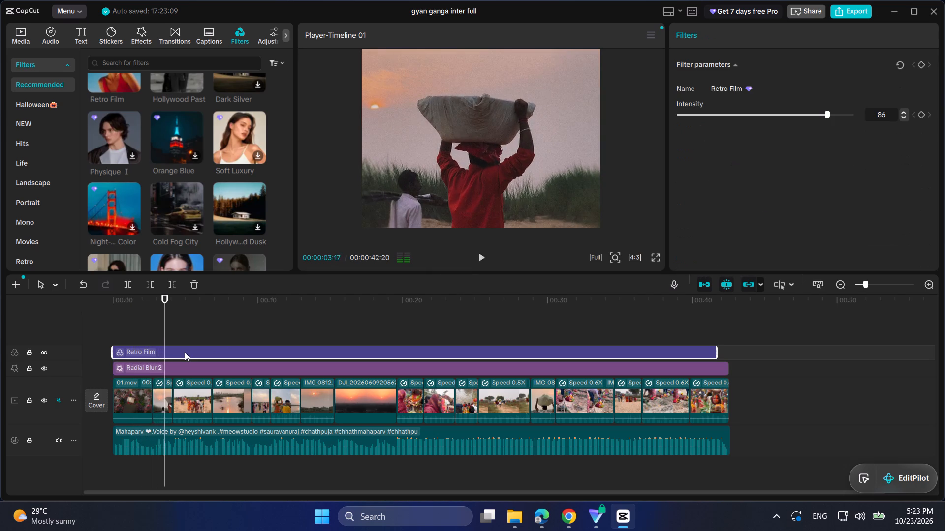
{"action": "key", "text": "space"}
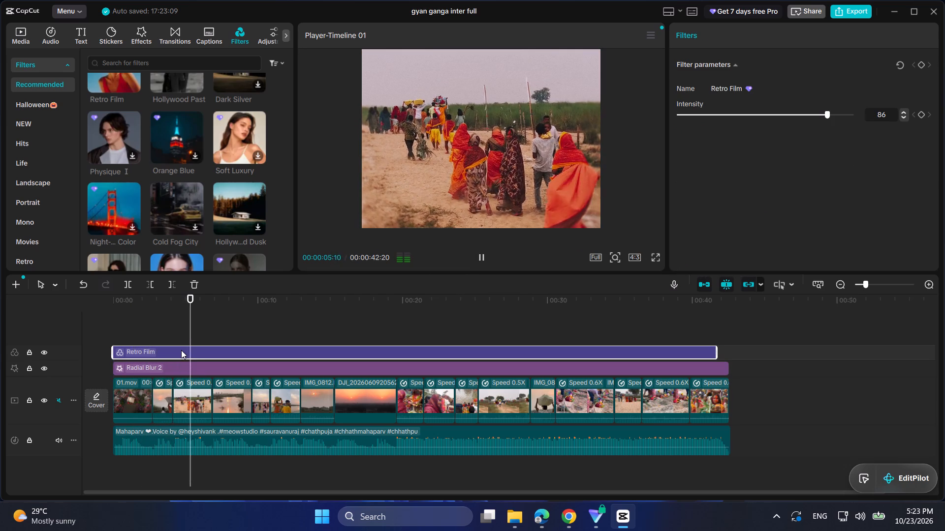
{"action": "left_click", "coordinate": [186, 334]}
{"action": "key", "text": "space"}
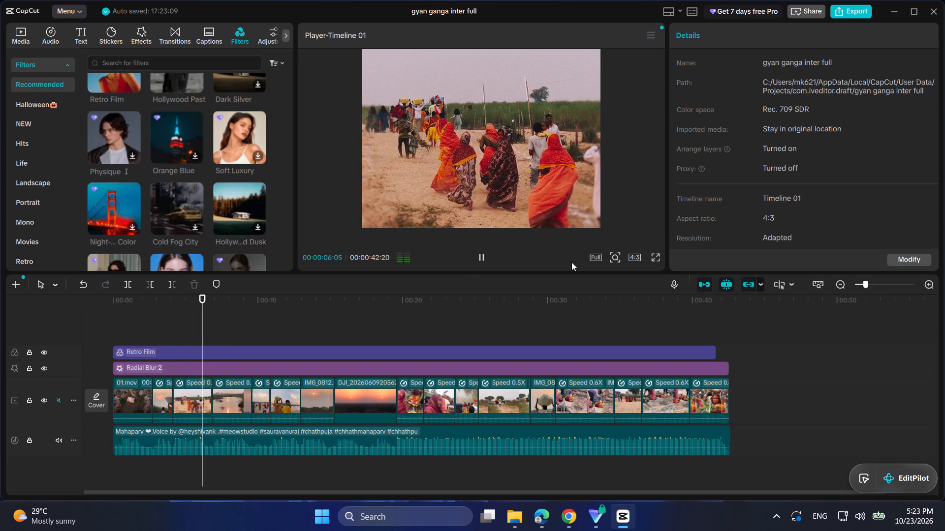
{"action": "left_click", "coordinate": [656, 258]}
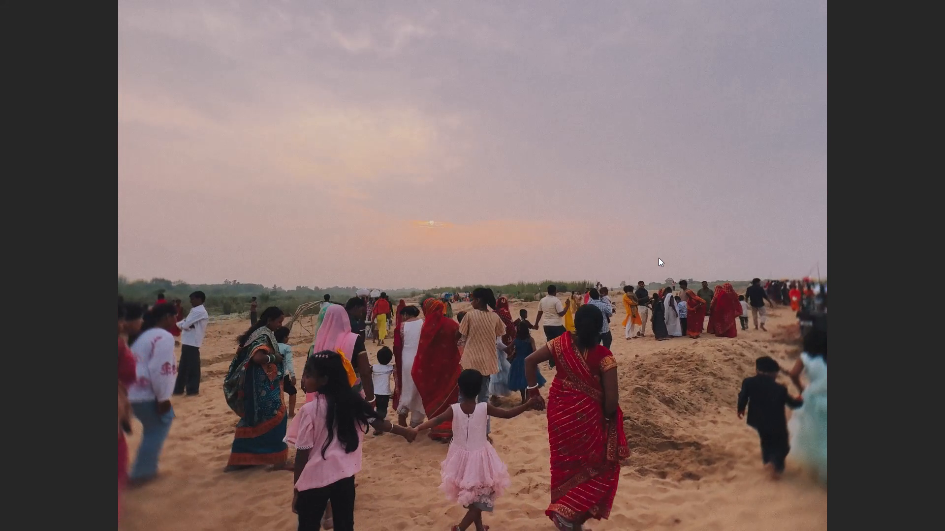
{"action": "key", "text": "Escape"}
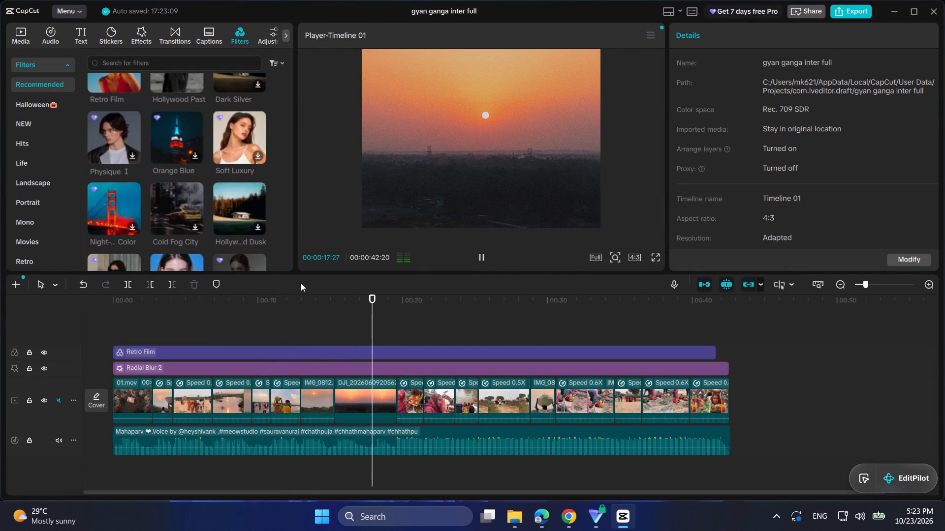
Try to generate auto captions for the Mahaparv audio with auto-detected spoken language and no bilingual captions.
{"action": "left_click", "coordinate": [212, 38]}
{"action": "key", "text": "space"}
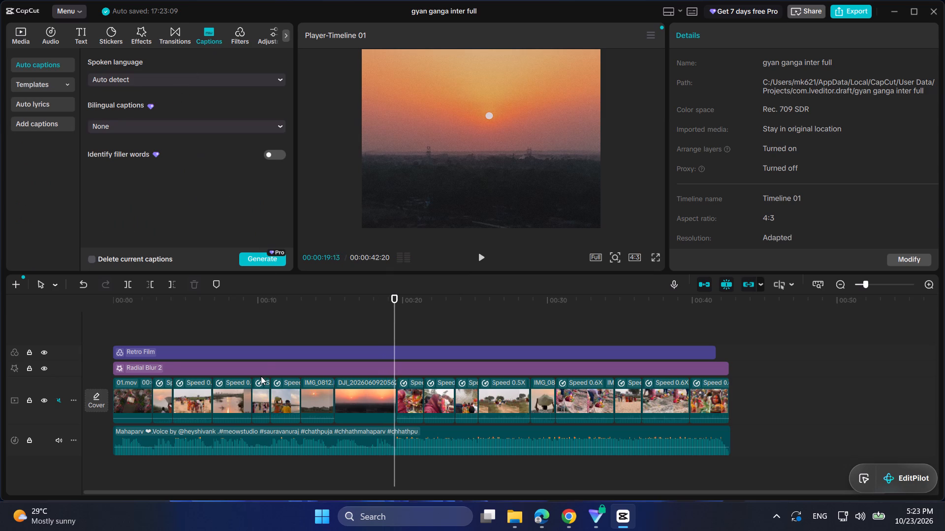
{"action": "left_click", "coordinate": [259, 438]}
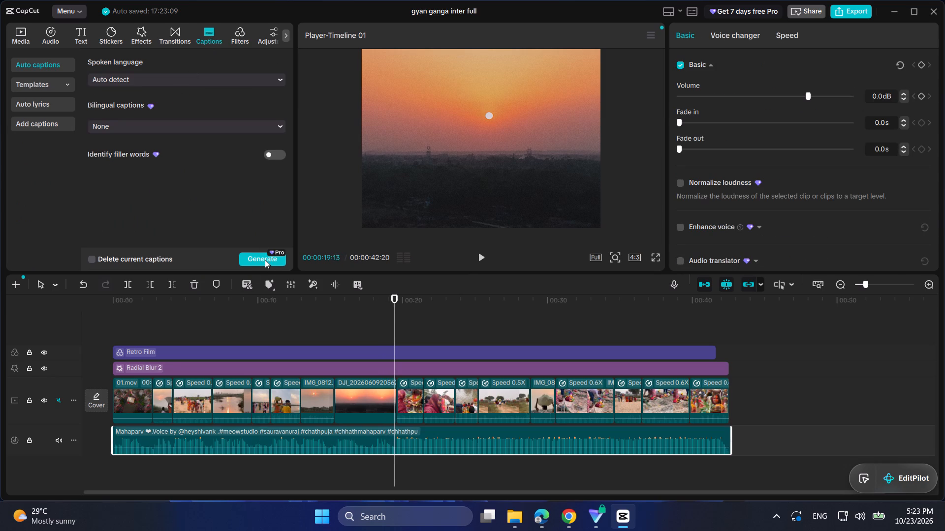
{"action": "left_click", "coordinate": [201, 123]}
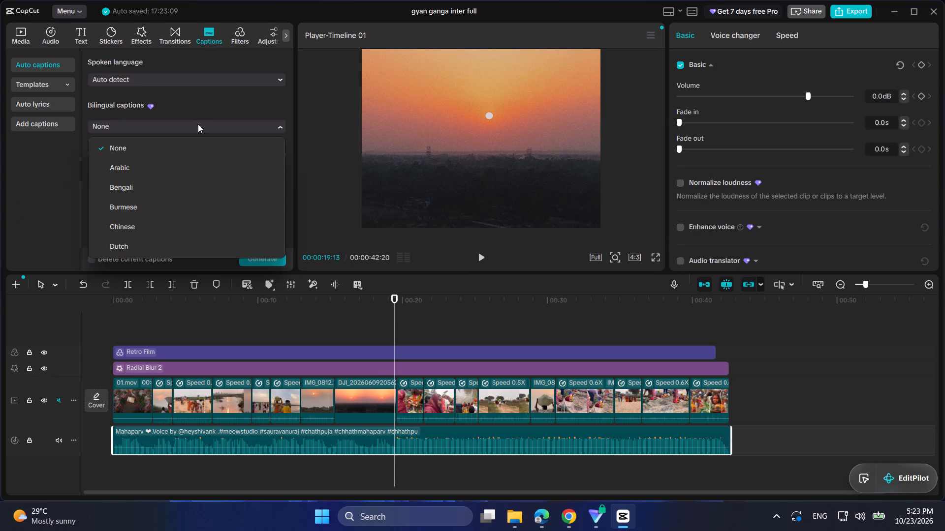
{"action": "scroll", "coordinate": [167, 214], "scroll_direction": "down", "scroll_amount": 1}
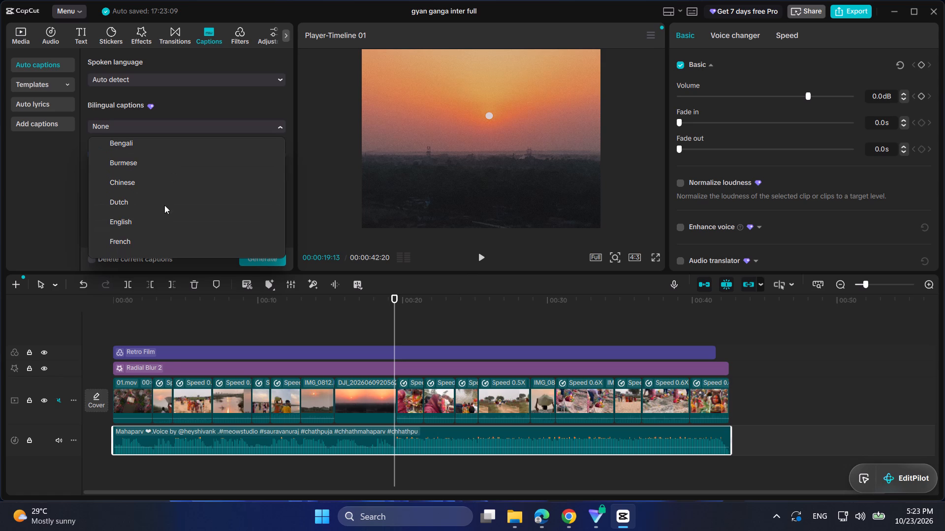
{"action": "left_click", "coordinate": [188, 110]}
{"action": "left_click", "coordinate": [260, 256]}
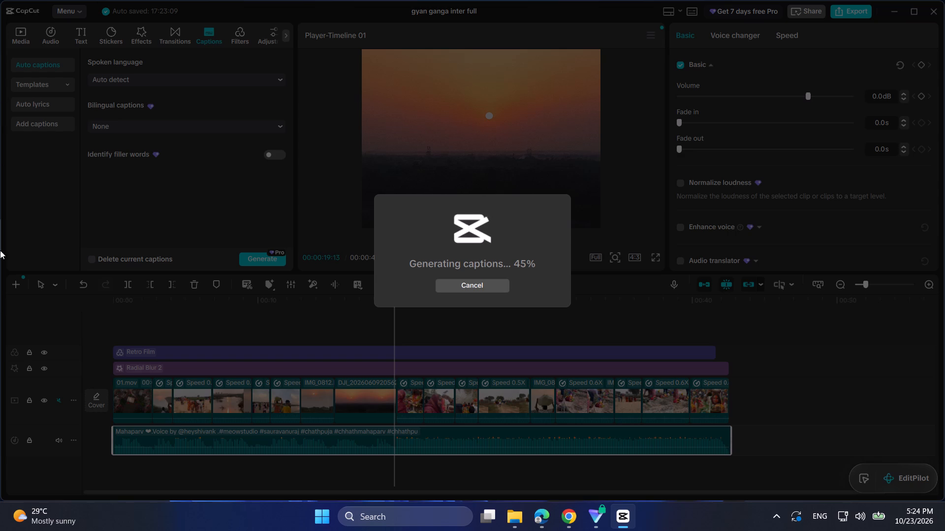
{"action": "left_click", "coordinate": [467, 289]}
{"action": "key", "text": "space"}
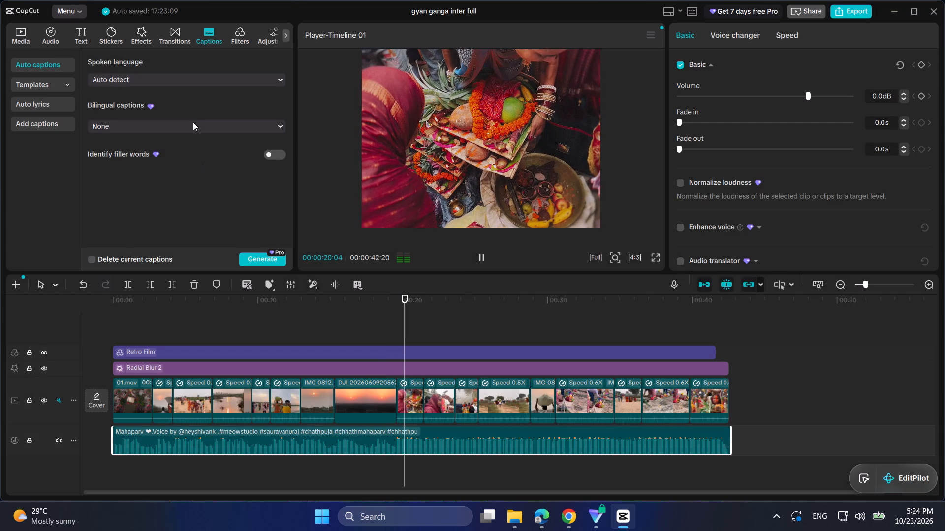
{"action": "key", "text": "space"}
Add a default text above the Retro Film filter from the timeline start and extend it to about 38 seconds.
{"action": "left_click", "coordinate": [81, 29]}
{"action": "left_click_drag", "start_coordinate": [119, 90], "coordinate": [101, 329]}
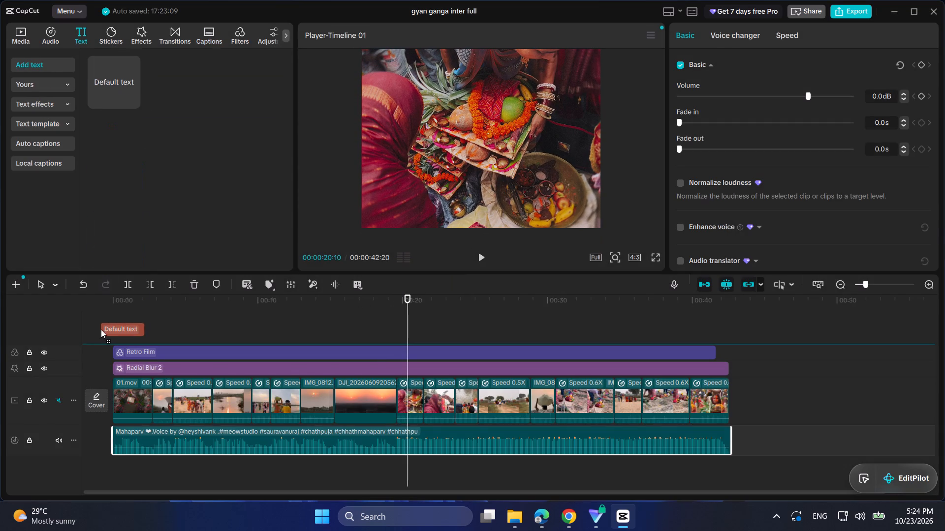
{"action": "left_click_drag", "start_coordinate": [101, 329], "coordinate": [99, 331]}
{"action": "left_click_drag", "start_coordinate": [157, 350], "coordinate": [671, 385]}
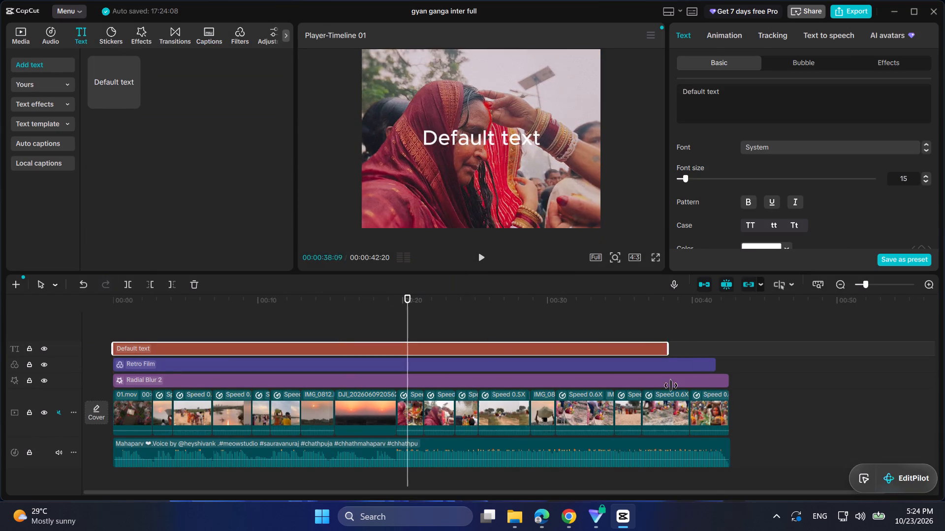
Extend the default text and the Retro Film filter to the end of the video at about 42 seconds.
{"action": "left_click_drag", "start_coordinate": [671, 385], "coordinate": [724, 385]}
{"action": "left_click_drag", "start_coordinate": [715, 367], "coordinate": [725, 368]}
Replace the default text's wording with "CHHATH PUJA".
{"action": "left_click", "coordinate": [700, 350]}
{"action": "triple_click", "coordinate": [738, 105]}
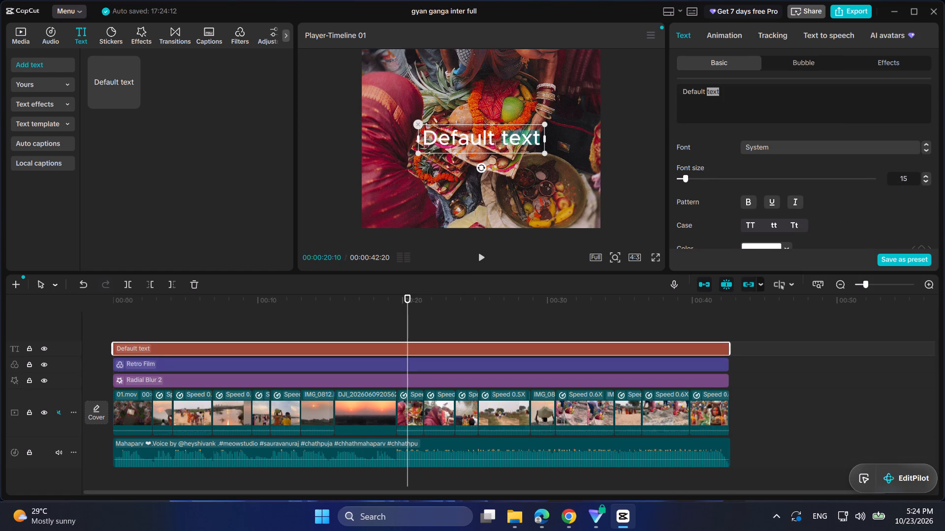
{"action": "triple_click", "coordinate": [736, 105]}
{"action": "left_click", "coordinate": [735, 105]}
{"action": "left_click_drag", "start_coordinate": [735, 95], "coordinate": [661, 88]}
{"action": "type", "text": "CHHAYH"}
{"action": "key", "text": "BackSpace"}
{"action": "key", "text": "BackSpace"}
{"action": "type", "text": "TH PUJA"}
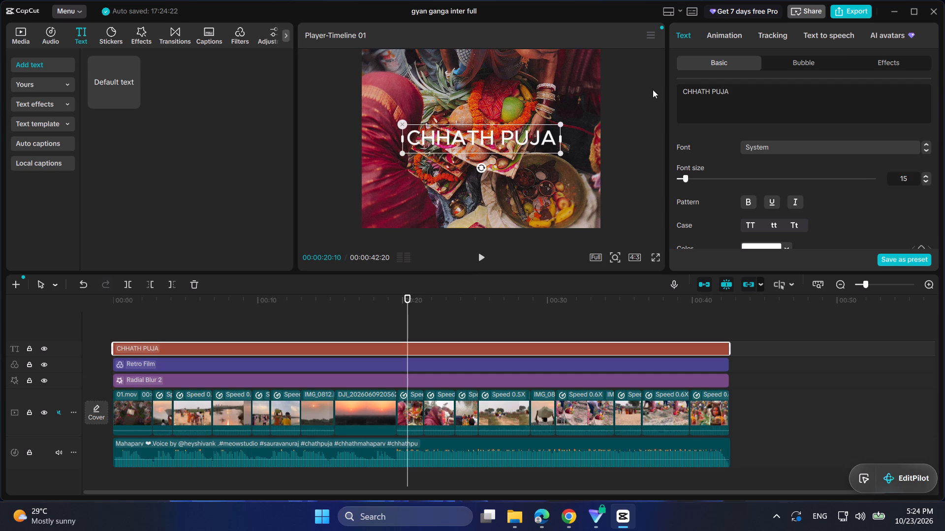
Set the CHHATH PUJA text's font to BebasNeue and its colour to bright yellow.
{"action": "left_click", "coordinate": [924, 150]}
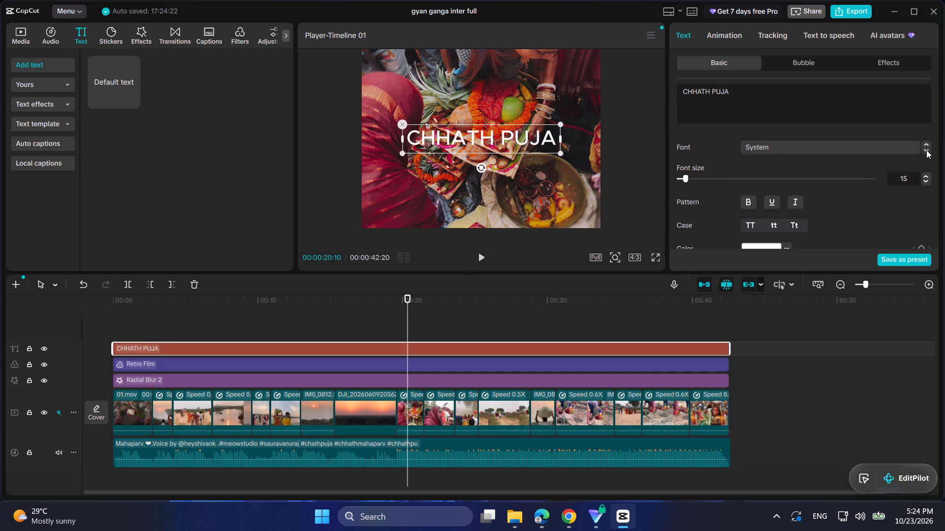
{"action": "left_click", "coordinate": [926, 150]}
{"action": "left_click", "coordinate": [926, 143]}
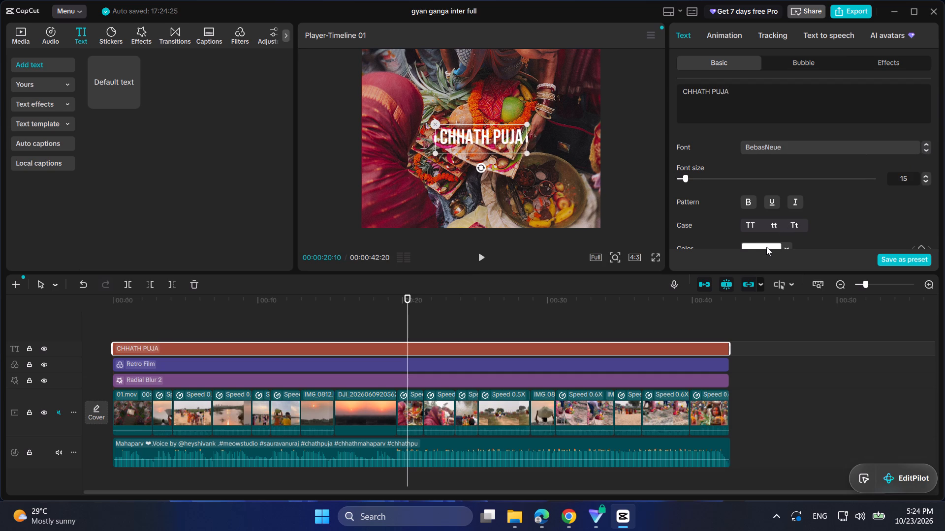
{"action": "left_click", "coordinate": [765, 248]}
{"action": "left_click_drag", "start_coordinate": [762, 281], "coordinate": [888, 265]}
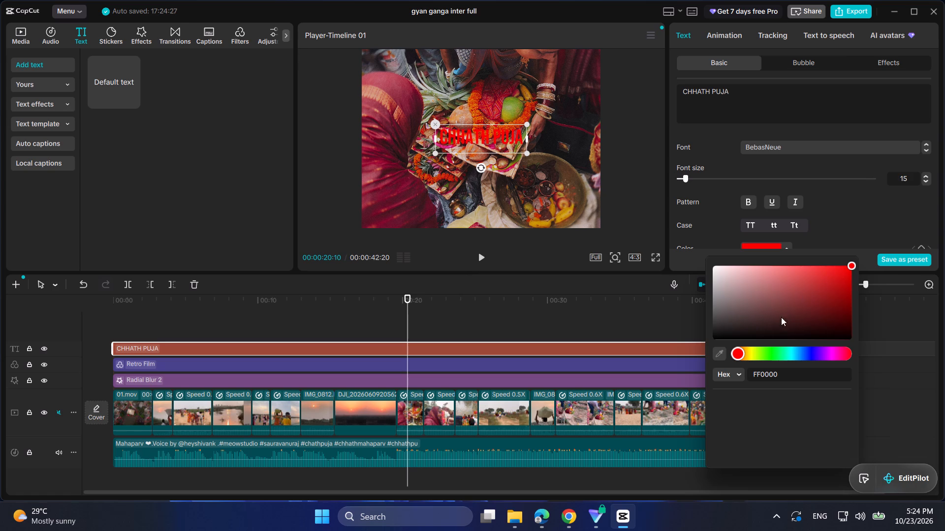
{"action": "left_click_drag", "start_coordinate": [742, 352], "coordinate": [756, 357]}
Move the CHHATH PUJA text down to the bottom centre of the video frame.
{"action": "left_click_drag", "start_coordinate": [508, 142], "coordinate": [509, 205]}
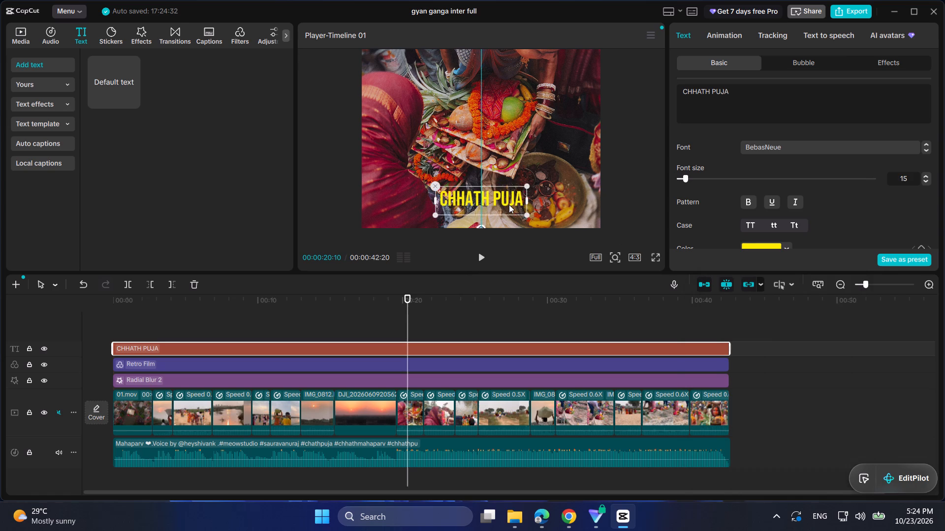
{"action": "left_click_drag", "start_coordinate": [509, 205], "coordinate": [507, 212]}
{"action": "left_click", "coordinate": [525, 224]}
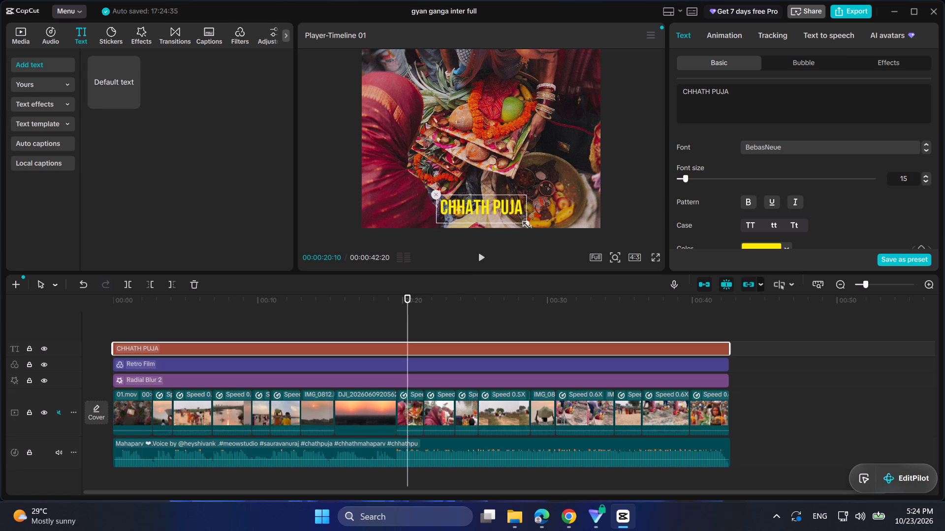
Play the opening seconds from the timeline start to review the CHHATH PUJA title, and return to the start.
{"action": "left_click_drag", "start_coordinate": [130, 305], "coordinate": [114, 303]}
{"action": "left_click", "coordinate": [122, 325]}
{"action": "key", "text": "space"}
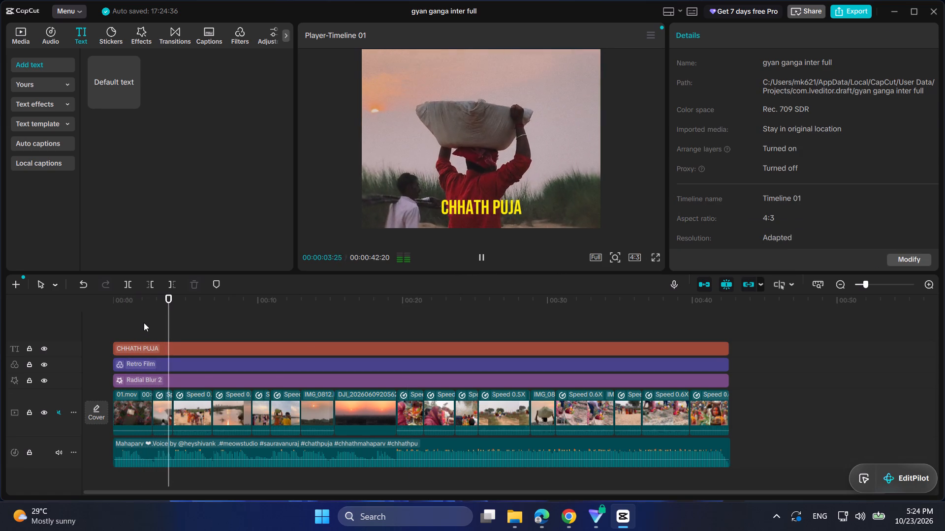
{"action": "key", "text": "space"}
{"action": "left_click_drag", "start_coordinate": [128, 299], "coordinate": [115, 298]}
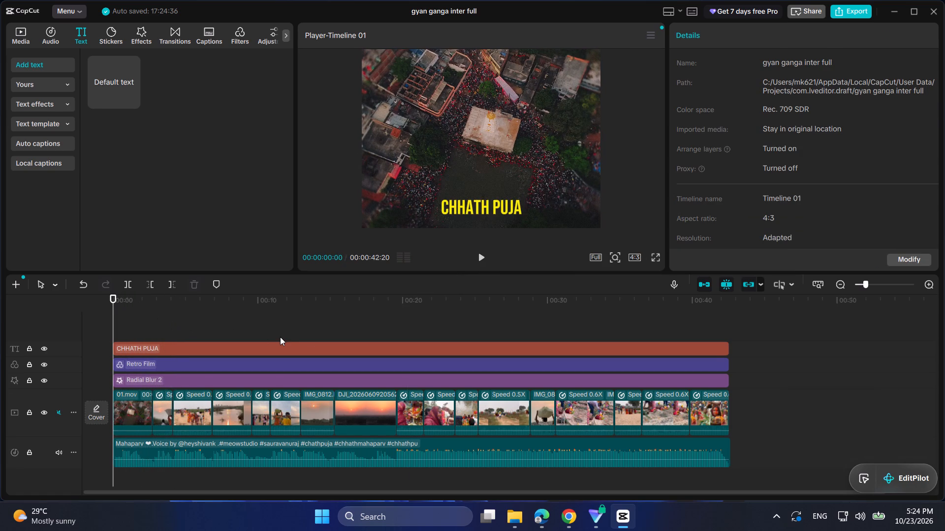
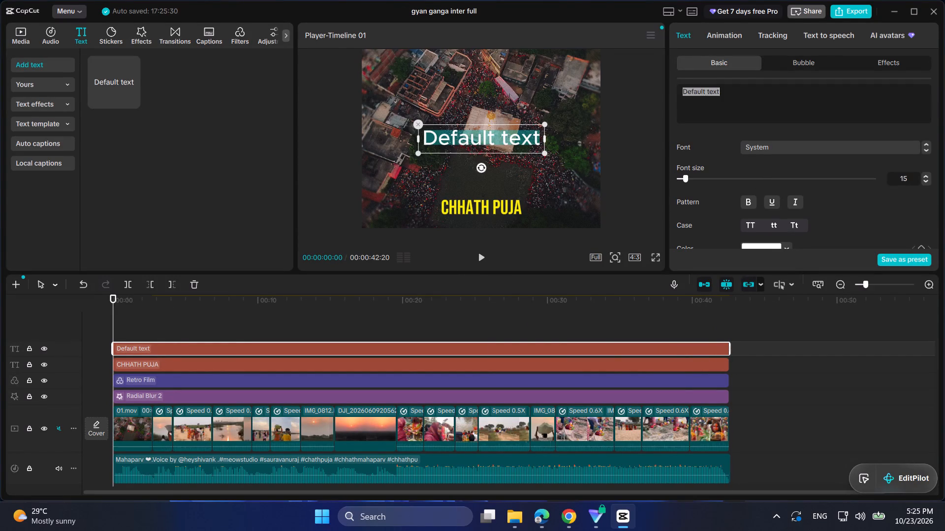
Replace the default text's wording with "Now, it's Aastha's turn.".
{"action": "key", "text": "ctrl+v"}
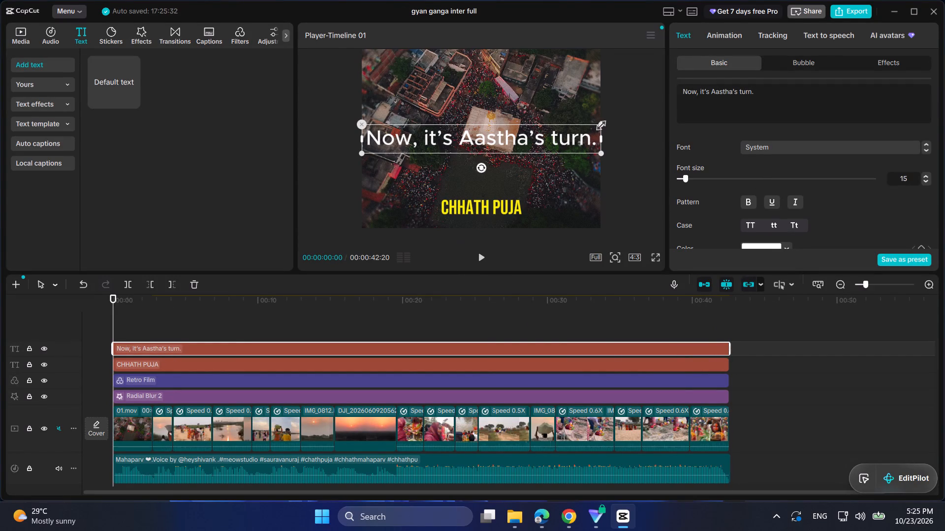
Shrink the "Now, it's Aastha's turn." text, centre it just above CHHATH PUJA, and set its font size to 14.
{"action": "left_click_drag", "start_coordinate": [599, 123], "coordinate": [462, 138]}
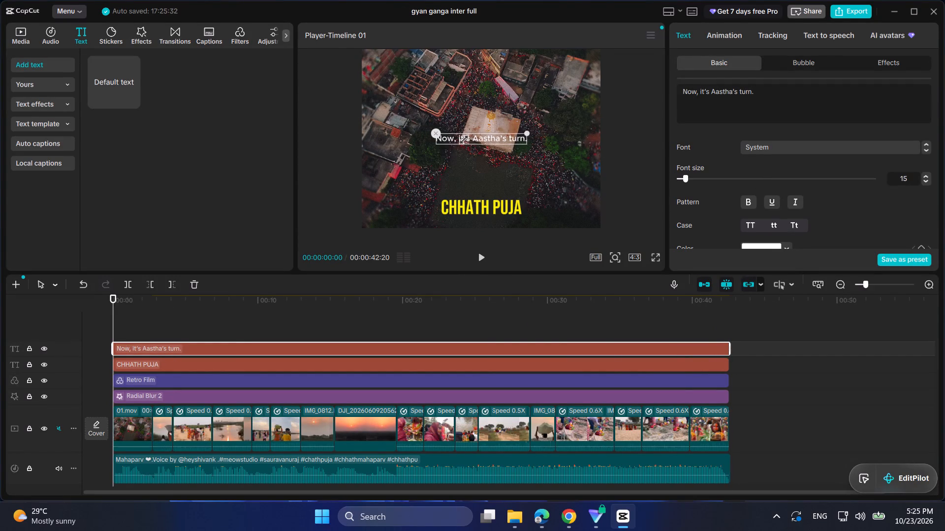
{"action": "left_click_drag", "start_coordinate": [462, 138], "coordinate": [459, 139]}
{"action": "left_click_drag", "start_coordinate": [472, 137], "coordinate": [470, 176]}
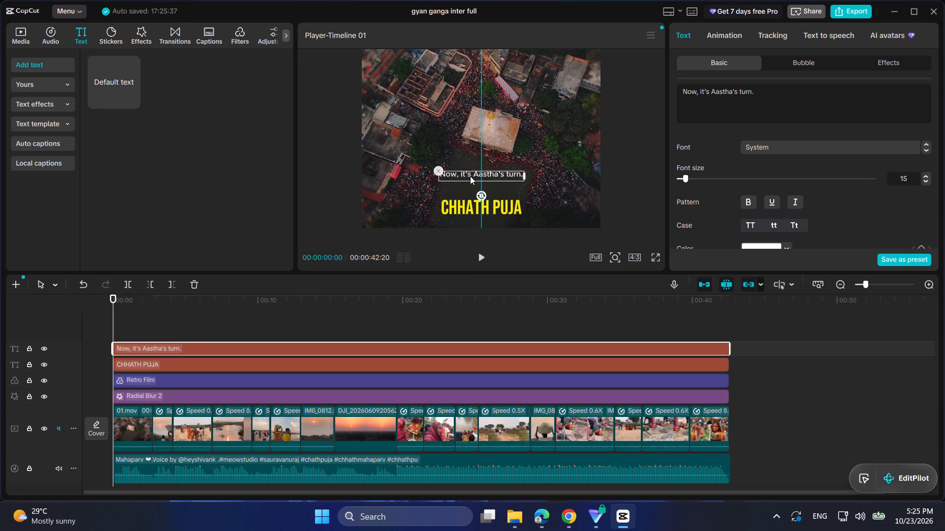
{"action": "left_click_drag", "start_coordinate": [470, 176], "coordinate": [472, 190]}
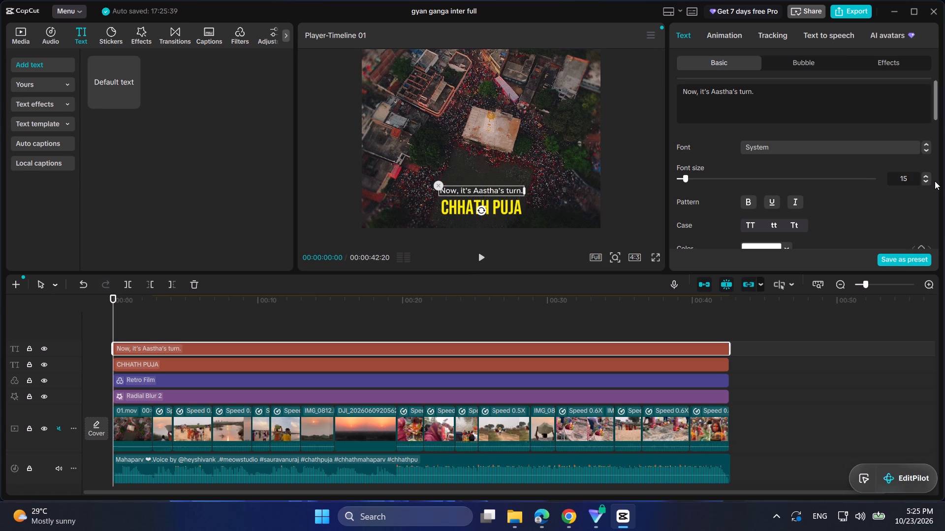
{"action": "left_click", "coordinate": [926, 181]}
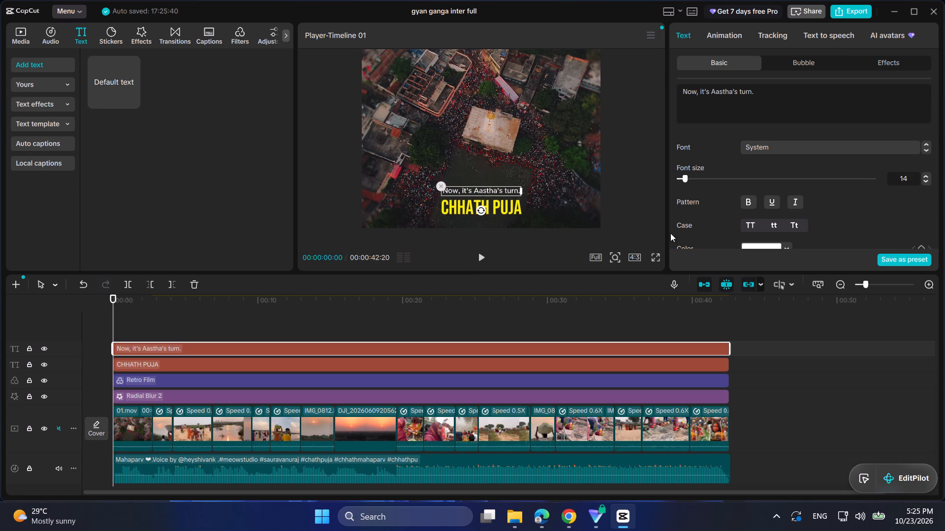
Lower CHHATH PUJA to the bottom edge of the video frame and bring the "Now, it's Aastha's turn." line down directly above it.
{"action": "left_click", "coordinate": [615, 259]}
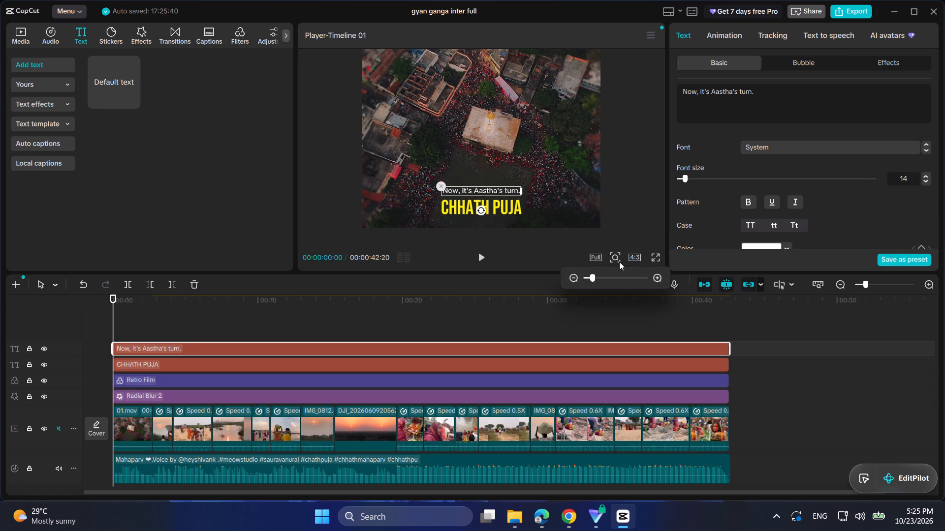
{"action": "left_click_drag", "start_coordinate": [594, 276], "coordinate": [606, 280]}
{"action": "left_click_drag", "start_coordinate": [636, 209], "coordinate": [637, 228]}
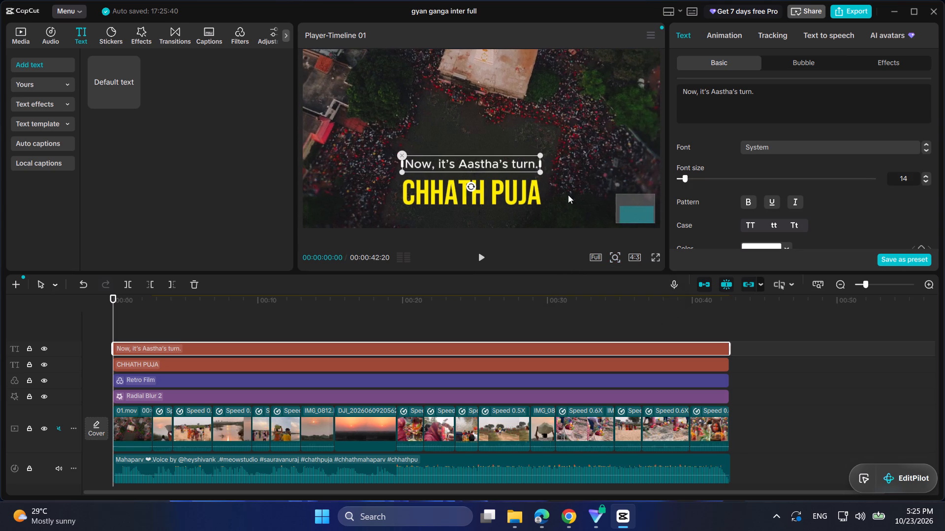
{"action": "left_click_drag", "start_coordinate": [518, 166], "coordinate": [517, 173]}
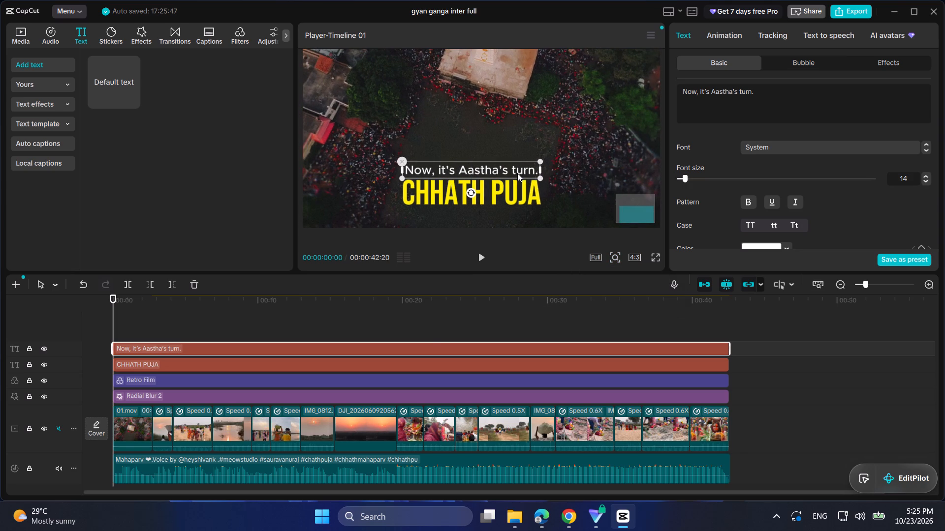
{"action": "left_click", "coordinate": [402, 368]}
{"action": "left_click_drag", "start_coordinate": [472, 196], "coordinate": [474, 205]}
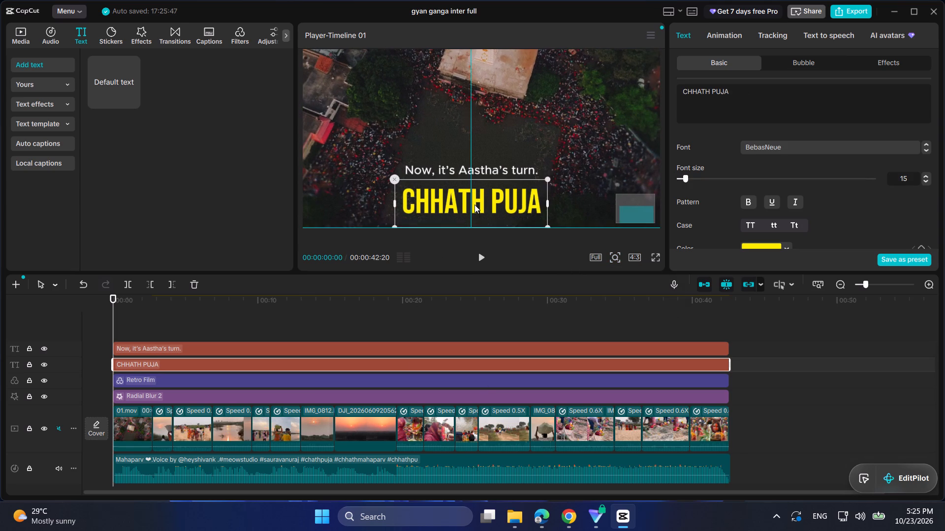
{"action": "left_click_drag", "start_coordinate": [474, 205], "coordinate": [474, 205]}
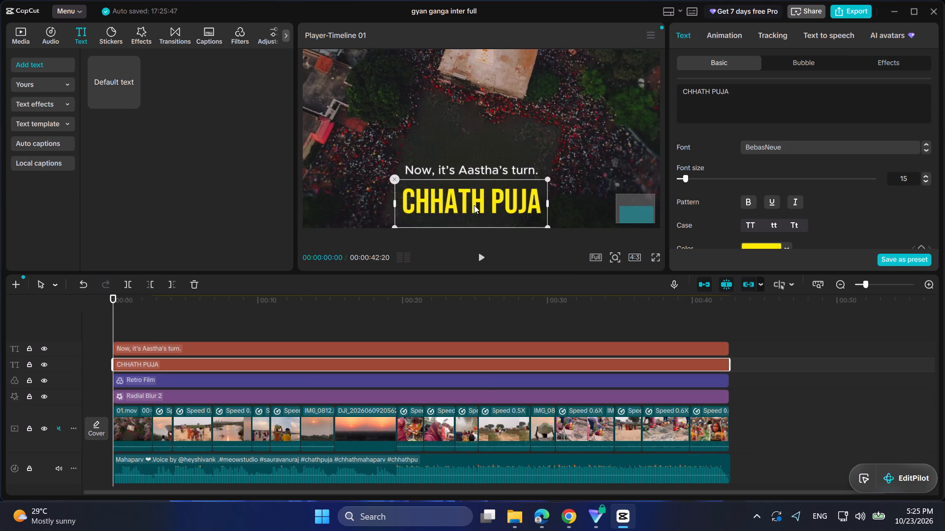
{"action": "left_click", "coordinate": [476, 172]}
{"action": "left_click_drag", "start_coordinate": [479, 171], "coordinate": [479, 180]}
Set the "Now, it's Aastha's turn." line's font size to 15 and scale it to match the width of CHHATH PUJA.
{"action": "left_click", "coordinate": [226, 328]}
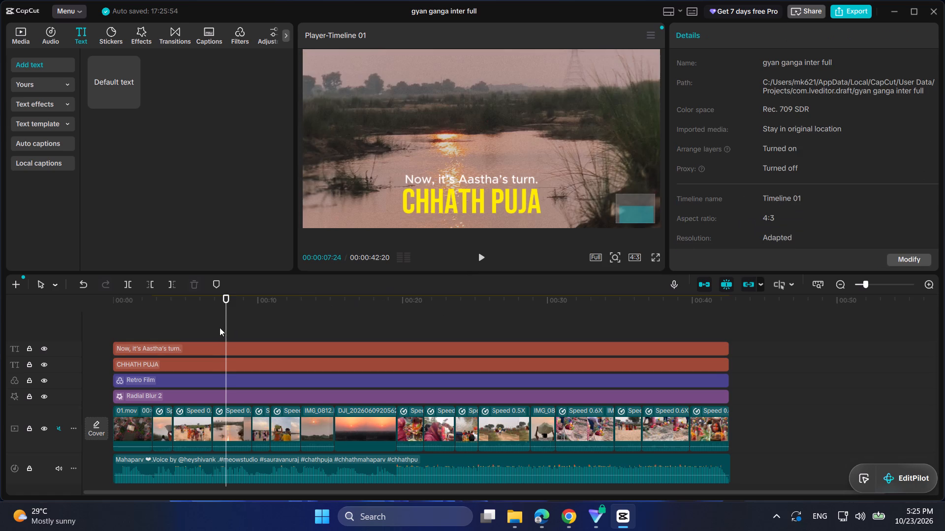
{"action": "key", "text": "space"}
{"action": "key", "text": "space"}
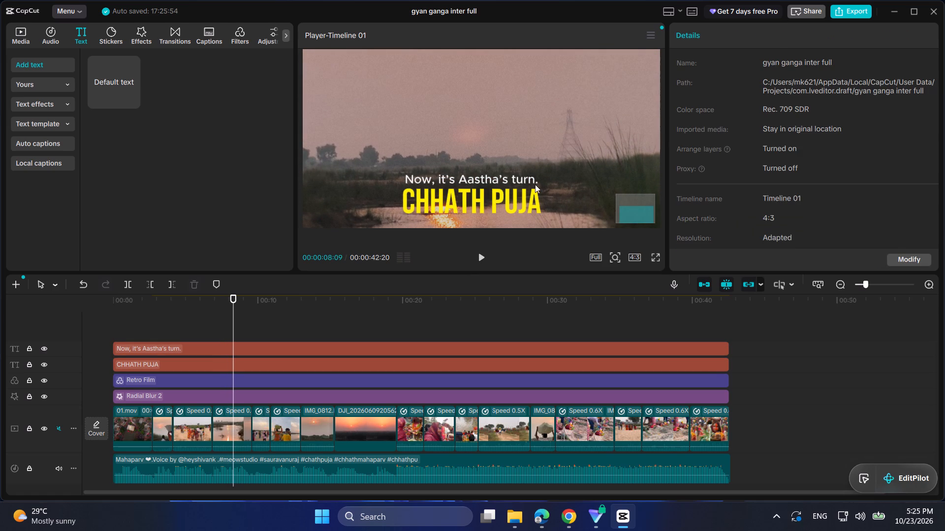
{"action": "left_click", "coordinate": [530, 182]}
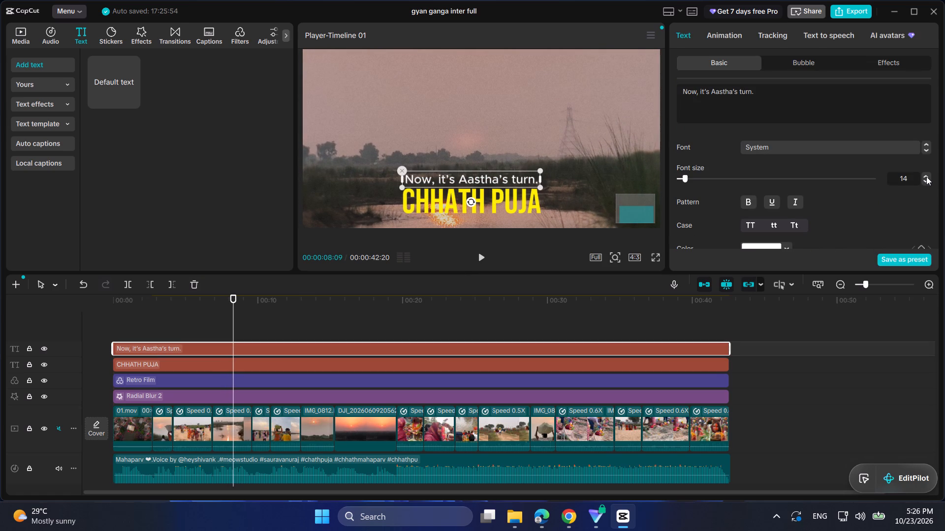
{"action": "left_click", "coordinate": [927, 177]}
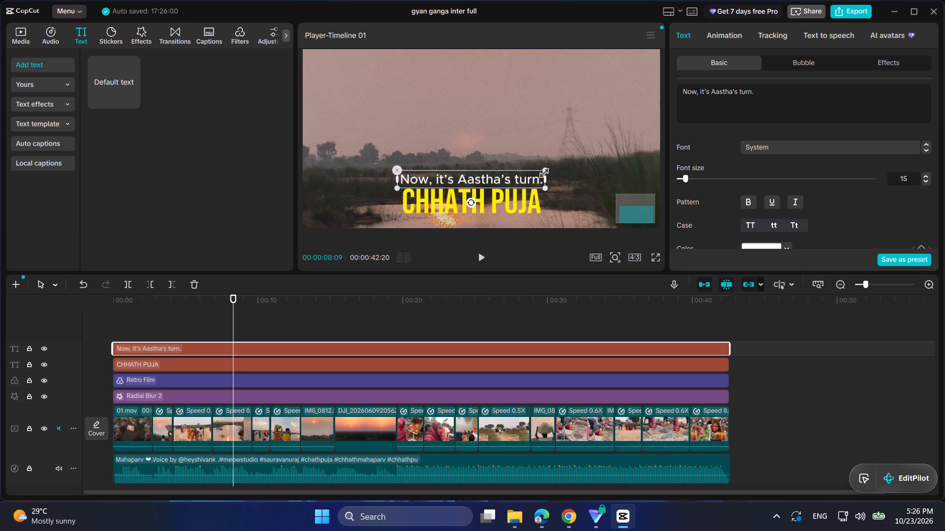
{"action": "left_click_drag", "start_coordinate": [542, 170], "coordinate": [554, 194]}
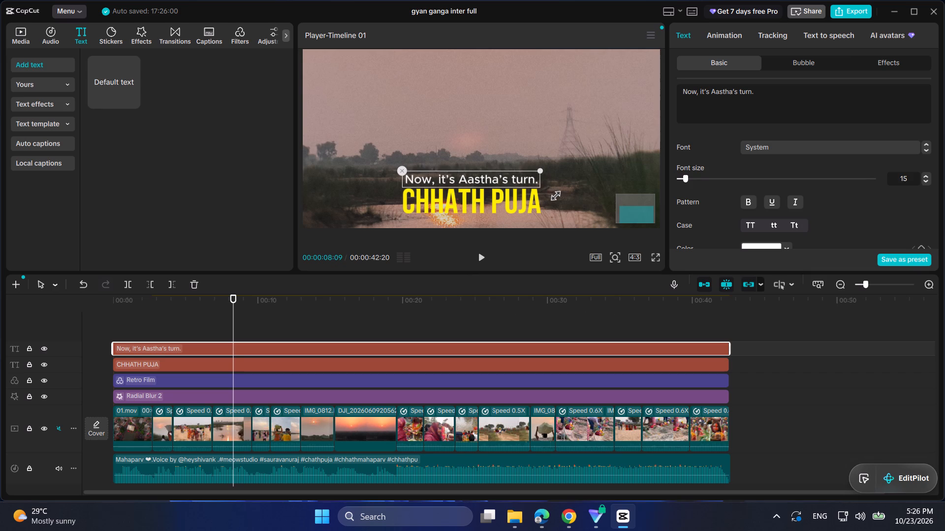
{"action": "left_click_drag", "start_coordinate": [554, 194], "coordinate": [556, 194]}
Play the section from about 5 to 10 seconds with the whole frame in view to check both text lines.
{"action": "left_click", "coordinate": [193, 339]}
{"action": "key", "text": "space"}
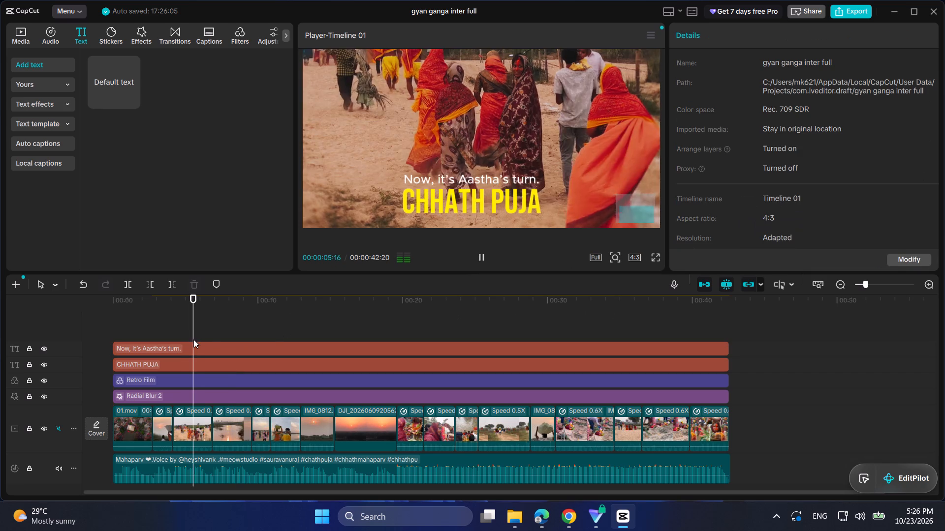
{"action": "key", "text": "space"}
{"action": "left_click", "coordinate": [632, 258]}
{"action": "left_click", "coordinate": [620, 252]}
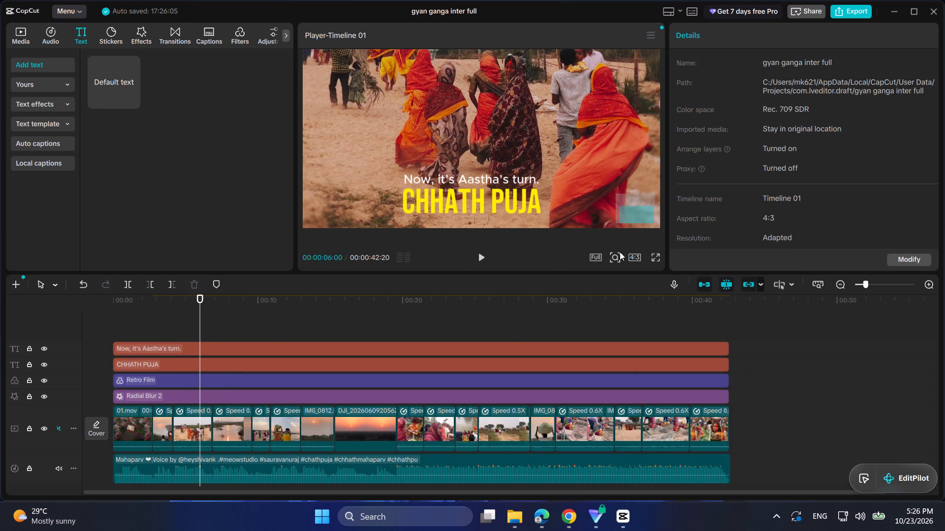
{"action": "left_click", "coordinate": [615, 255]}
{"action": "left_click_drag", "start_coordinate": [601, 274], "coordinate": [592, 280]}
{"action": "key", "text": "space"}
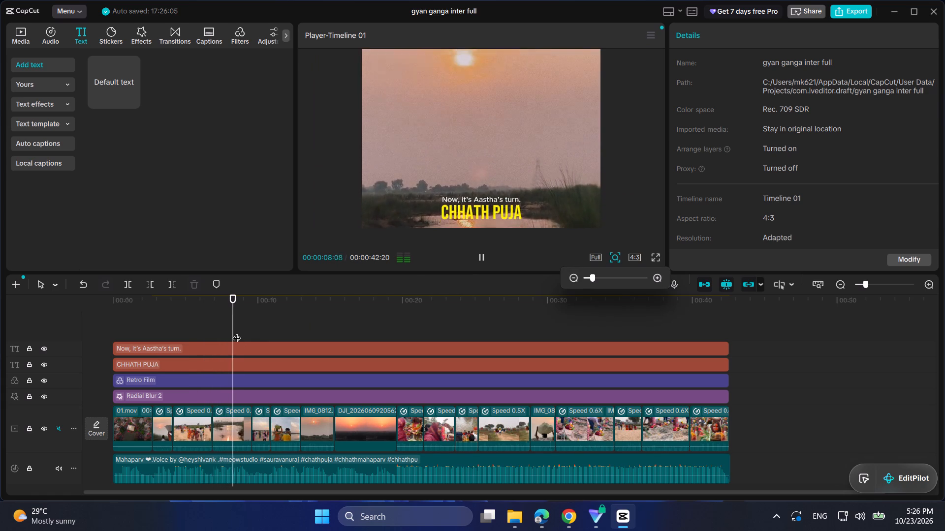
{"action": "left_click", "coordinate": [237, 332]}
{"action": "key", "text": "space"}
{"action": "key", "text": "space"}
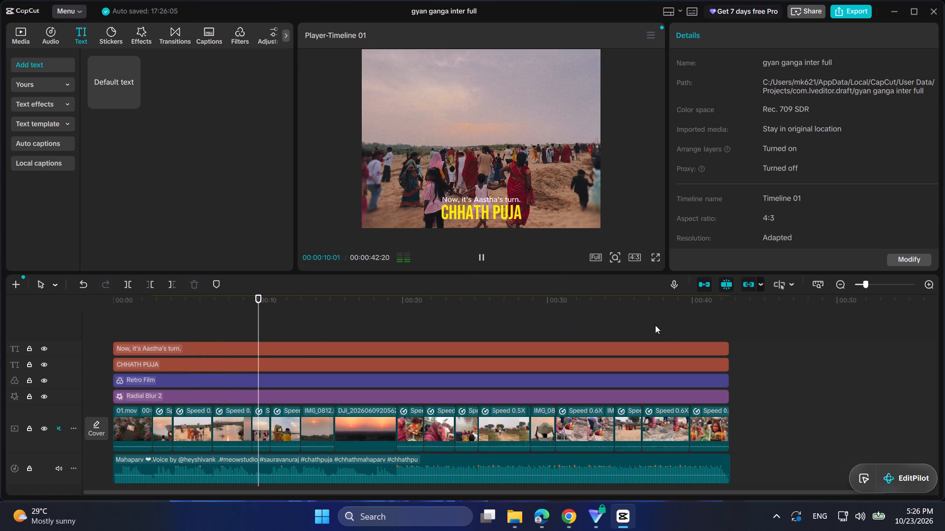
Select both text layers together and scale them down slightly at the bottom centre of the frame.
{"action": "left_click_drag", "start_coordinate": [657, 325], "coordinate": [671, 362]}
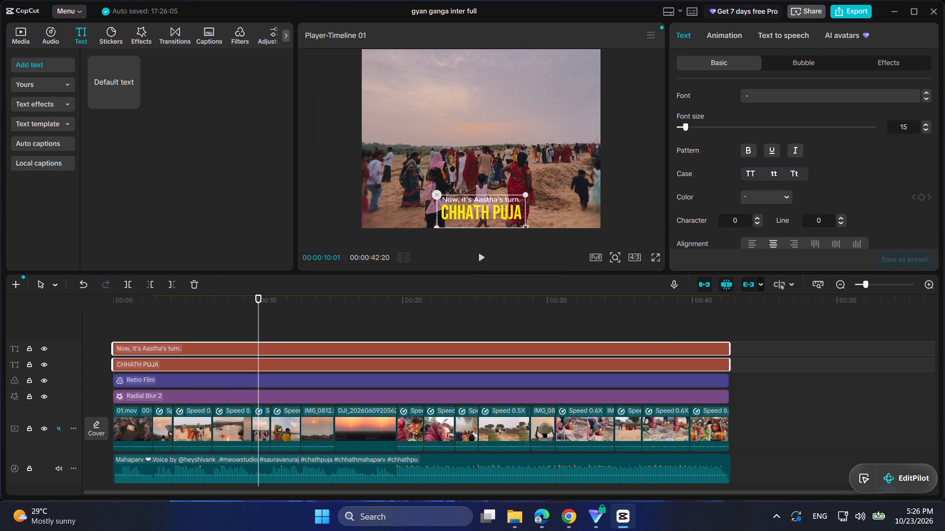
{"action": "left_click_drag", "start_coordinate": [525, 193], "coordinate": [510, 199]}
{"action": "left_click", "coordinate": [495, 206]}
Play the video from about 10 to 24 seconds to review the smaller text over the clips.
{"action": "key", "text": "space"}
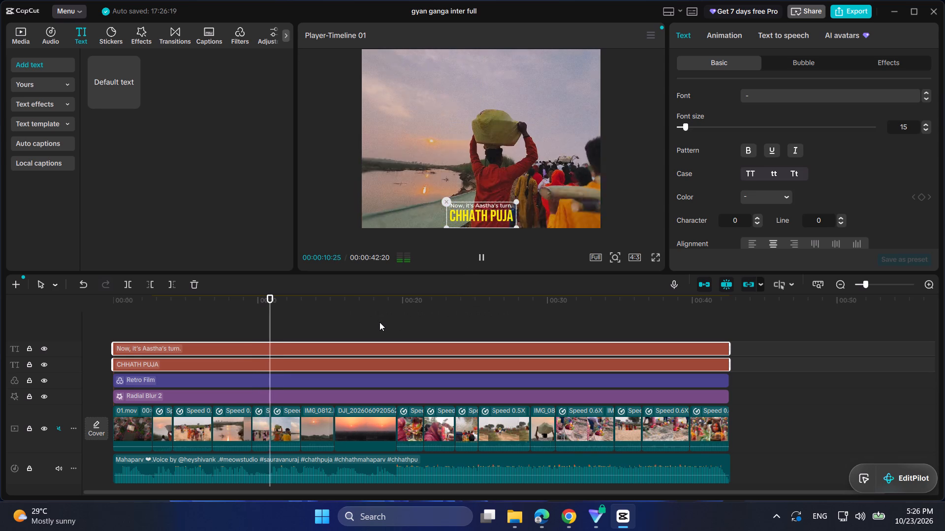
{"action": "left_click", "coordinate": [281, 323]}
{"action": "key", "text": "space"}
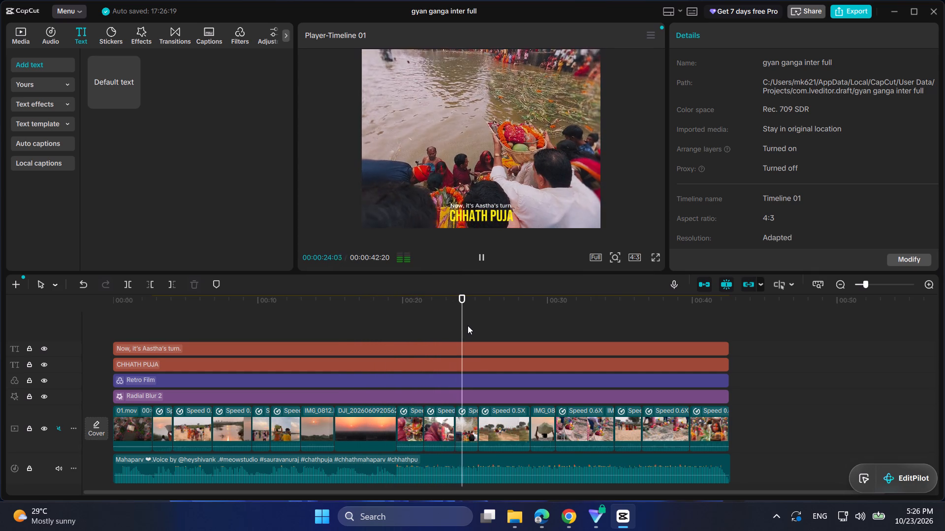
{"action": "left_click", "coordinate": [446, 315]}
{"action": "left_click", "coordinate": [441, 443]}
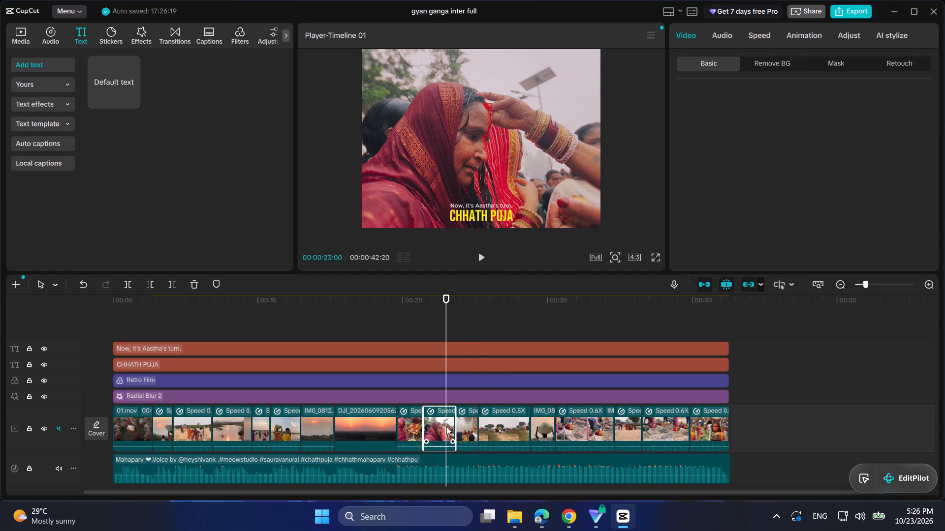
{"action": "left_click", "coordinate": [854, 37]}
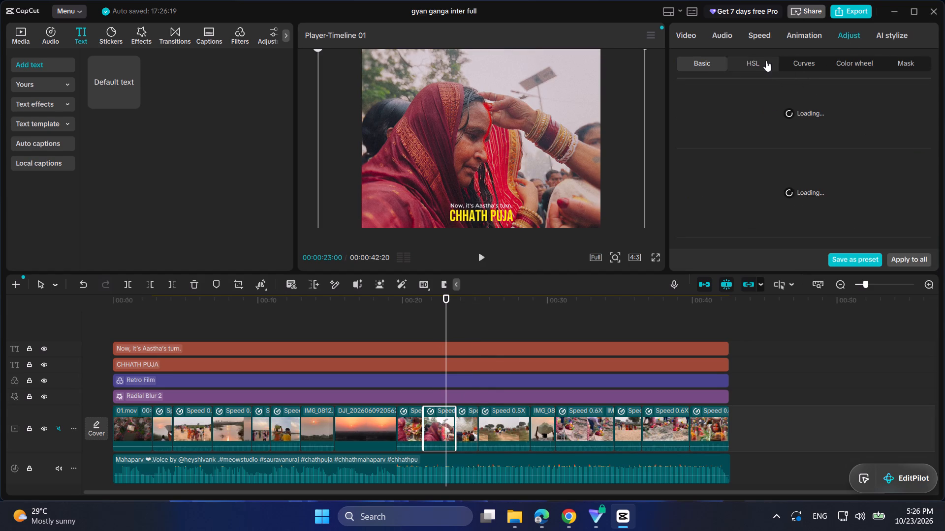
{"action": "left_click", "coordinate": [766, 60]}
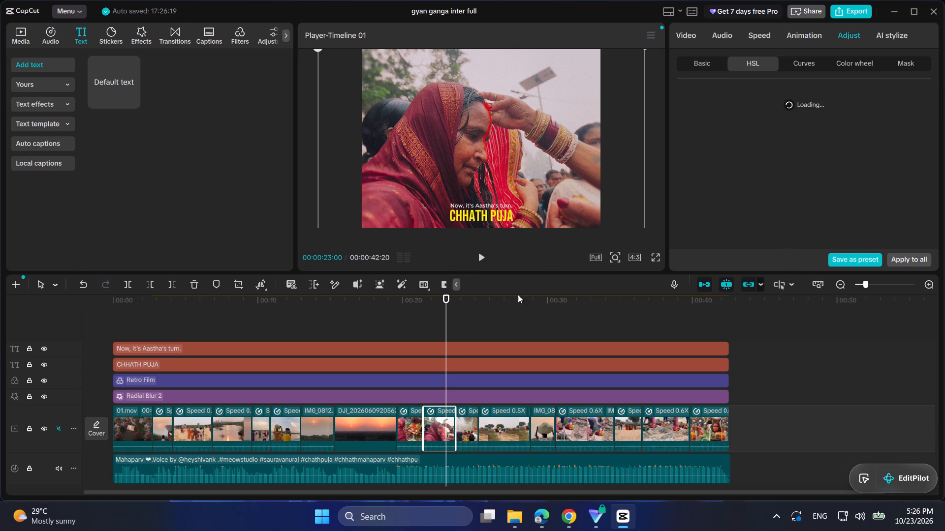
Play the video onward from about 24 to 32 seconds to review the remaining clips with the titles.
{"action": "left_click", "coordinate": [461, 317]}
{"action": "key", "text": "space"}
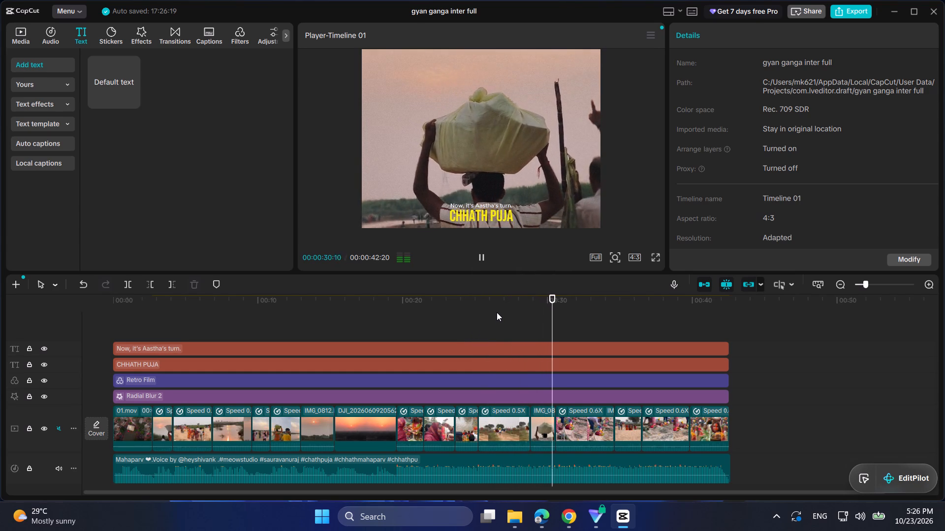
Add another default text on a new track above the others, starting at zero and stretched to the video's end.
{"action": "left_click_drag", "start_coordinate": [109, 96], "coordinate": [117, 314]}
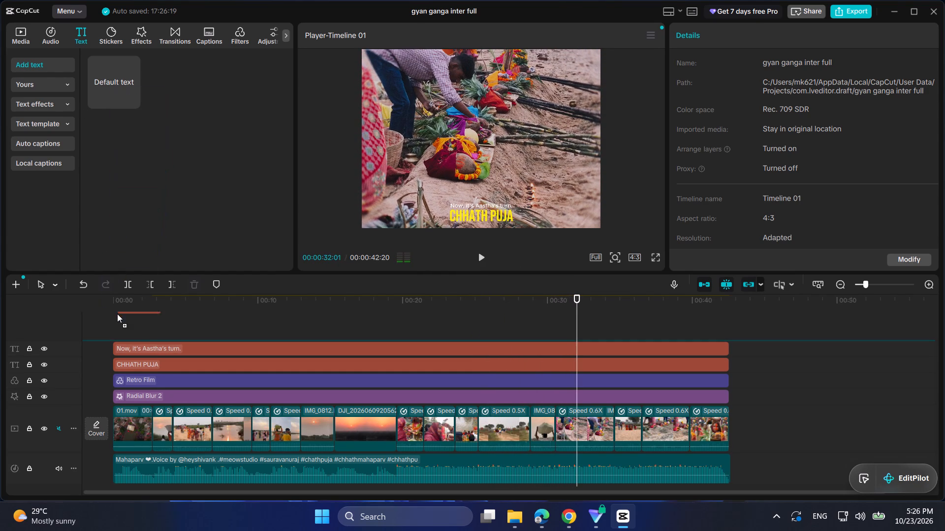
{"action": "left_click_drag", "start_coordinate": [117, 314], "coordinate": [107, 336]}
{"action": "left_click_drag", "start_coordinate": [155, 347], "coordinate": [740, 343]}
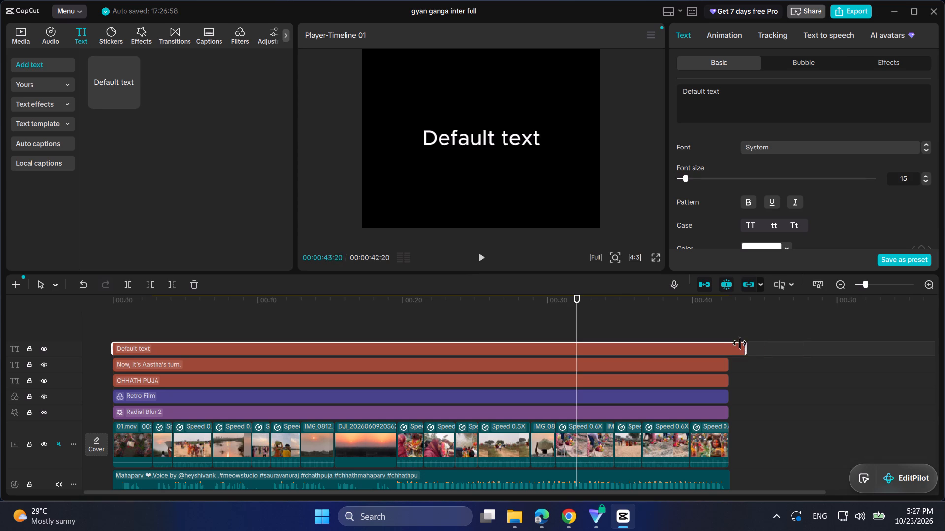
{"action": "left_click_drag", "start_coordinate": [740, 343], "coordinate": [728, 341]}
Replace the new text's wording with a vertical bar, a space and the creator's handle ending in an underscore.
{"action": "triple_click", "coordinate": [726, 101]}
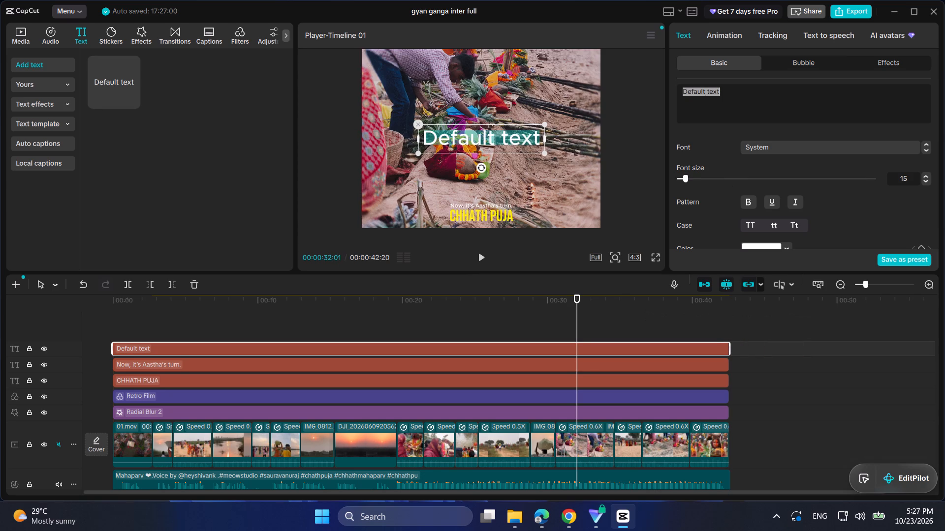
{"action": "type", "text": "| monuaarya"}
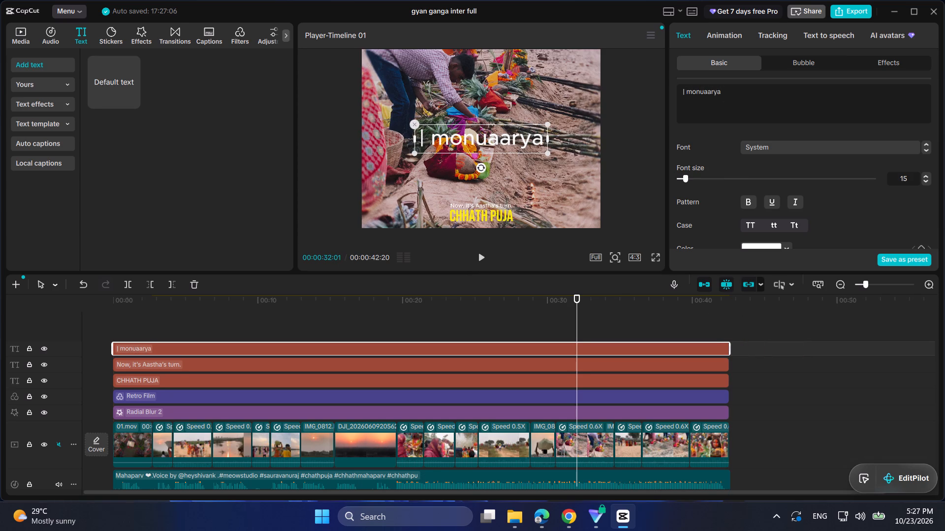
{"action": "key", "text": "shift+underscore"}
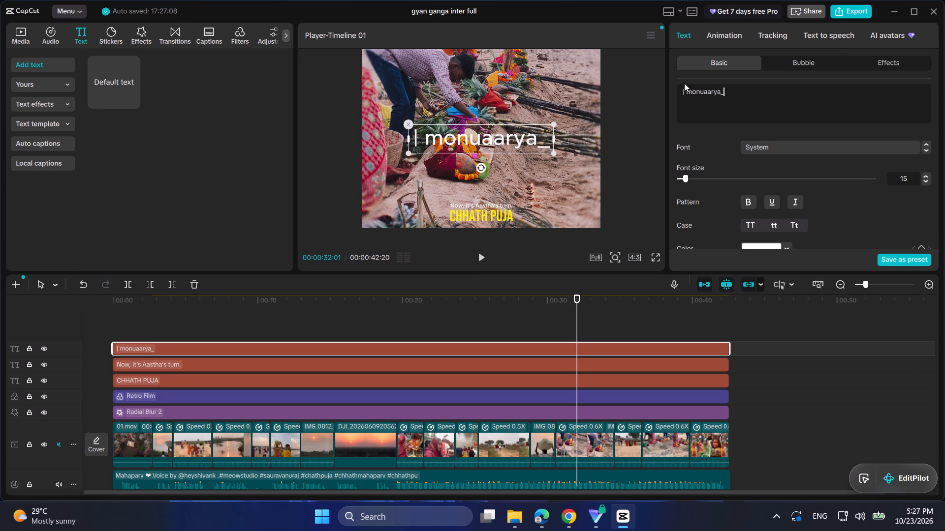
Colour only the vertical bar at the start of the handle text red, FF0000.
{"action": "left_click_drag", "start_coordinate": [685, 95], "coordinate": [676, 94]}
{"action": "left_click", "coordinate": [758, 244]}
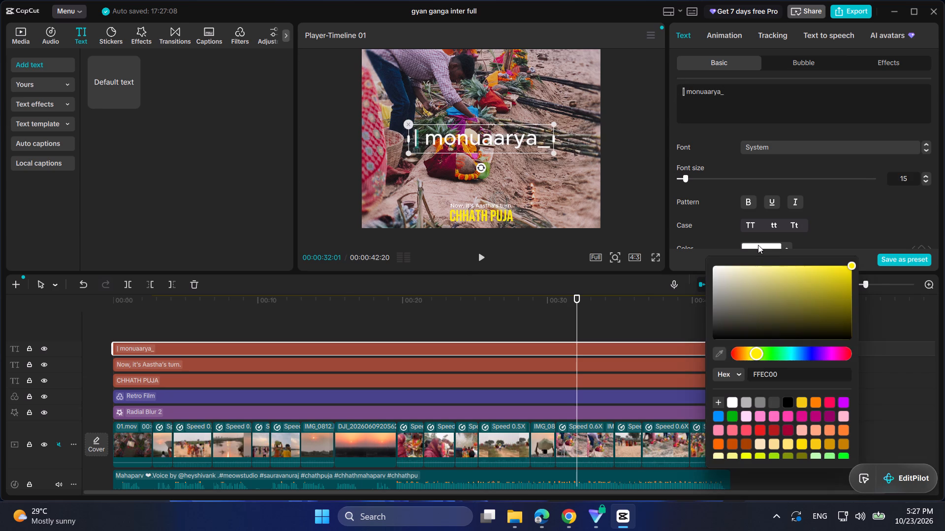
{"action": "left_click_drag", "start_coordinate": [758, 351], "coordinate": [719, 353]}
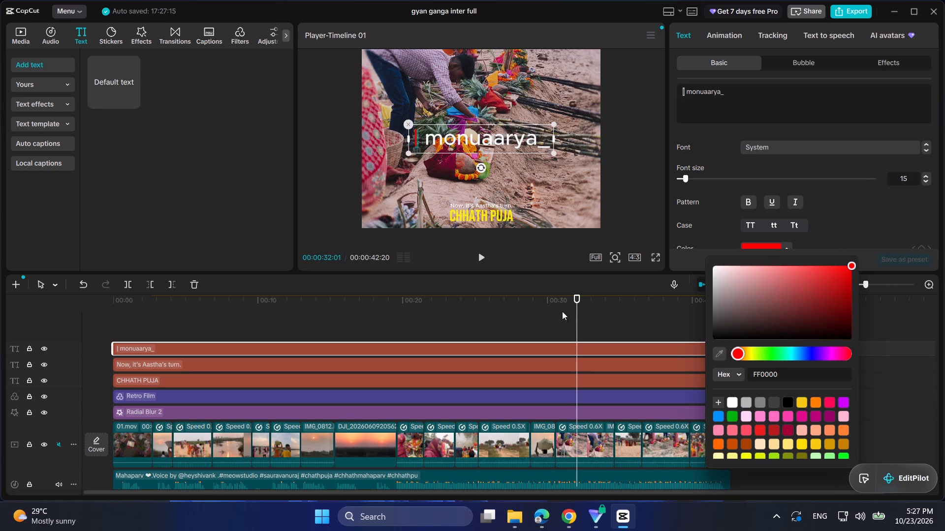
{"action": "left_click", "coordinate": [523, 316]}
{"action": "left_click", "coordinate": [473, 142]}
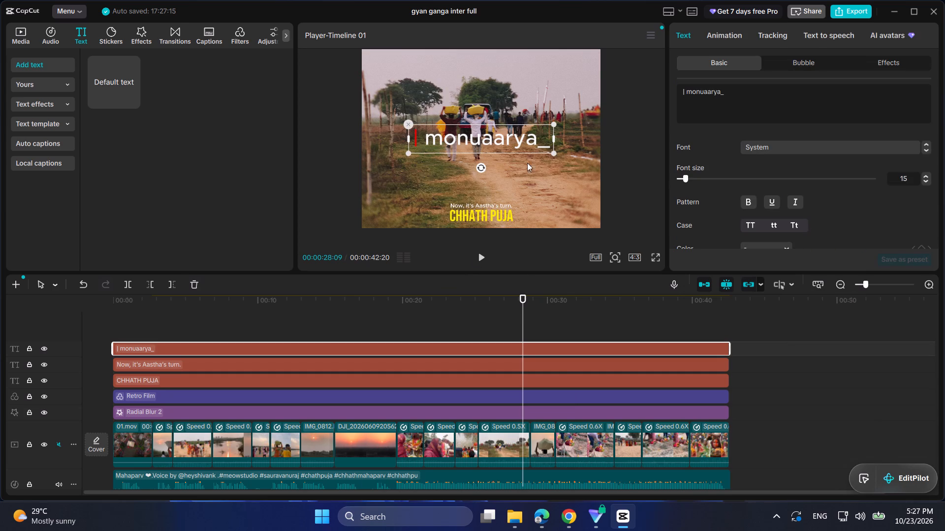
Shrink the creator handle text to roughly a third of its size and place it in the frame's upper-left corner.
{"action": "left_click_drag", "start_coordinate": [553, 154], "coordinate": [477, 137]}
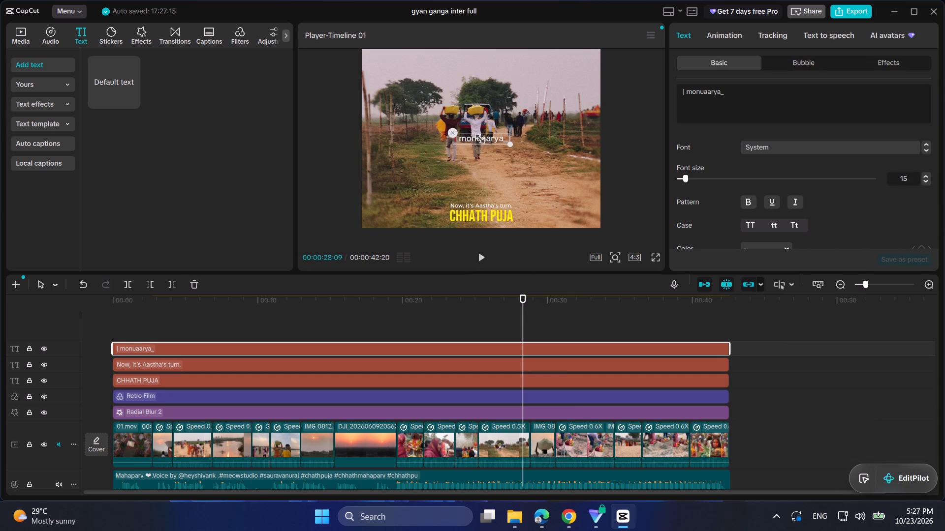
{"action": "left_click_drag", "start_coordinate": [477, 137], "coordinate": [469, 136]}
{"action": "left_click_drag", "start_coordinate": [486, 139], "coordinate": [395, 56]}
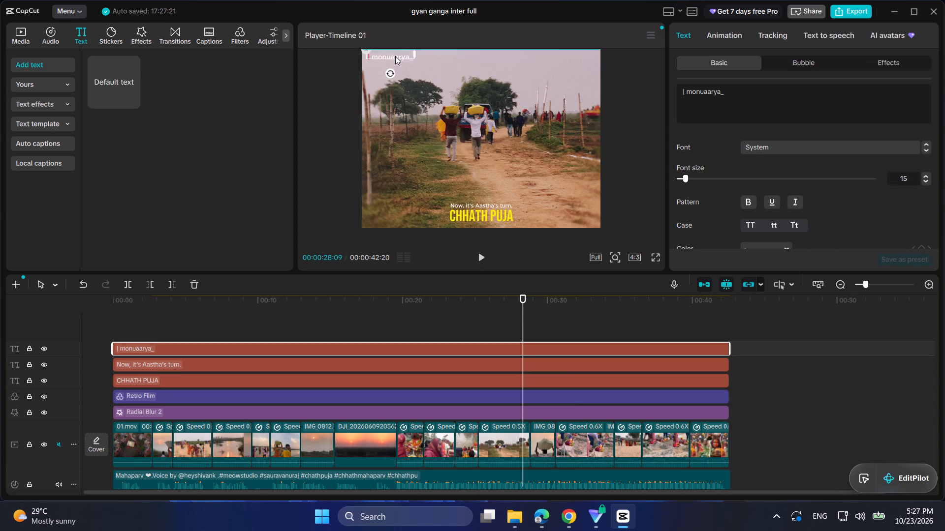
{"action": "left_click_drag", "start_coordinate": [395, 56], "coordinate": [391, 58]}
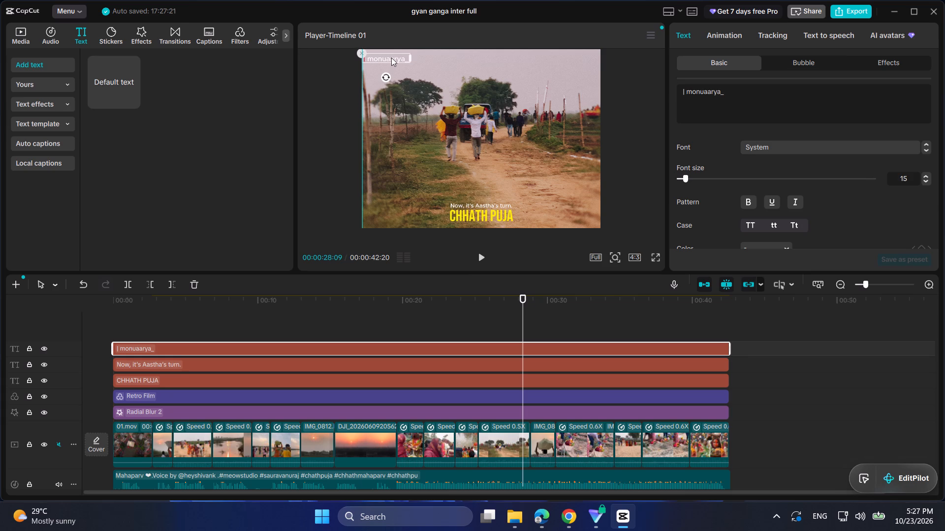
{"action": "left_click_drag", "start_coordinate": [391, 58], "coordinate": [391, 55]}
Preview the handle over the opening clips and nudge it slightly inward from the frame's upper-left corner.
{"action": "left_click_drag", "start_coordinate": [112, 313], "coordinate": [118, 313]}
{"action": "left_click", "coordinate": [125, 315]}
{"action": "key", "text": "space"}
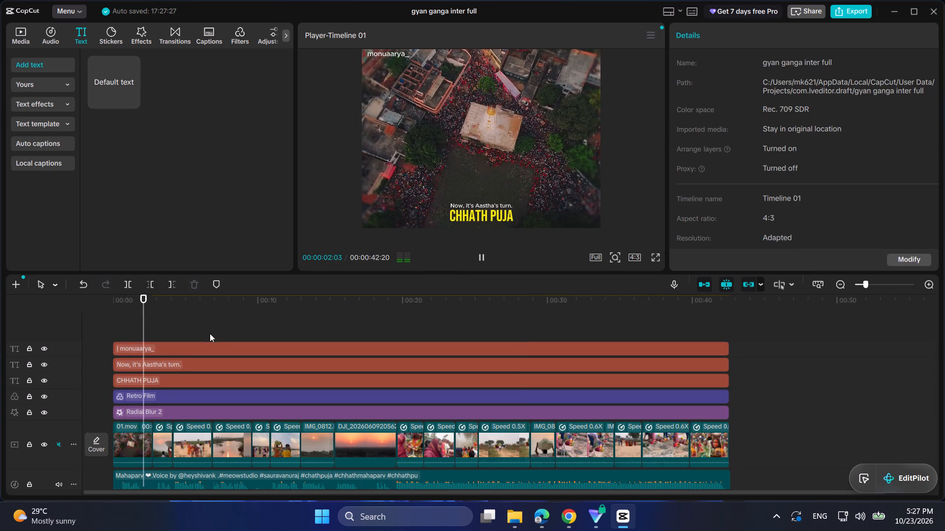
{"action": "left_click", "coordinate": [225, 345]}
{"action": "key", "text": "space"}
{"action": "left_click_drag", "start_coordinate": [397, 52], "coordinate": [397, 54]}
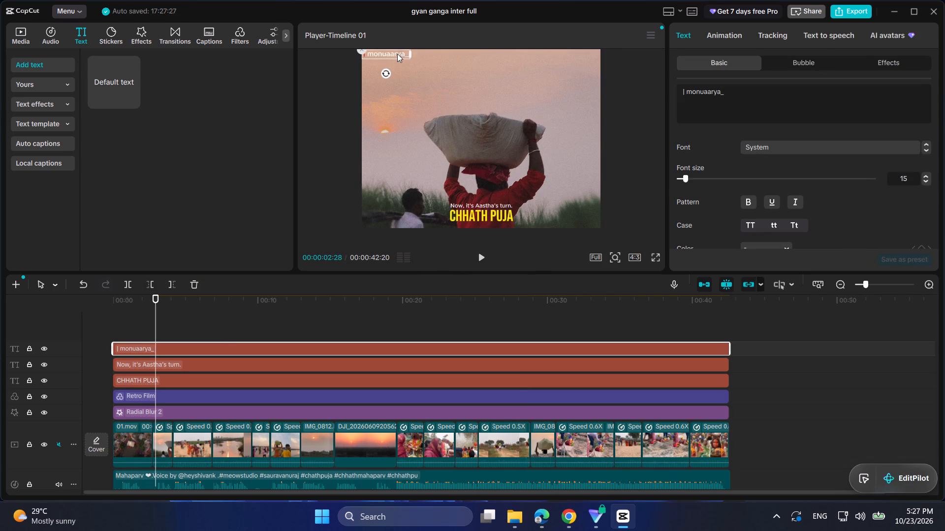
{"action": "left_click_drag", "start_coordinate": [397, 54], "coordinate": [402, 55]}
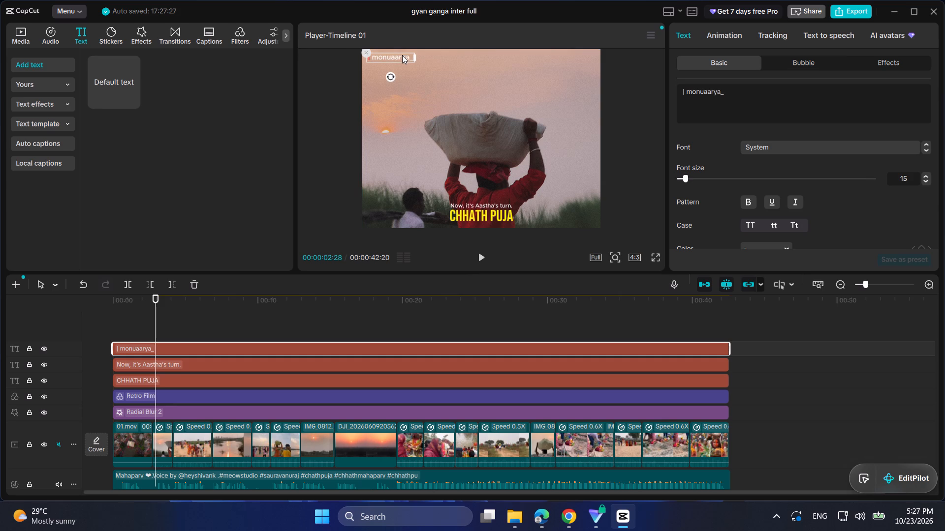
{"action": "left_click_drag", "start_coordinate": [402, 55], "coordinate": [402, 56]}
Reduce the handle text's font size to 12 and move it slightly closer to the frame's left edge.
{"action": "left_click", "coordinate": [926, 179]}
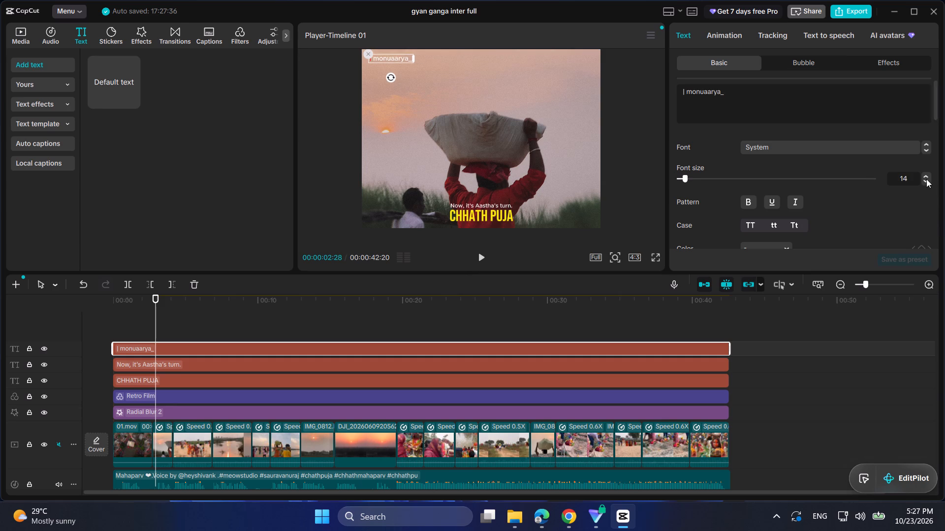
{"action": "left_click", "coordinate": [926, 179]}
{"action": "left_click", "coordinate": [926, 179]}
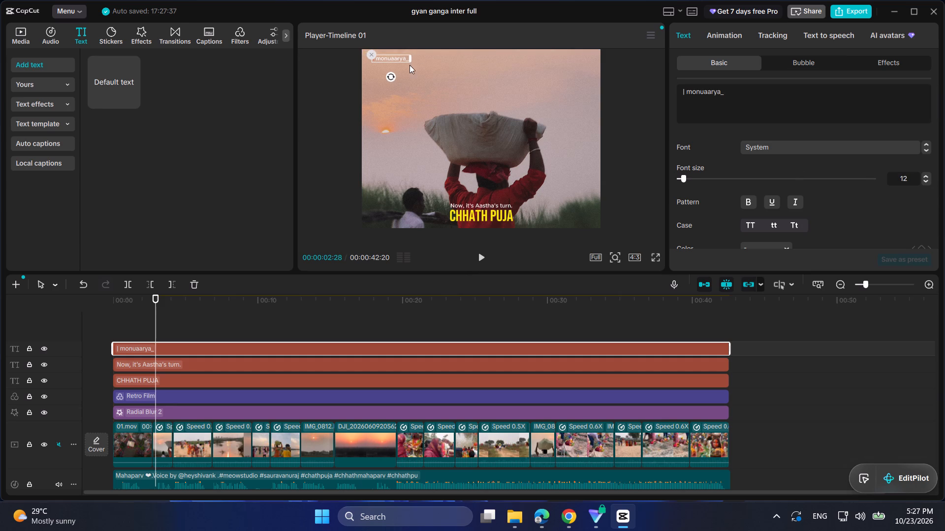
{"action": "left_click_drag", "start_coordinate": [400, 60], "coordinate": [394, 60]}
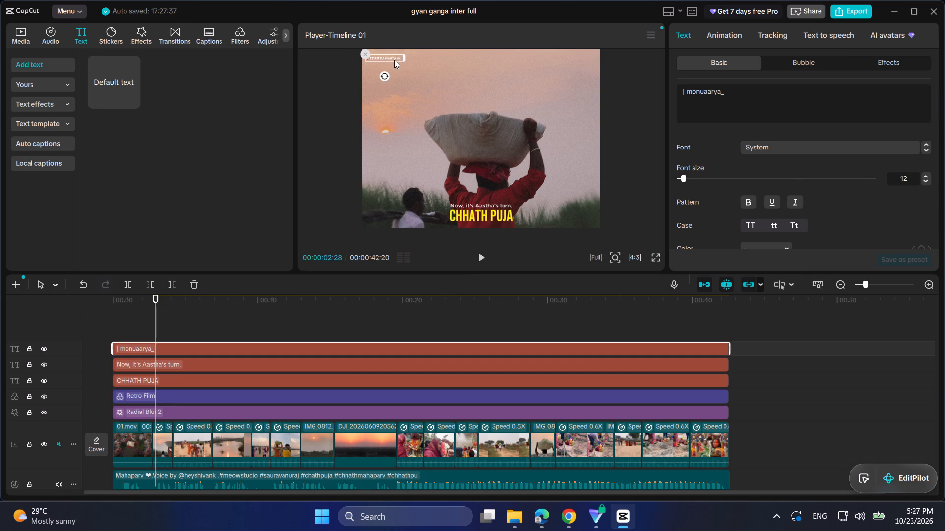
{"action": "left_click_drag", "start_coordinate": [394, 60], "coordinate": [395, 60]}
Play the video from about 2 to 12 seconds to review the handle together with the titles.
{"action": "left_click", "coordinate": [146, 311]}
{"action": "key", "text": "space"}
{"action": "left_click", "coordinate": [185, 331]}
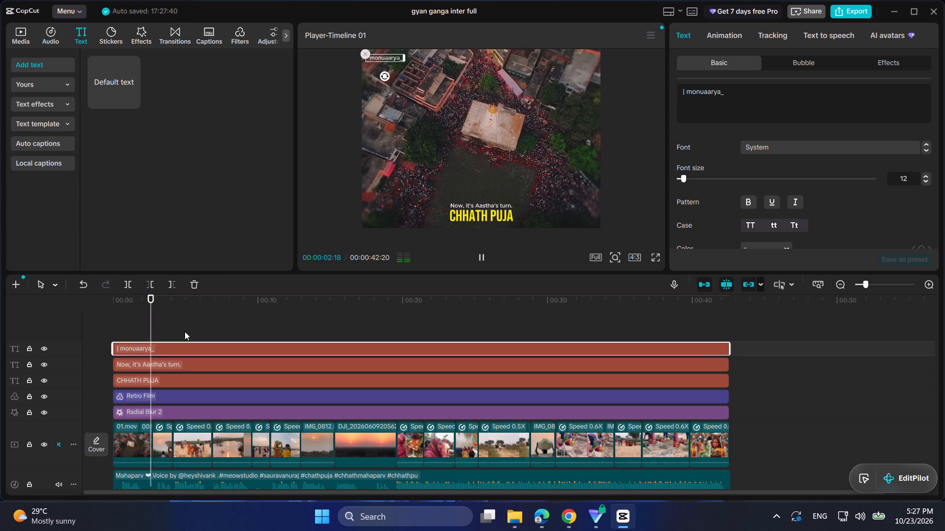
{"action": "key", "text": "space"}
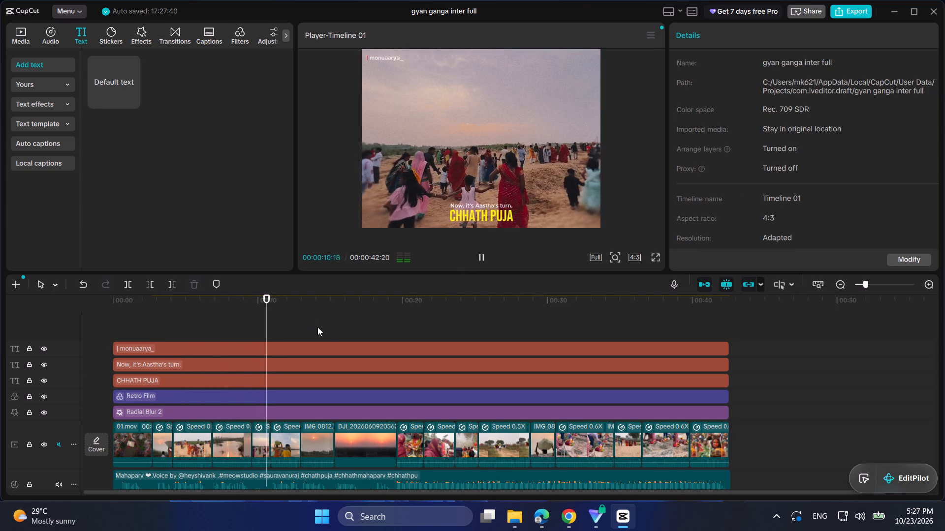
{"action": "key", "text": "space"}
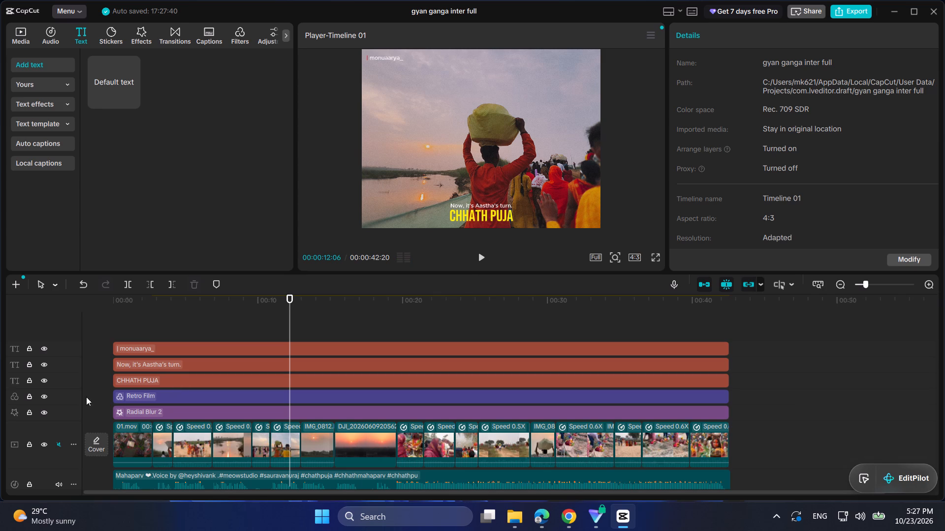
Toggle the Retro Film track's visibility during playback to compare the footage with and without the filter.
{"action": "left_click", "coordinate": [48, 398]}
{"action": "key", "text": "space"}
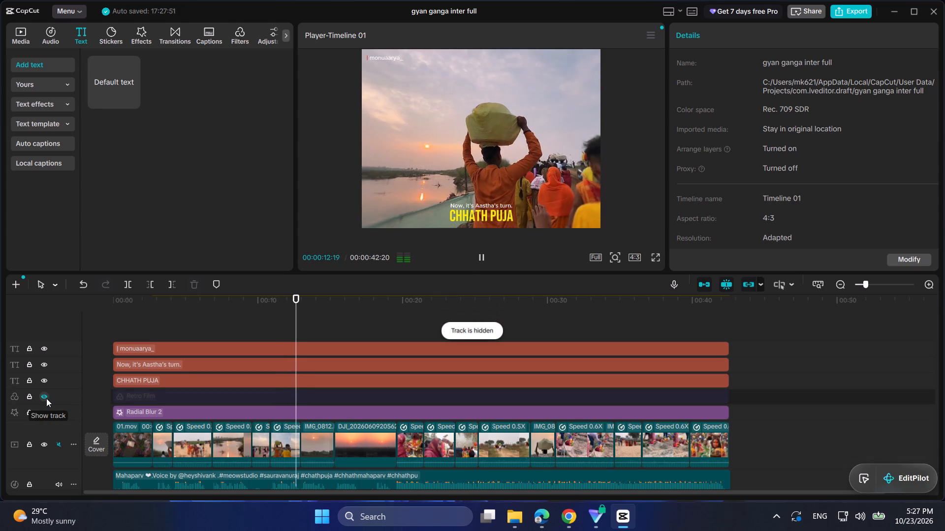
{"action": "left_click", "coordinate": [46, 398]}
{"action": "left_click", "coordinate": [46, 398]}
{"action": "left_click", "coordinate": [46, 398]}
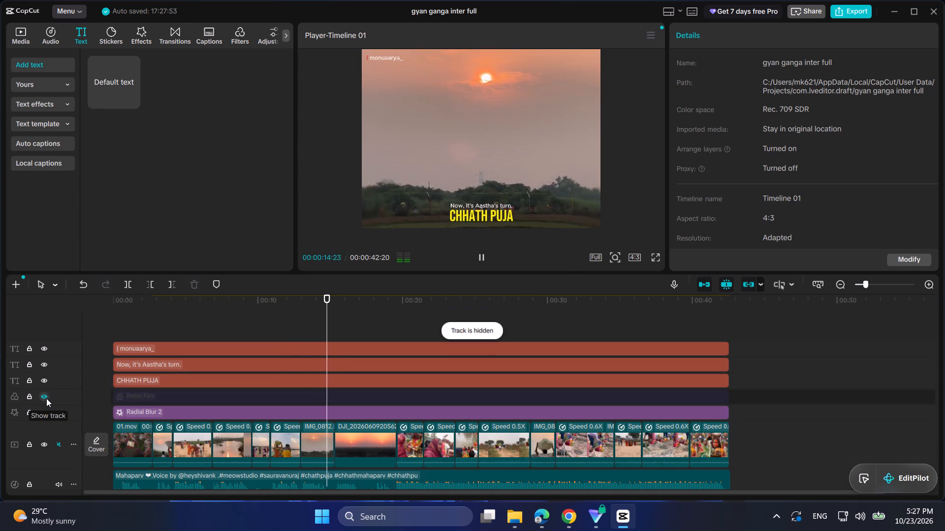
{"action": "left_click", "coordinate": [46, 398]}
{"action": "key", "text": "space"}
Review the DJI sunset clip, replaying it from about 15 seconds.
{"action": "key", "text": "space"}
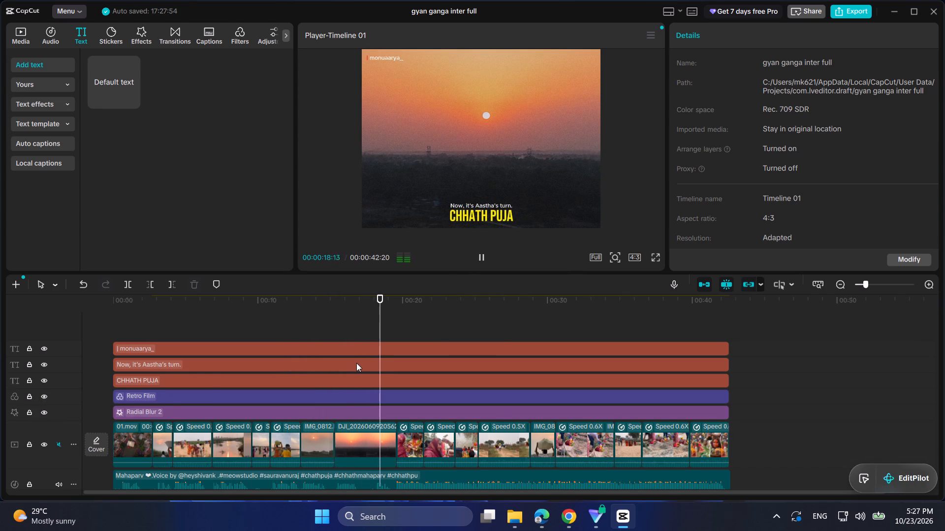
{"action": "key", "text": "space"}
{"action": "left_click", "coordinate": [360, 440]}
{"action": "key", "text": "space"}
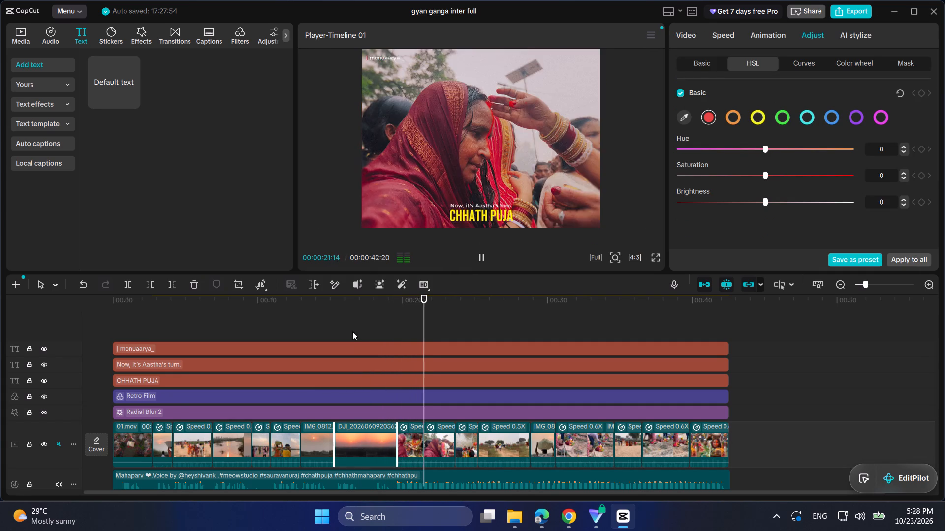
{"action": "left_click", "coordinate": [339, 300]}
{"action": "key", "text": "space"}
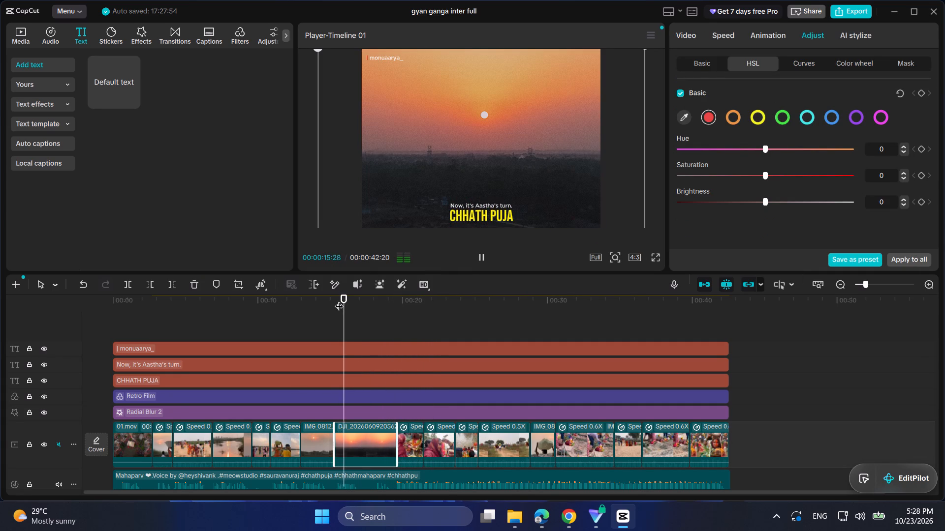
{"action": "key", "text": "space"}
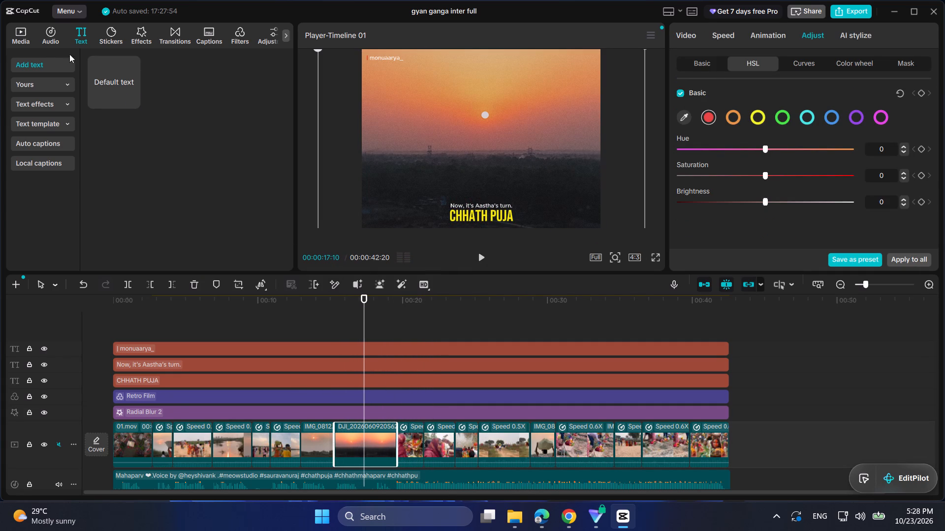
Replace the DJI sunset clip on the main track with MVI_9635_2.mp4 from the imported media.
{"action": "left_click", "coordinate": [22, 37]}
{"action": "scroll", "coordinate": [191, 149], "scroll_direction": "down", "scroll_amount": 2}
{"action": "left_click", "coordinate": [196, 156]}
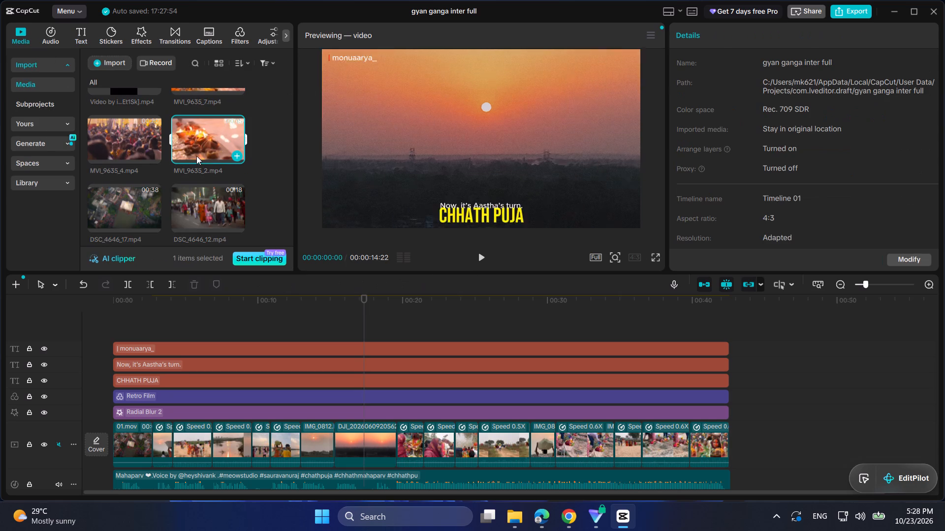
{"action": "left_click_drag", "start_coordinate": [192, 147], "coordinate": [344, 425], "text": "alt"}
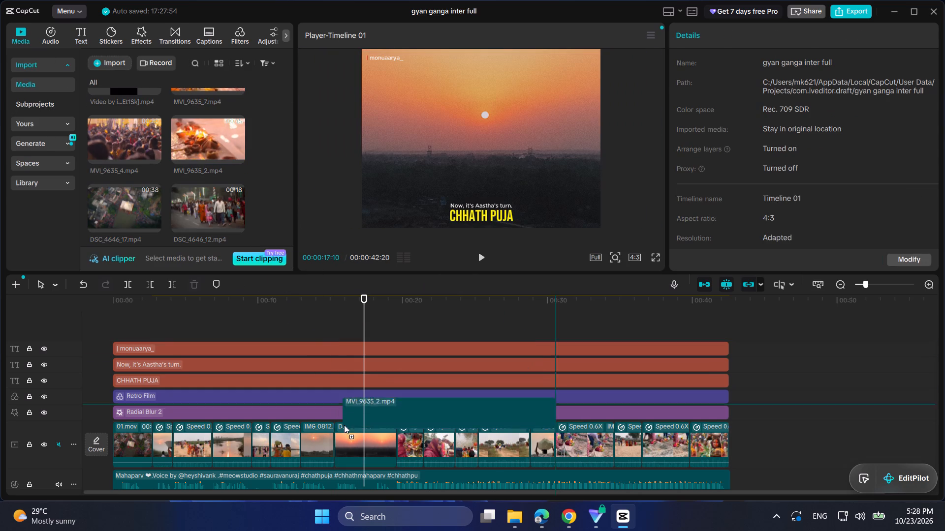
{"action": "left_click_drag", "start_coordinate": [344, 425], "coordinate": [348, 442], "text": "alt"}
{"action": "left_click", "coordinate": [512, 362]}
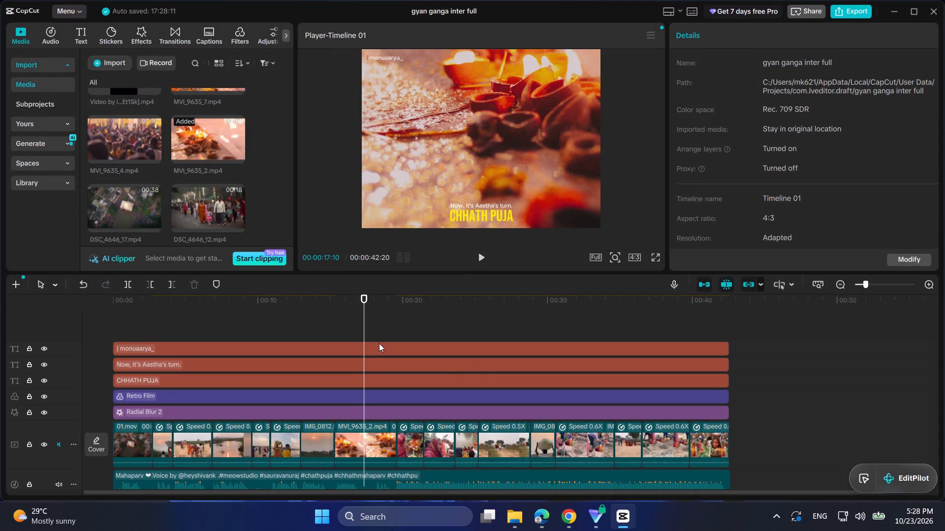
Play the replacement oil-lamp clip from its start at about 15 seconds to judge how it fits.
{"action": "left_click", "coordinate": [336, 297]}
{"action": "left_click", "coordinate": [366, 438]}
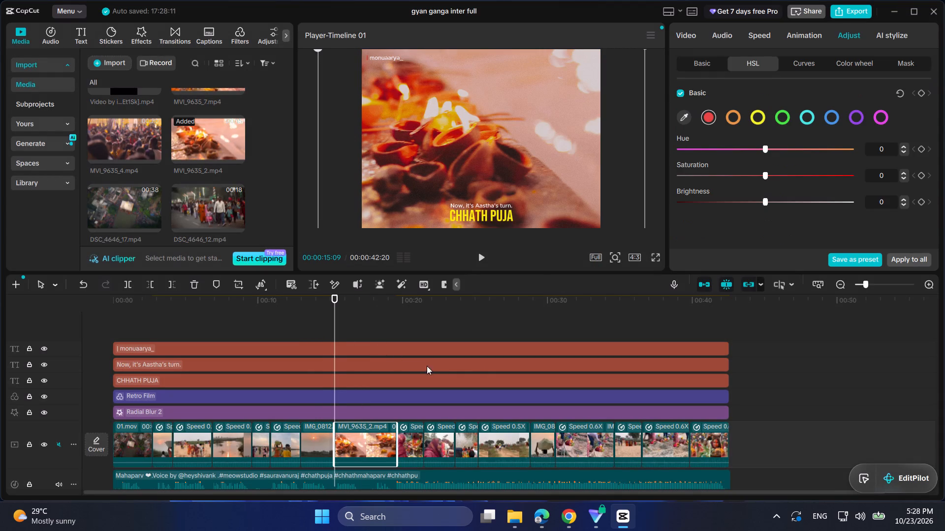
{"action": "key", "text": "space"}
{"action": "key", "text": "space"}
{"action": "left_click", "coordinate": [492, 163]}
{"action": "key", "text": "space"}
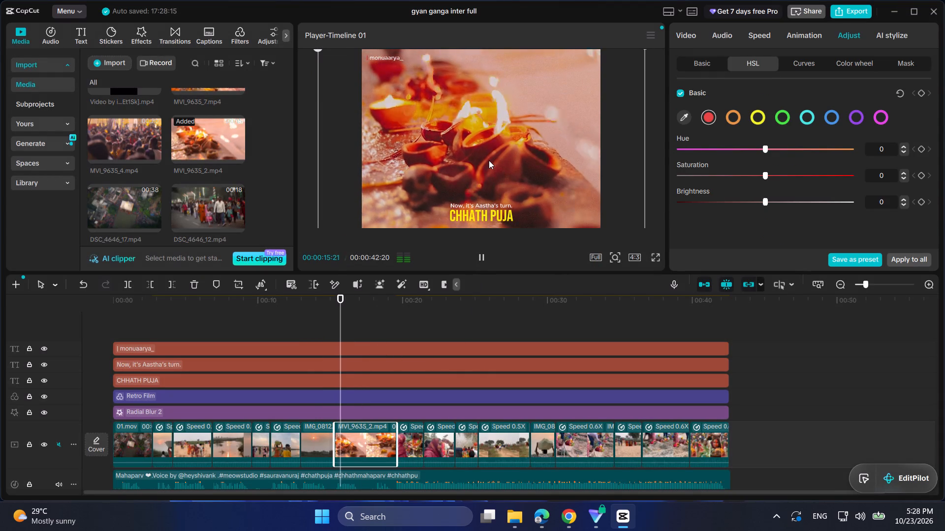
{"action": "key", "text": "space"}
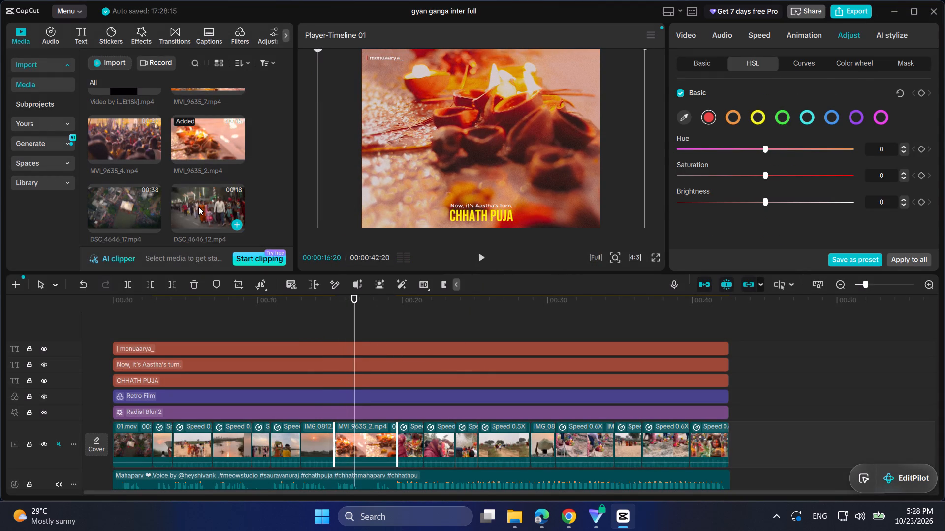
Replace the oil-lamp clip with a later section of DSC_4646_9.mp4, keeping the original video effect.
{"action": "left_click", "coordinate": [198, 206]}
{"action": "scroll", "coordinate": [199, 209], "scroll_direction": "down", "scroll_amount": 1}
{"action": "key", "text": "space"}
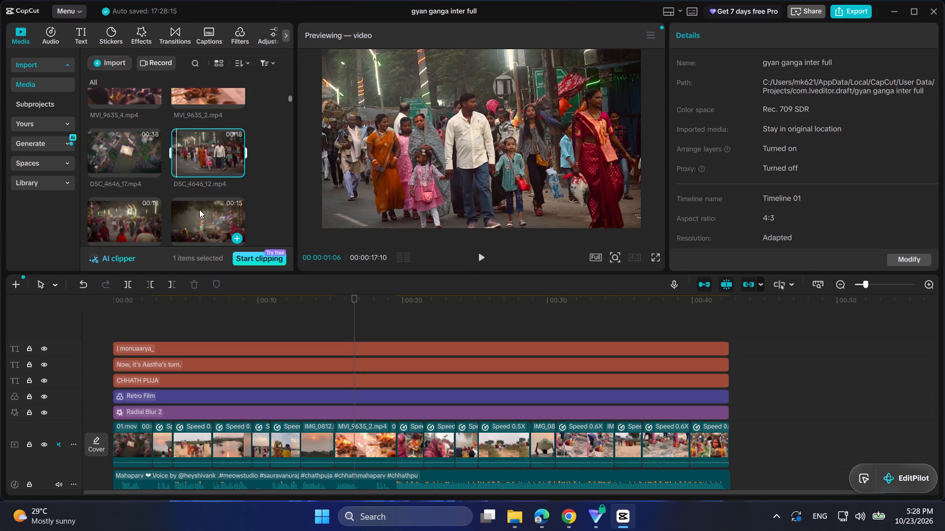
{"action": "left_click", "coordinate": [199, 209]}
{"action": "left_click_drag", "start_coordinate": [200, 224], "coordinate": [327, 429], "text": "alt"}
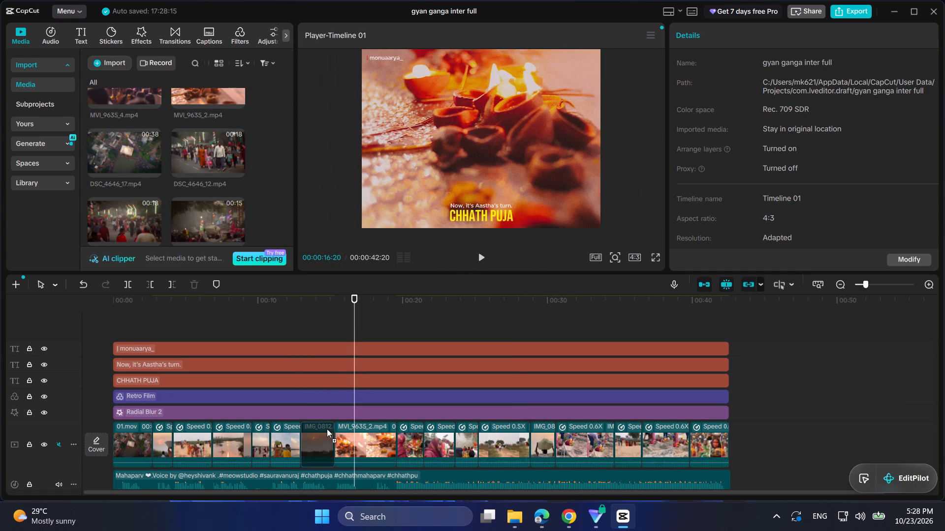
{"action": "left_click_drag", "start_coordinate": [327, 429], "coordinate": [346, 430], "text": "alt"}
{"action": "left_click_drag", "start_coordinate": [481, 304], "coordinate": [398, 300]}
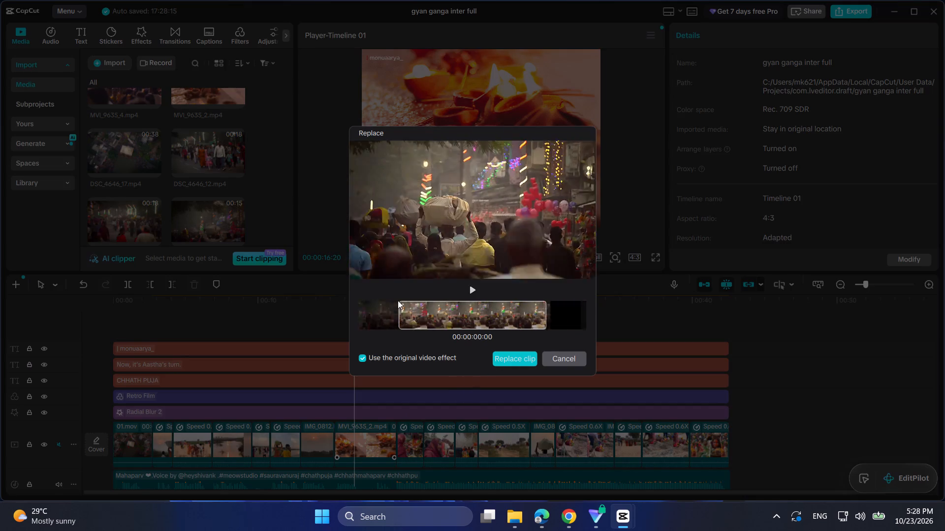
{"action": "left_click_drag", "start_coordinate": [398, 300], "coordinate": [372, 300]}
{"action": "left_click", "coordinate": [511, 365]}
Preview the DSC_4646_9.mp4 clip and slow its speed to 0.58x.
{"action": "key", "text": "space"}
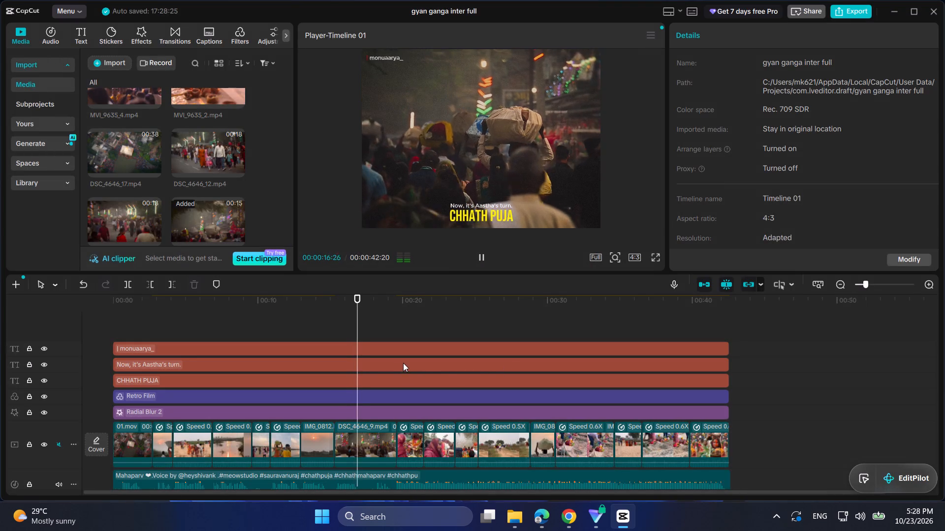
{"action": "key", "text": "space"}
{"action": "left_click", "coordinate": [327, 313]}
{"action": "key", "text": "space"}
{"action": "left_click", "coordinate": [370, 451]}
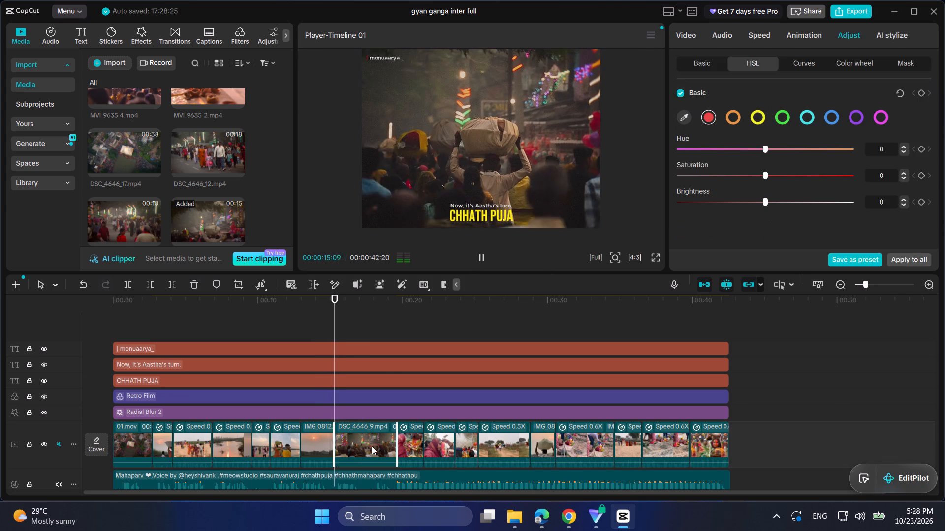
{"action": "key", "text": "space"}
{"action": "left_click", "coordinate": [756, 35]}
{"action": "left_click", "coordinate": [696, 121]}
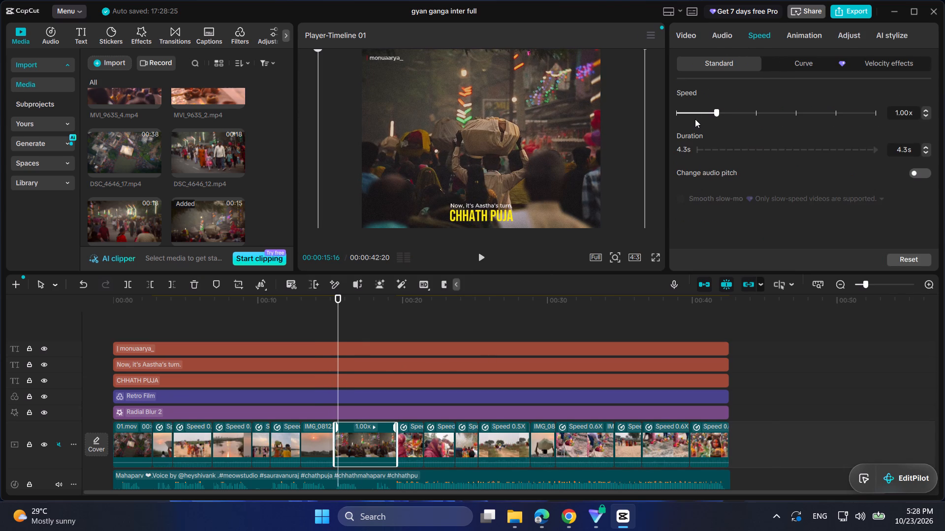
{"action": "left_click", "coordinate": [697, 112]}
Play the slowed crowd clip and cut off its end at about 19:17, leaving a 4.3 s duration.
{"action": "key", "text": "space"}
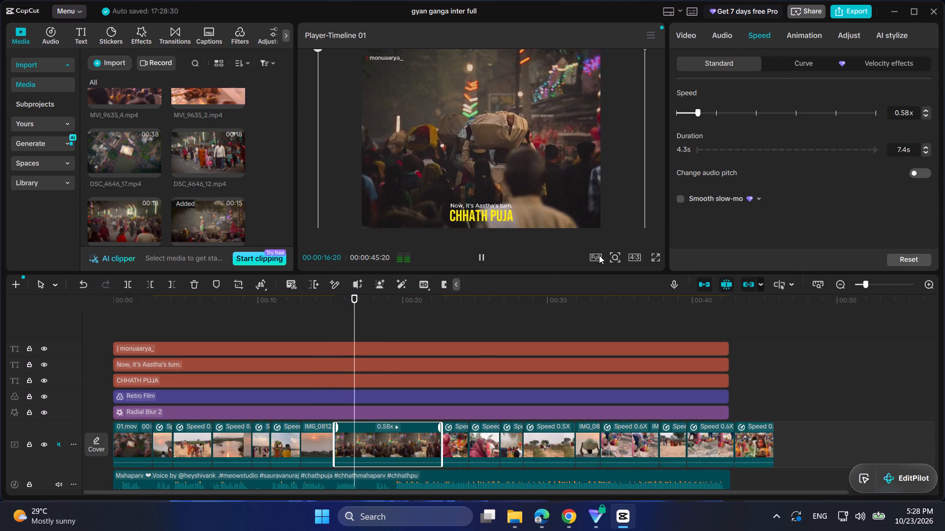
{"action": "key", "text": "space"}
{"action": "key", "text": "space"}
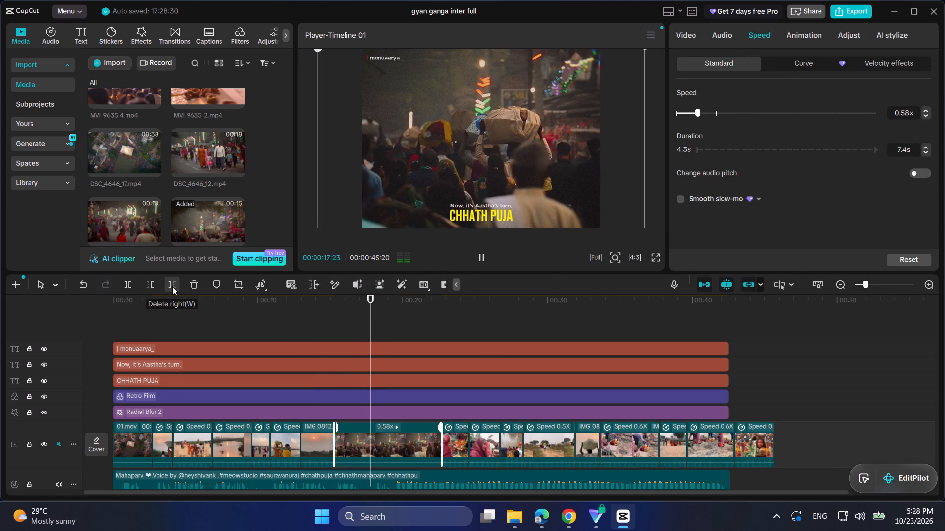
{"action": "left_click", "coordinate": [172, 286]}
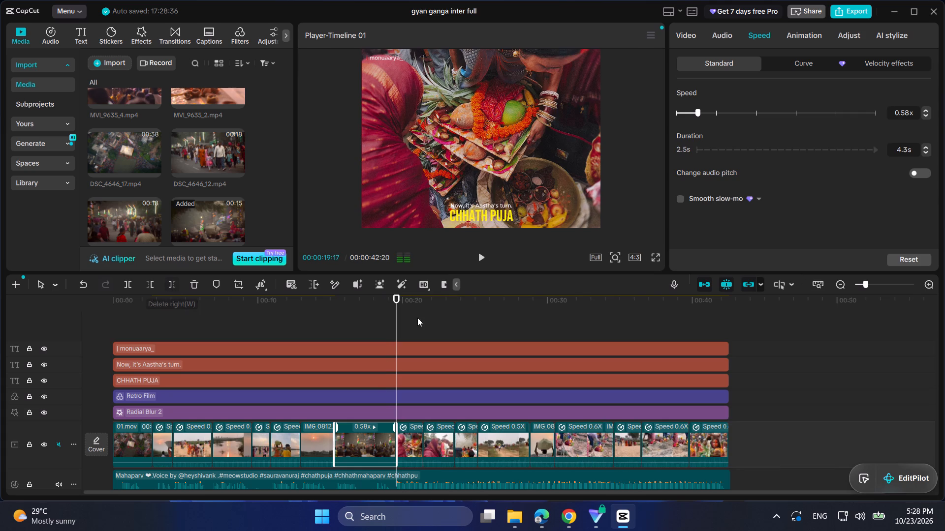
Trim a few more frames off the slowed crowd clip's end, to 4.2 s, and return the playhead to its start.
{"action": "left_click", "coordinate": [388, 302]}
{"action": "key", "text": "space"}
{"action": "key", "text": "space"}
{"action": "key", "text": "space"}
{"action": "key", "text": "space"}
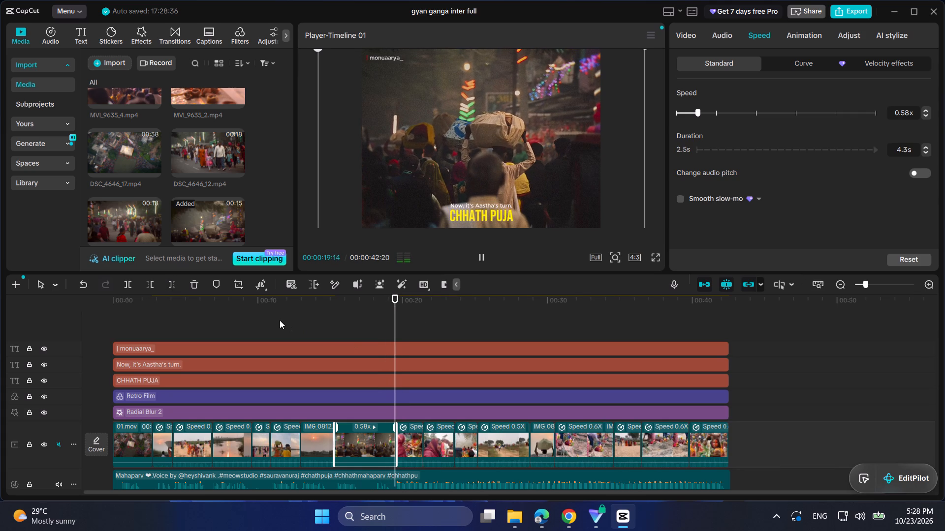
{"action": "left_click", "coordinate": [174, 283]}
{"action": "left_click", "coordinate": [333, 304]}
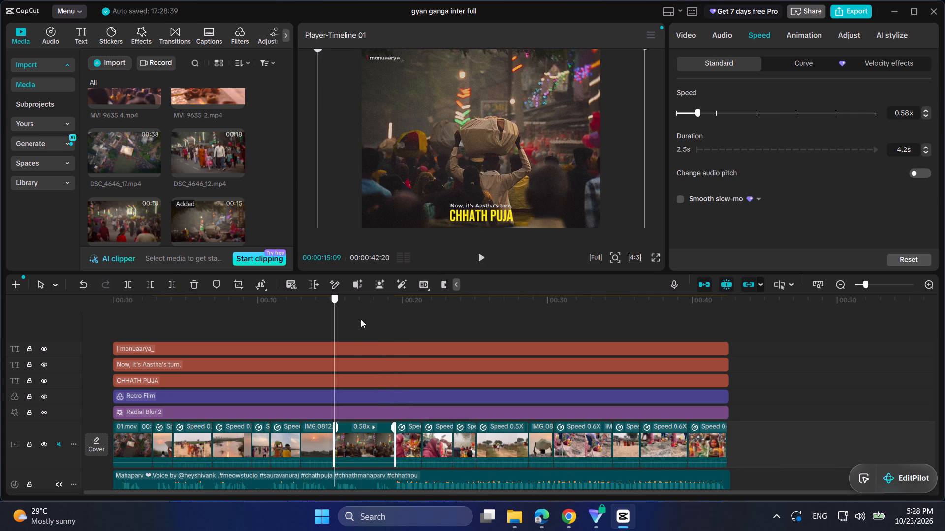
Play back the section around the sunset shot and the slowed crowd clip.
{"action": "left_click", "coordinate": [360, 320]}
{"action": "key", "text": "space"}
{"action": "left_click", "coordinate": [309, 305]}
{"action": "key", "text": "space"}
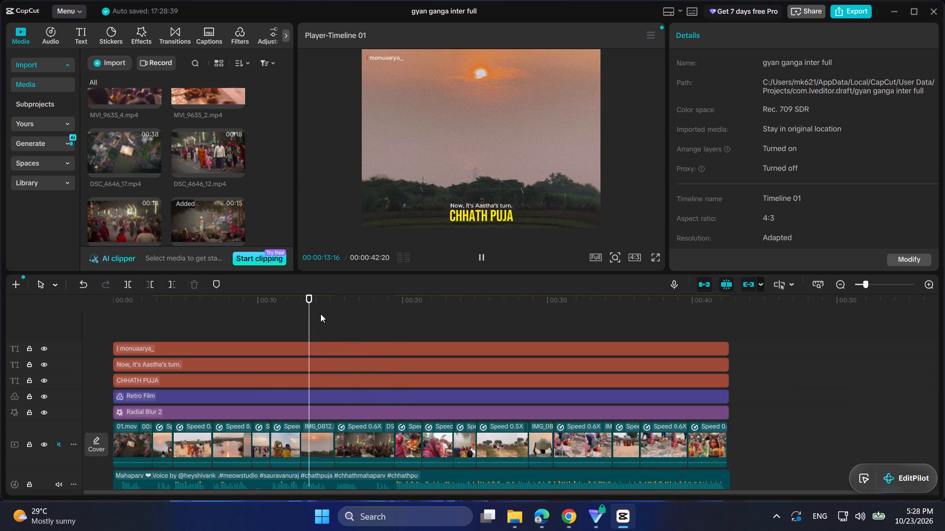
Find the drone sunset video DJI_20260...093_D.MP4 in the media and set its in point at about 00:00:08:01.
{"action": "scroll", "coordinate": [165, 198], "scroll_direction": "down", "scroll_amount": 2}
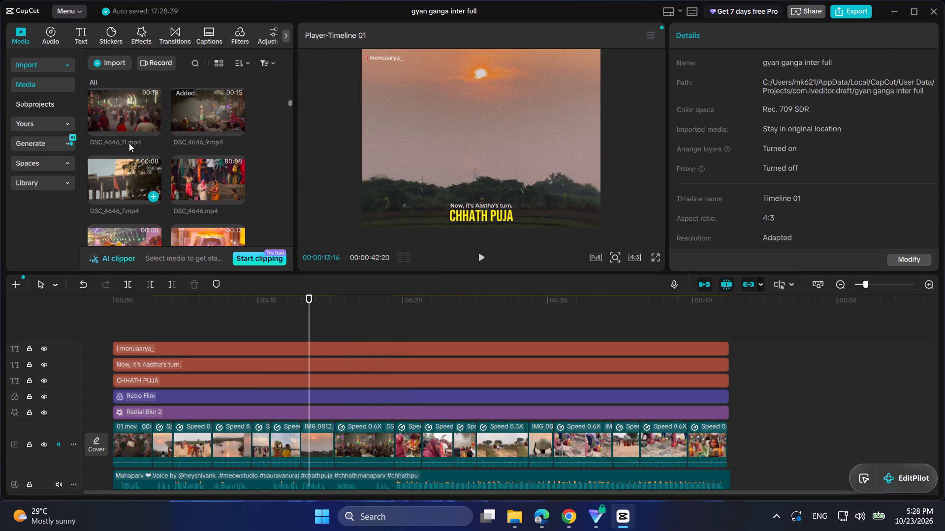
{"action": "scroll", "coordinate": [178, 195], "scroll_direction": "down", "scroll_amount": 2}
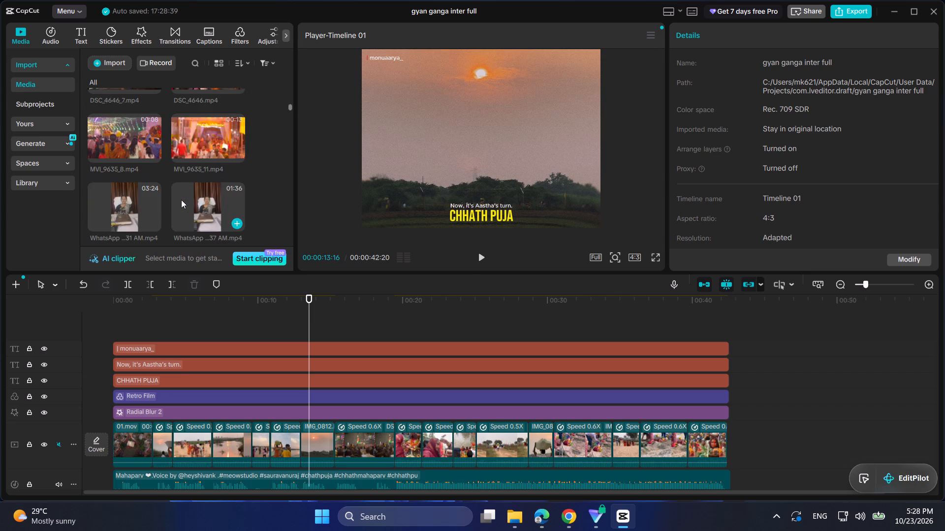
{"action": "scroll", "coordinate": [181, 200], "scroll_direction": "down", "scroll_amount": 6}
{"action": "scroll", "coordinate": [181, 200], "scroll_direction": "up", "scroll_amount": 2}
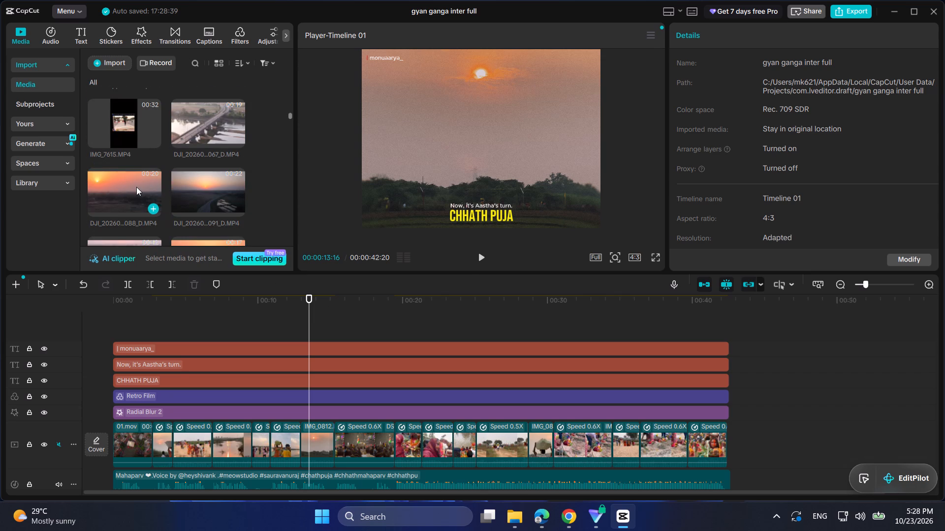
{"action": "left_click", "coordinate": [136, 187]}
{"action": "scroll", "coordinate": [148, 190], "scroll_direction": "down", "scroll_amount": 1}
{"action": "left_click", "coordinate": [186, 206]}
{"action": "left_click", "coordinate": [204, 212]}
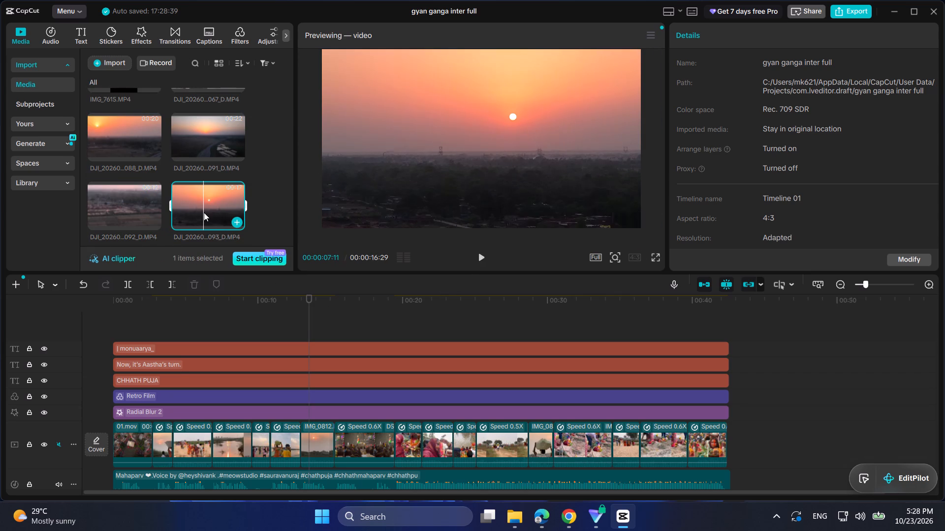
{"action": "key", "text": "space"}
{"action": "key", "text": "space"}
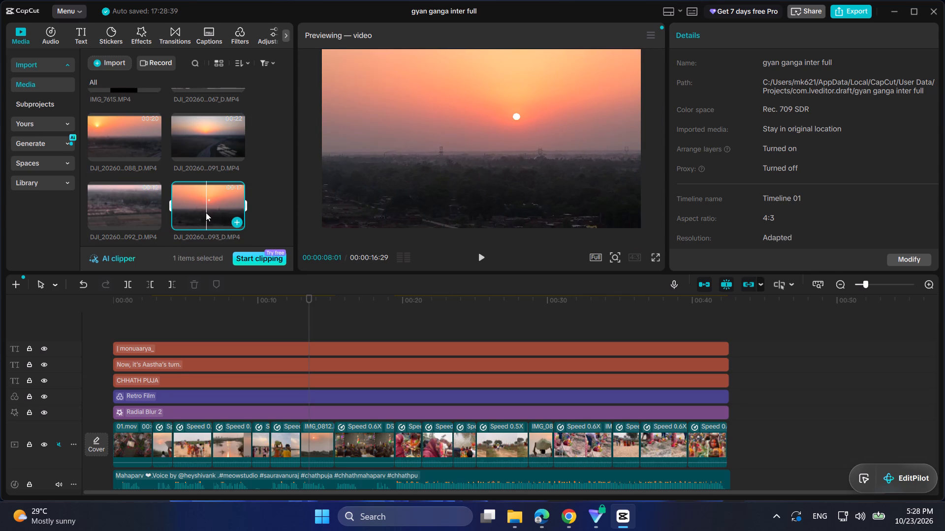
{"action": "key", "text": "i"}
Replace the slowed crowd clip with the marked drone sunset video and play the result.
{"action": "left_click_drag", "start_coordinate": [221, 210], "coordinate": [354, 442]}
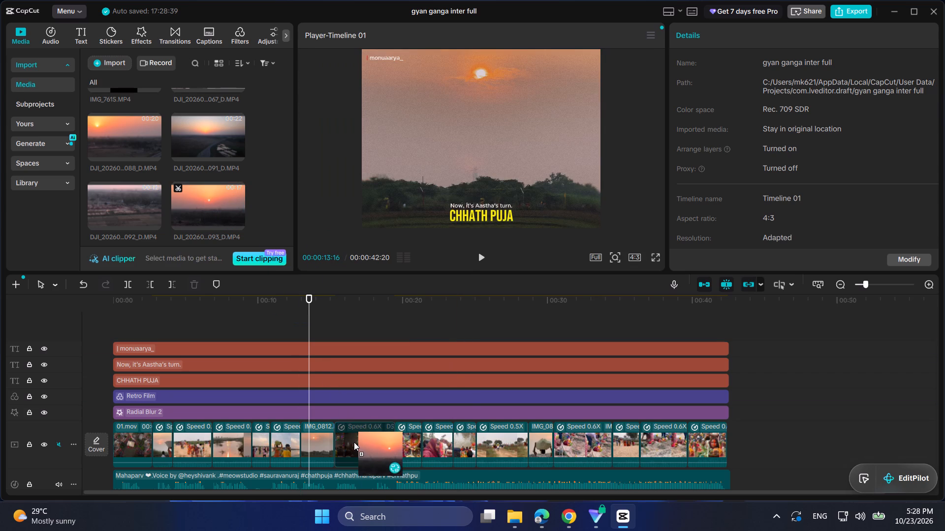
{"action": "left_click_drag", "start_coordinate": [354, 442], "coordinate": [354, 442]}
{"action": "left_click", "coordinate": [499, 361]}
{"action": "key", "text": "space"}
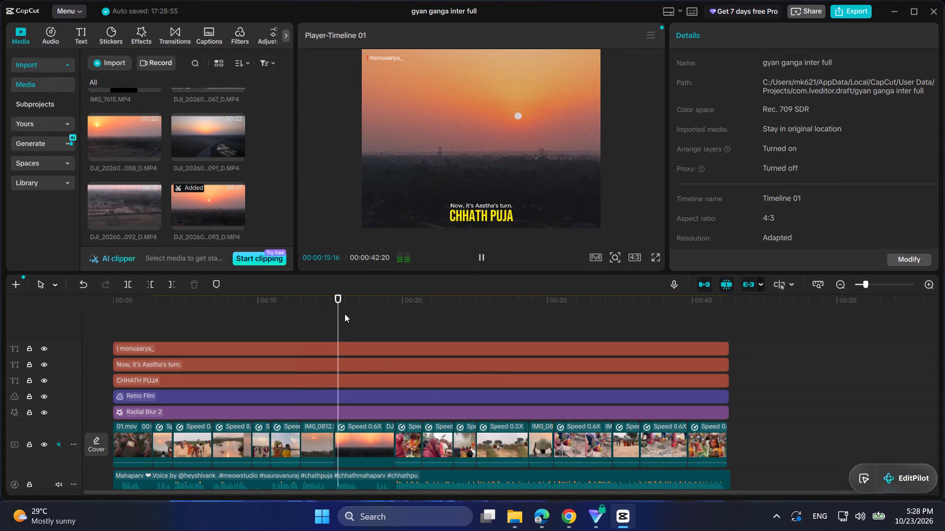
{"action": "key", "text": "space"}
Set the drone sunset clip's speed to 1.00x and extend its end to a 4.2 s duration.
{"action": "left_click", "coordinate": [352, 429]}
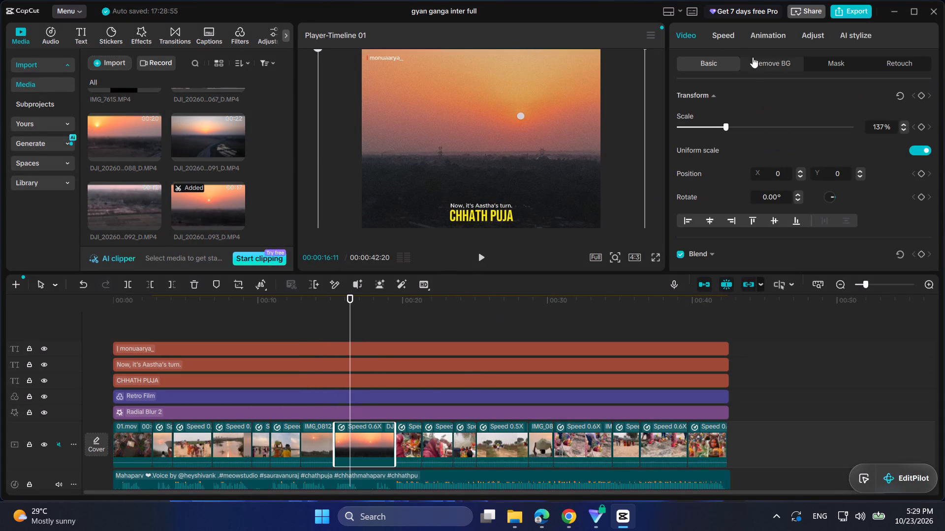
{"action": "left_click", "coordinate": [724, 36]}
{"action": "left_click", "coordinate": [714, 114]}
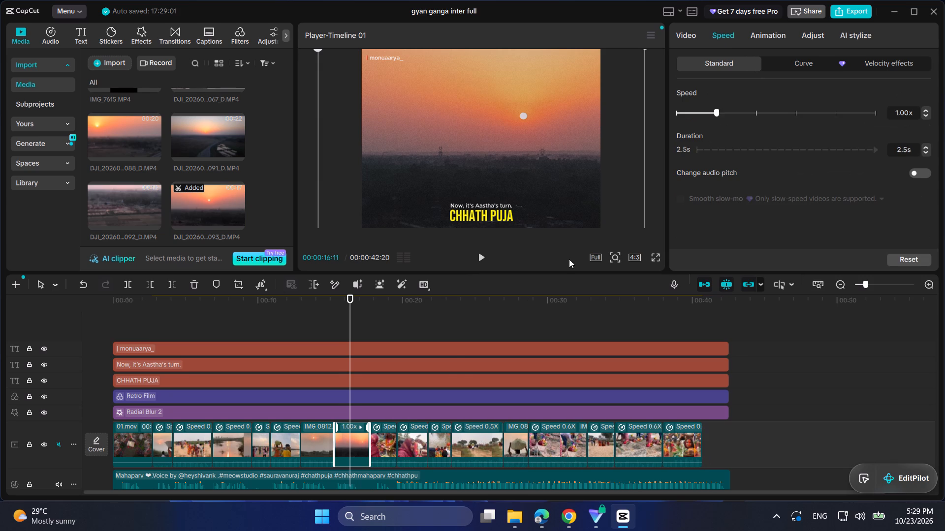
{"action": "key", "text": "space"}
{"action": "key", "text": "space"}
{"action": "left_click_drag", "start_coordinate": [369, 441], "coordinate": [397, 450]}
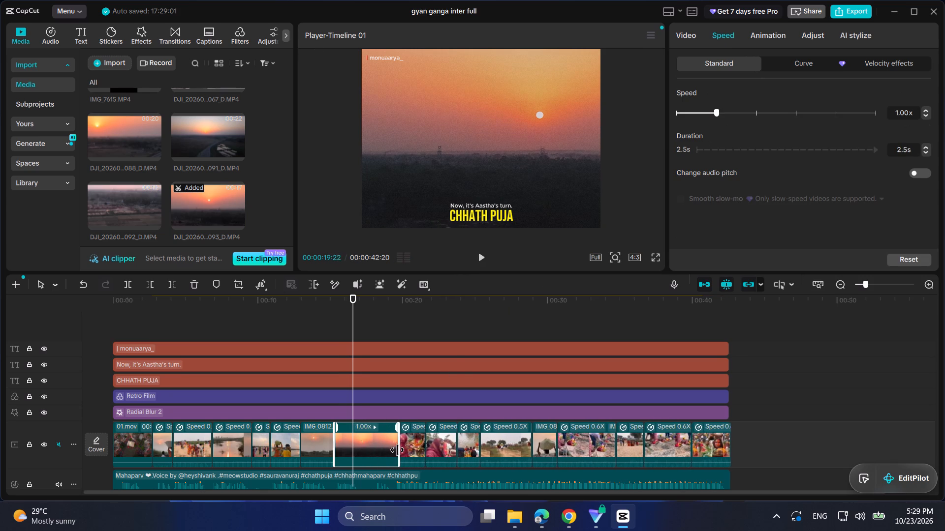
{"action": "left_click_drag", "start_coordinate": [397, 450], "coordinate": [394, 449]}
{"action": "key", "text": "space"}
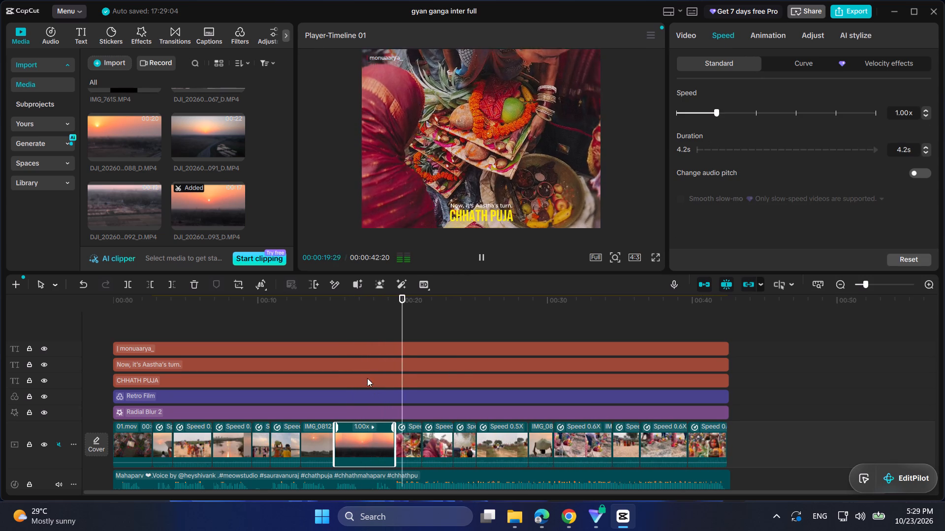
Play the timeline from about 00:11 into the IMG_0812 sunset clip to check the sequence.
{"action": "left_click_drag", "start_coordinate": [321, 315], "coordinate": [299, 312]}
{"action": "left_click", "coordinate": [280, 323]}
{"action": "key", "text": "space"}
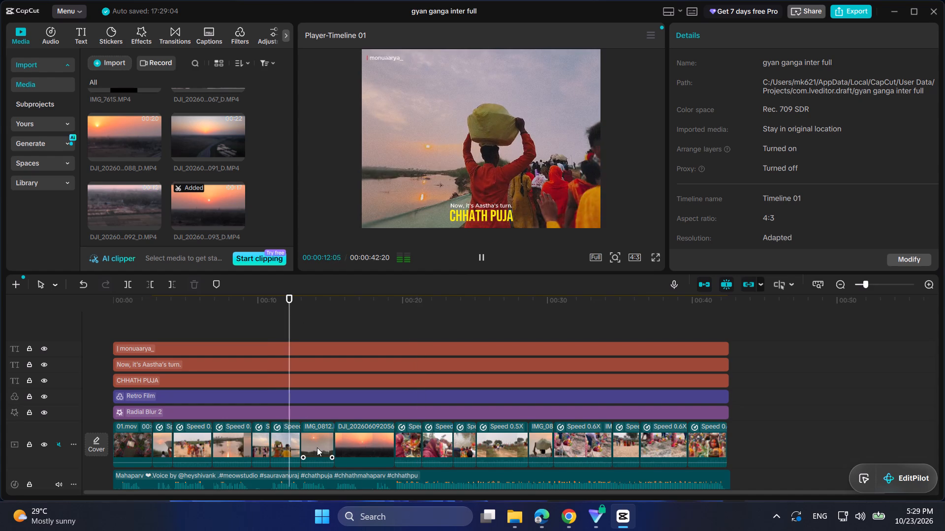
{"action": "key", "text": "space"}
Browse the media for ritual footage and preview clips in the IMG_0965.MOV to IMG_0971.MOV range.
{"action": "scroll", "coordinate": [205, 203], "scroll_direction": "down", "scroll_amount": 17}
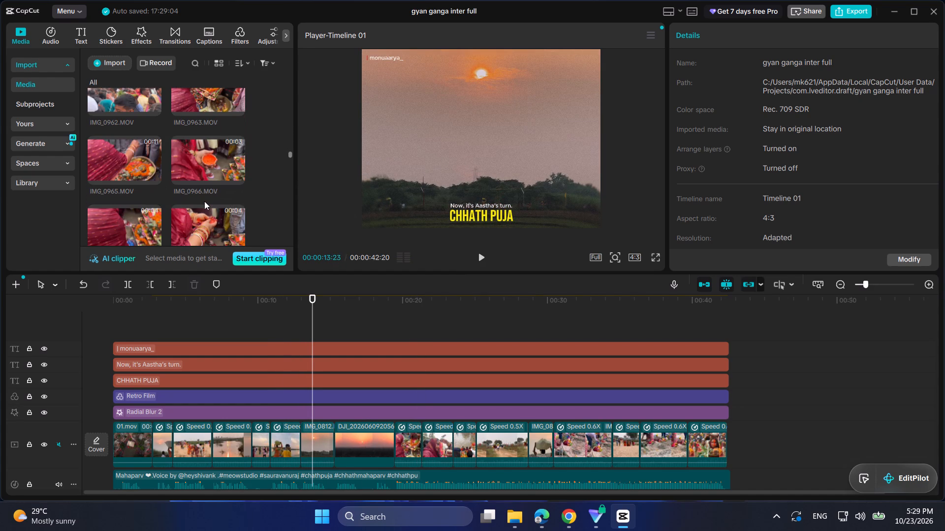
{"action": "scroll", "coordinate": [204, 201], "scroll_direction": "down", "scroll_amount": 1}
{"action": "left_click", "coordinate": [127, 114]}
{"action": "scroll", "coordinate": [136, 171], "scroll_direction": "down", "scroll_amount": 2}
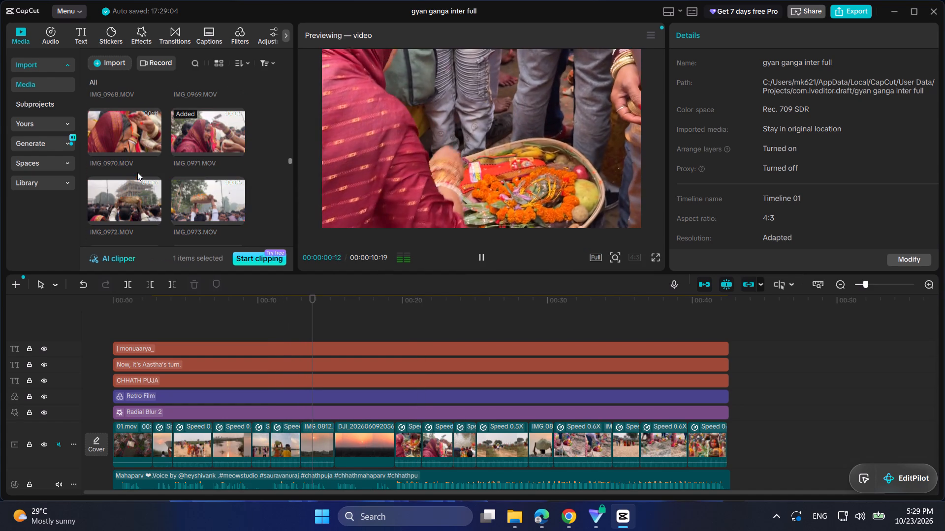
{"action": "left_click", "coordinate": [193, 146]}
{"action": "scroll", "coordinate": [193, 146], "scroll_direction": "down", "scroll_amount": 1}
{"action": "scroll", "coordinate": [193, 164], "scroll_direction": "up", "scroll_amount": 2}
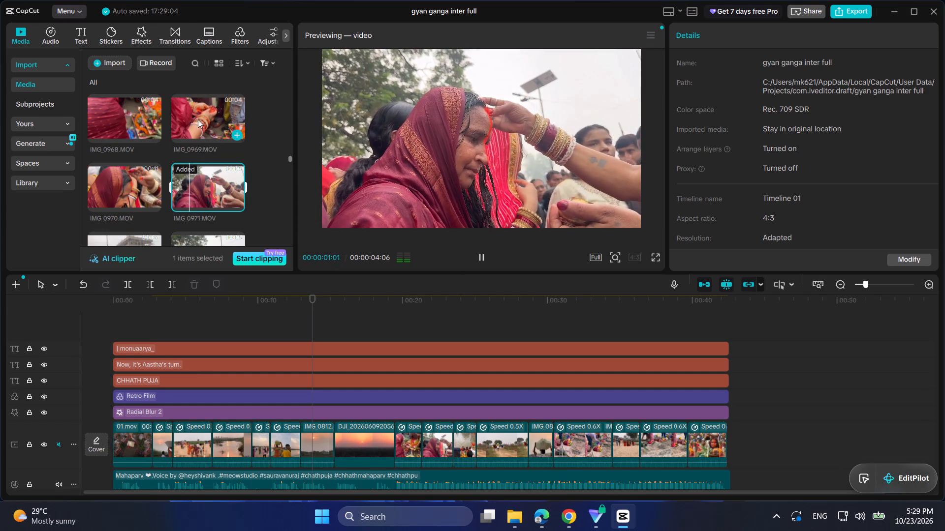
{"action": "left_click", "coordinate": [198, 117]}
Look further through the imported footage for a shot to replace the IMG_0812 sunset clip.
{"action": "scroll", "coordinate": [203, 142], "scroll_direction": "down", "scroll_amount": 13}
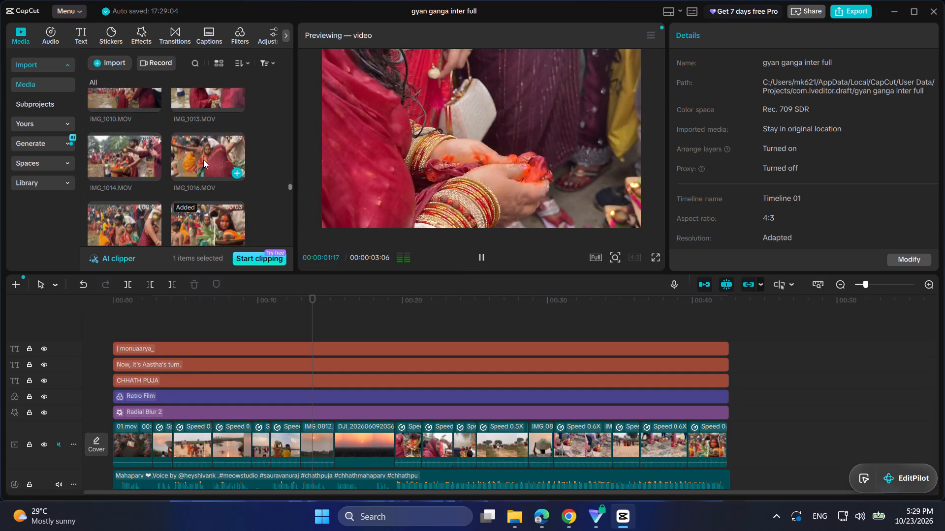
{"action": "scroll", "coordinate": [203, 160], "scroll_direction": "down", "scroll_amount": 7}
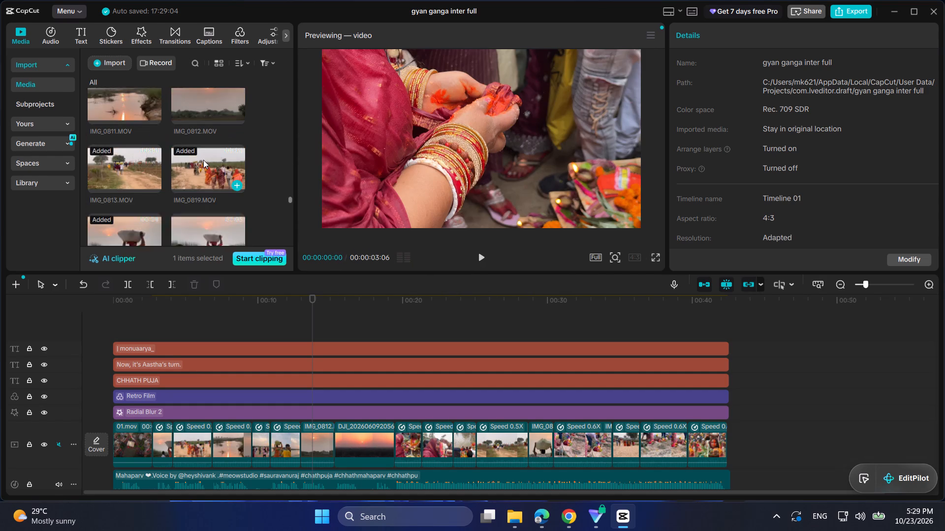
{"action": "scroll", "coordinate": [203, 160], "scroll_direction": "down", "scroll_amount": 13}
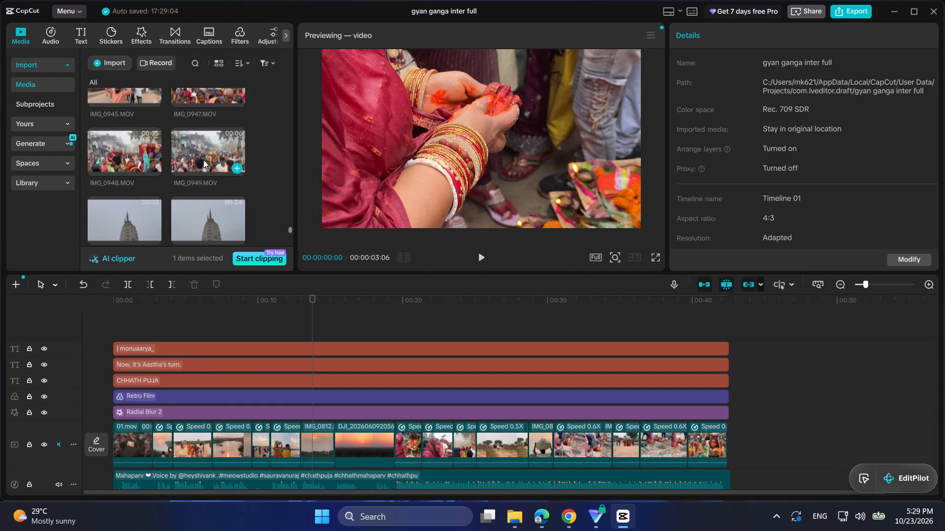
{"action": "scroll", "coordinate": [203, 160], "scroll_direction": "down", "scroll_amount": 2}
Preview and compare the offering and oil-lamp clips IMG_0956.MOV, IMG_0957.MOV and IMG_0955.MOV.
{"action": "left_click", "coordinate": [203, 160]}
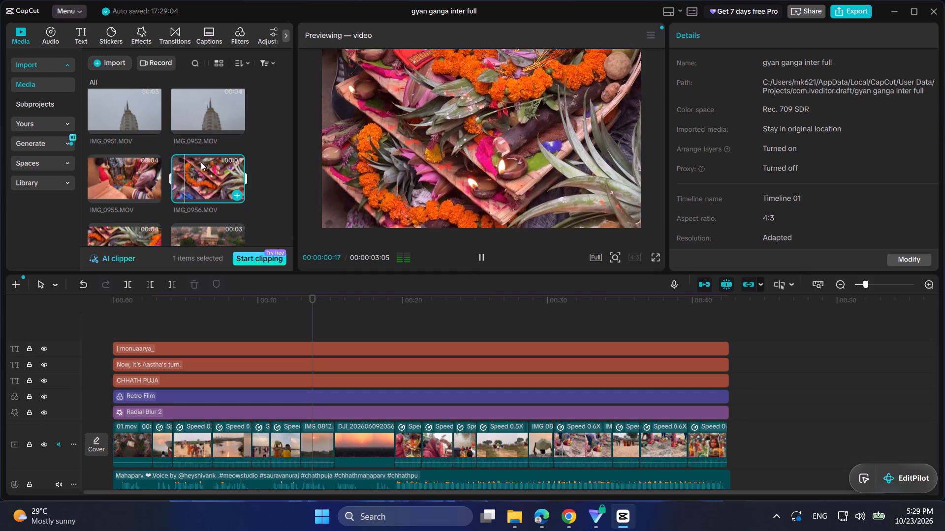
{"action": "scroll", "coordinate": [199, 165], "scroll_direction": "down", "scroll_amount": 1}
{"action": "key", "text": "space"}
{"action": "left_click", "coordinate": [137, 190]}
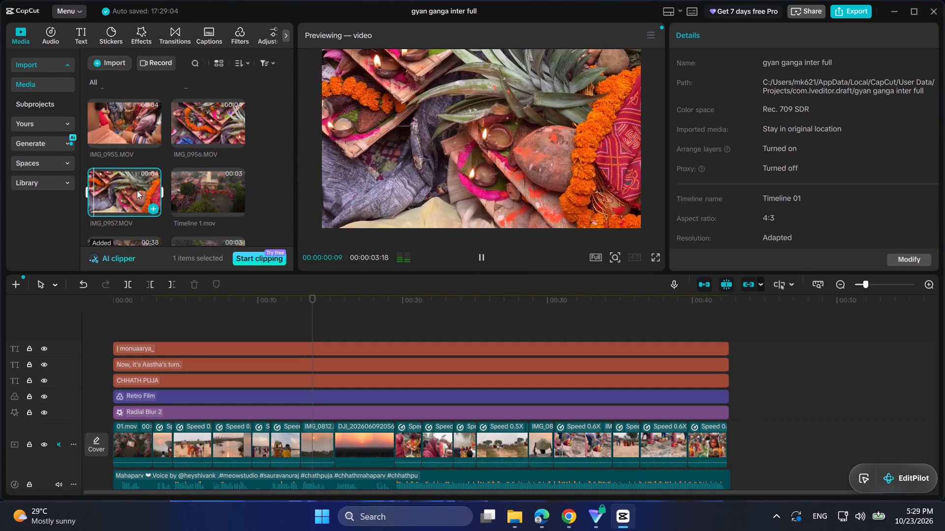
{"action": "key", "text": "space"}
{"action": "scroll", "coordinate": [137, 190], "scroll_direction": "down", "scroll_amount": 1}
{"action": "scroll", "coordinate": [137, 190], "scroll_direction": "up", "scroll_amount": 1}
{"action": "left_click", "coordinate": [208, 130]}
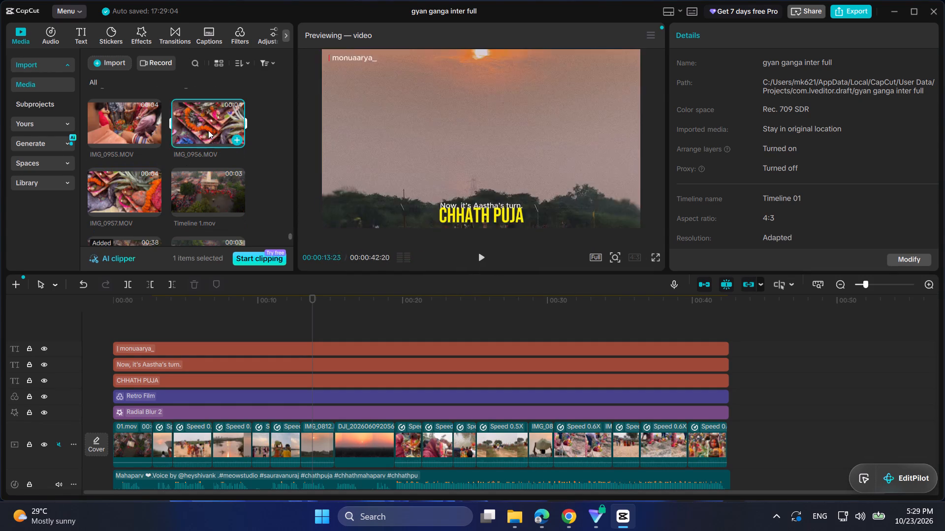
{"action": "key", "text": "space"}
{"action": "key", "text": "space"}
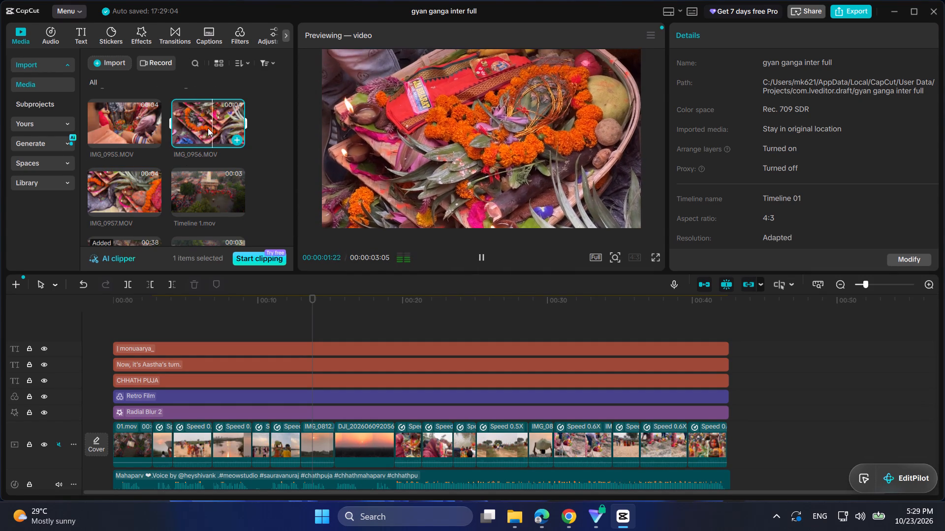
{"action": "left_click", "coordinate": [139, 133]}
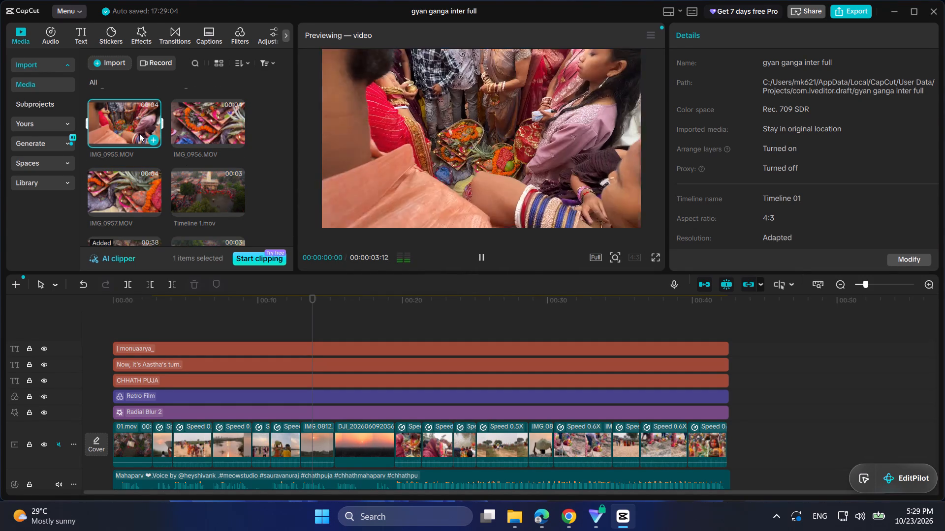
{"action": "key", "text": "space"}
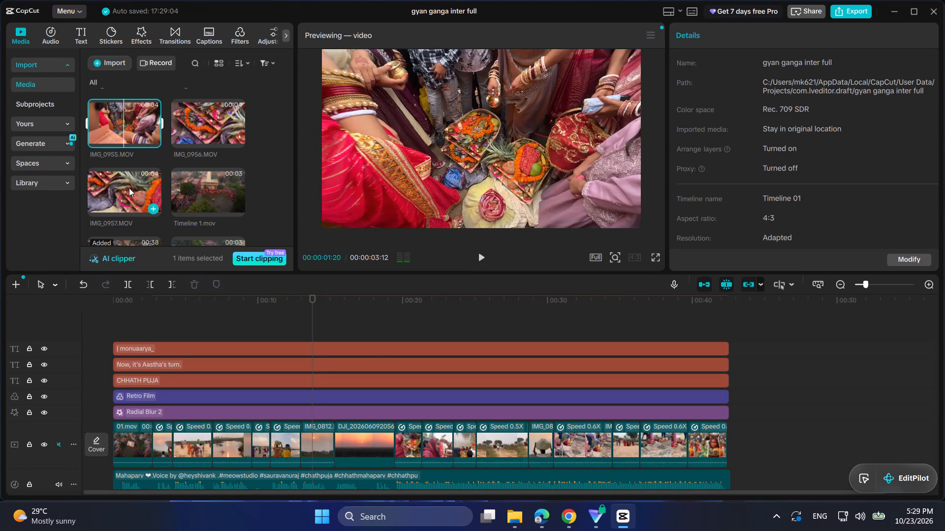
Replace the IMG_0812 sunset clip with a later section of IMG_0957.MOV, keeping the original video effect, and play it.
{"action": "left_click_drag", "start_coordinate": [129, 189], "coordinate": [314, 441]}
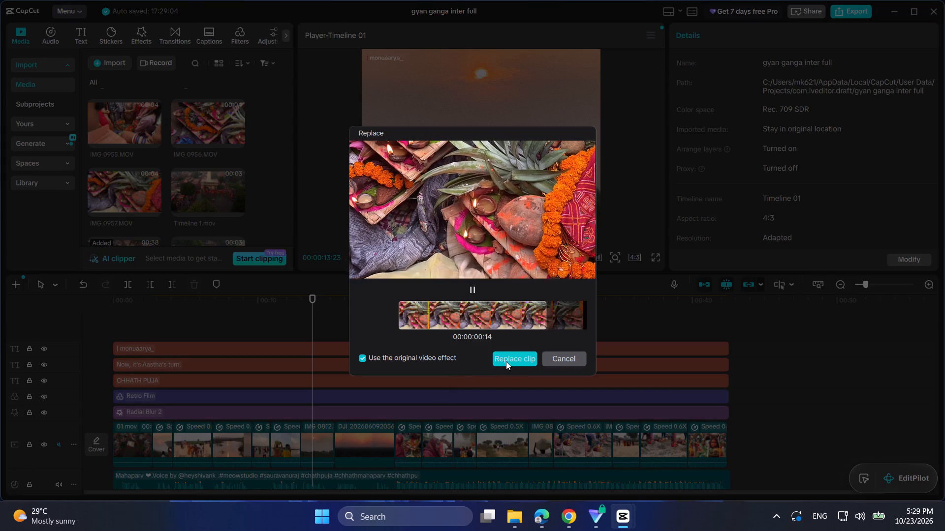
{"action": "left_click_drag", "start_coordinate": [488, 315], "coordinate": [422, 313]}
{"action": "left_click", "coordinate": [518, 358]}
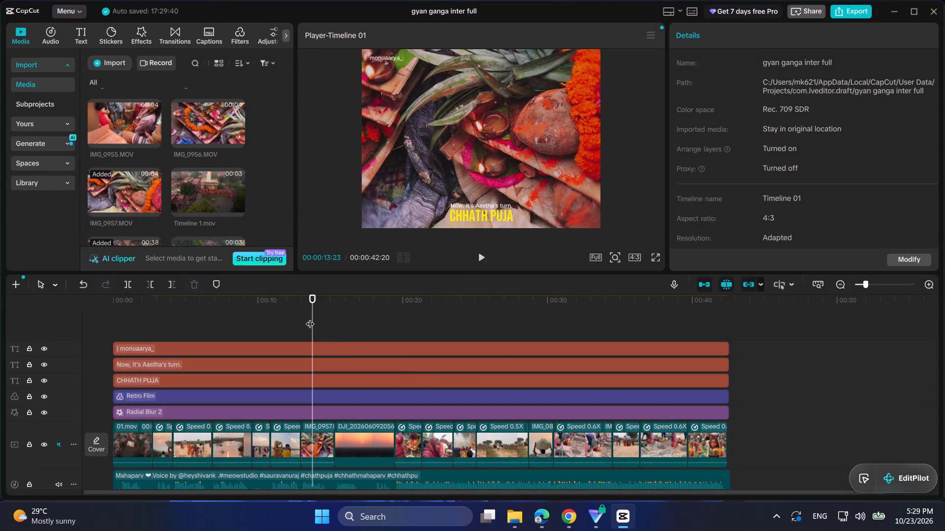
{"action": "left_click", "coordinate": [296, 317]}
{"action": "key", "text": "space"}
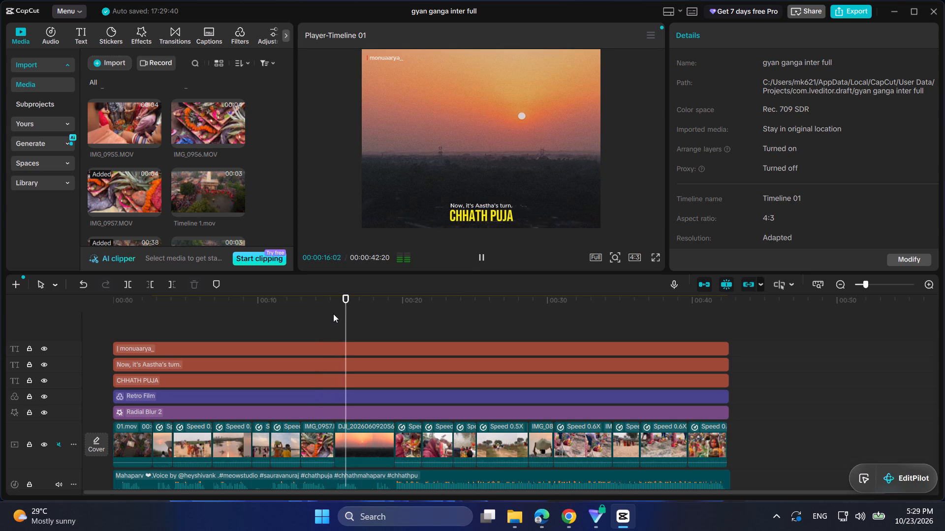
{"action": "key", "text": "space"}
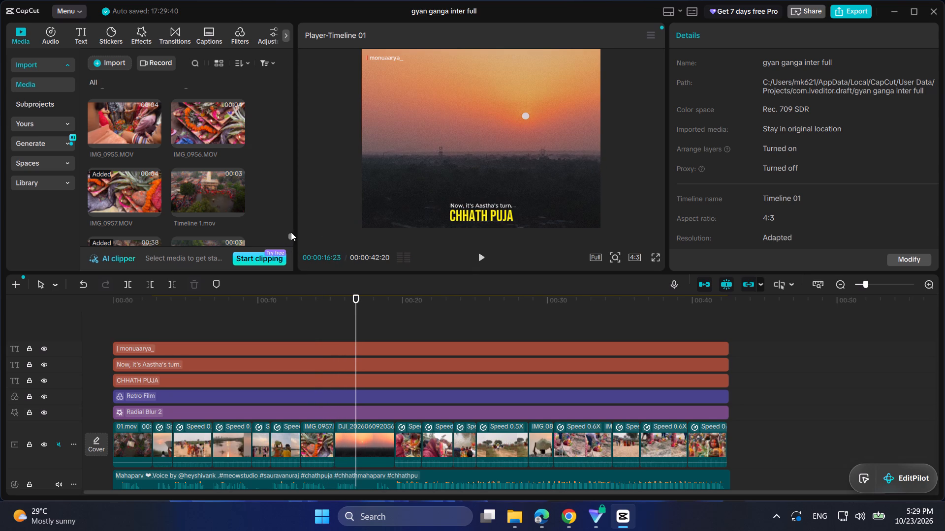
Return to the start of the media list and preview MVI_9635_7.mp4 and MVI_9635_4.mp4.
{"action": "left_click_drag", "start_coordinate": [289, 234], "coordinate": [298, 81]}
{"action": "scroll", "coordinate": [196, 171], "scroll_direction": "down", "scroll_amount": 1}
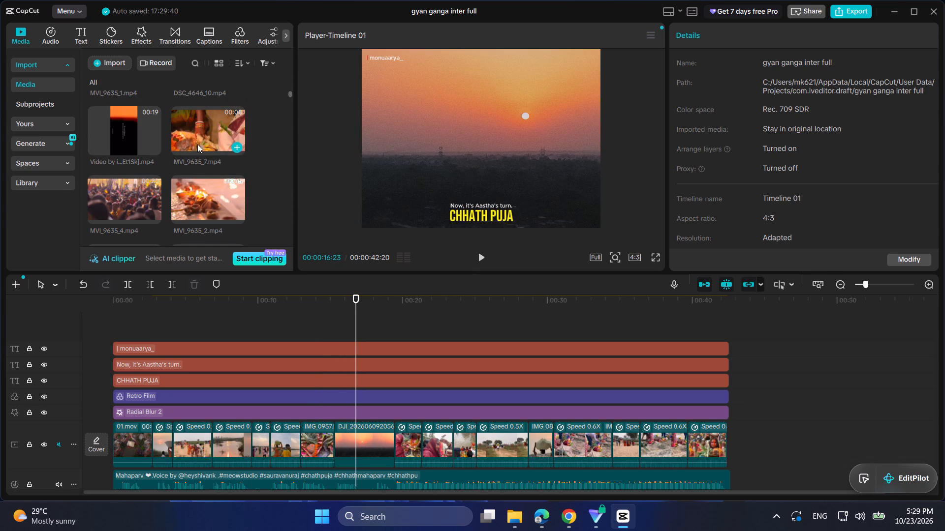
{"action": "left_click", "coordinate": [190, 143]}
{"action": "left_click", "coordinate": [208, 129]}
{"action": "key", "text": "space"}
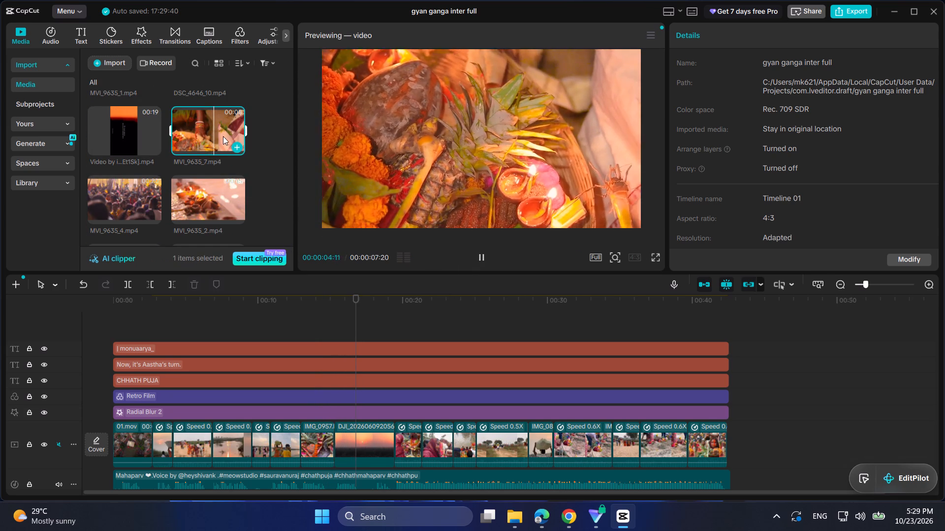
{"action": "left_click", "coordinate": [223, 136]}
{"action": "key", "text": "space"}
{"action": "left_click", "coordinate": [127, 198]}
{"action": "scroll", "coordinate": [134, 201], "scroll_direction": "down", "scroll_amount": 1}
{"action": "key", "text": "space"}
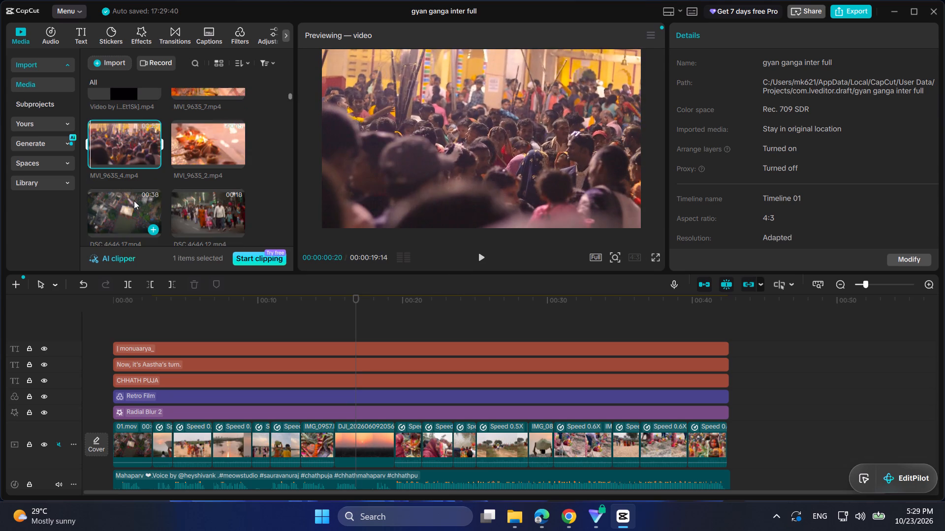
Look further through the crowd, ghat and drone footage for a better festival shot, previewing DSC_4646.mp4.
{"action": "left_click", "coordinate": [134, 201]}
{"action": "scroll", "coordinate": [134, 201], "scroll_direction": "down", "scroll_amount": 2}
{"action": "left_click", "coordinate": [137, 201]}
{"action": "scroll", "coordinate": [146, 175], "scroll_direction": "down", "scroll_amount": 1}
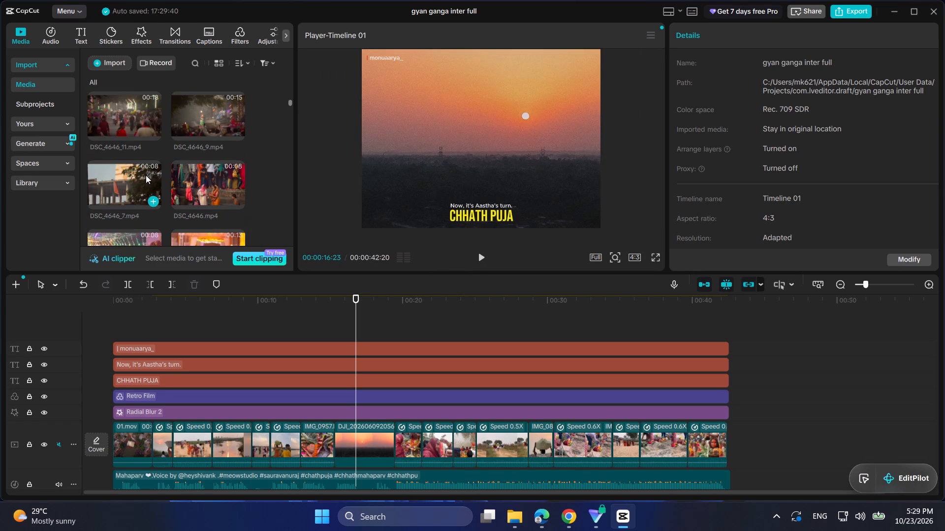
{"action": "left_click", "coordinate": [201, 190]}
{"action": "scroll", "coordinate": [201, 190], "scroll_direction": "down", "scroll_amount": 5}
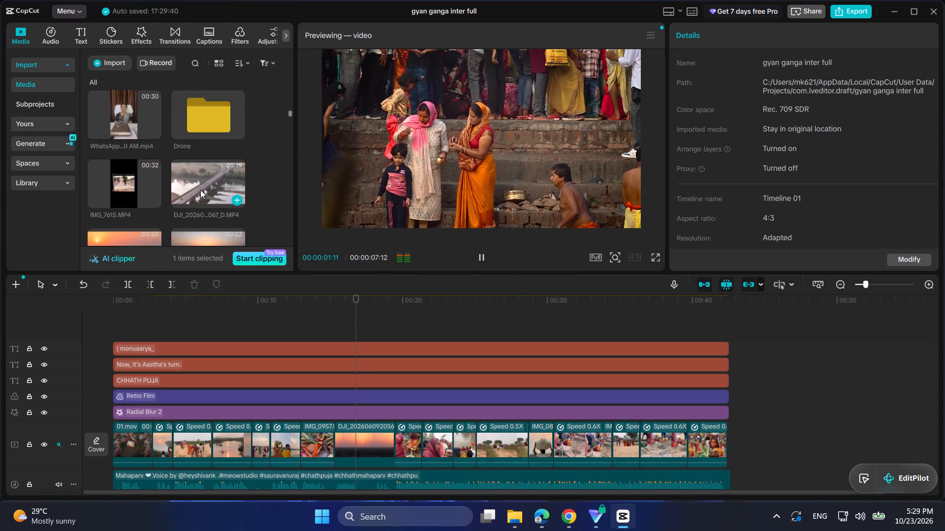
{"action": "scroll", "coordinate": [198, 190], "scroll_direction": "down", "scroll_amount": 8}
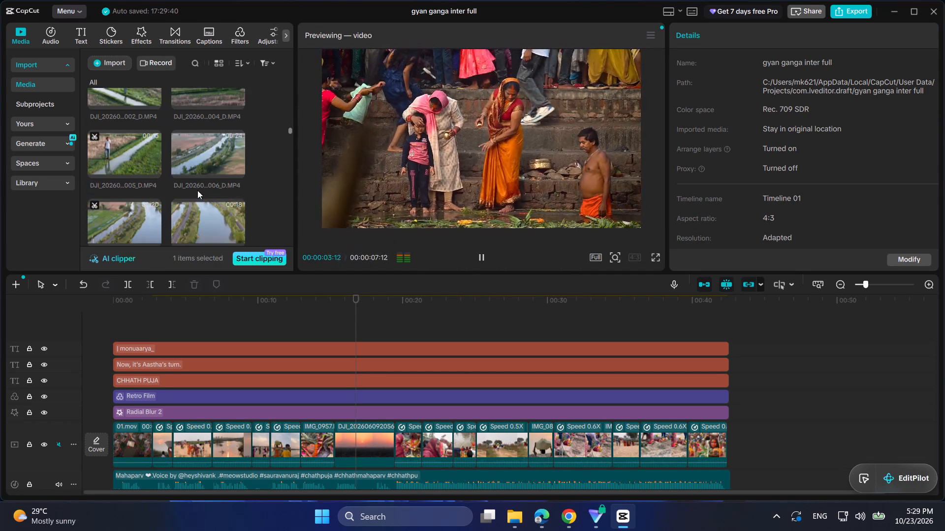
{"action": "scroll", "coordinate": [197, 190], "scroll_direction": "down", "scroll_amount": 9}
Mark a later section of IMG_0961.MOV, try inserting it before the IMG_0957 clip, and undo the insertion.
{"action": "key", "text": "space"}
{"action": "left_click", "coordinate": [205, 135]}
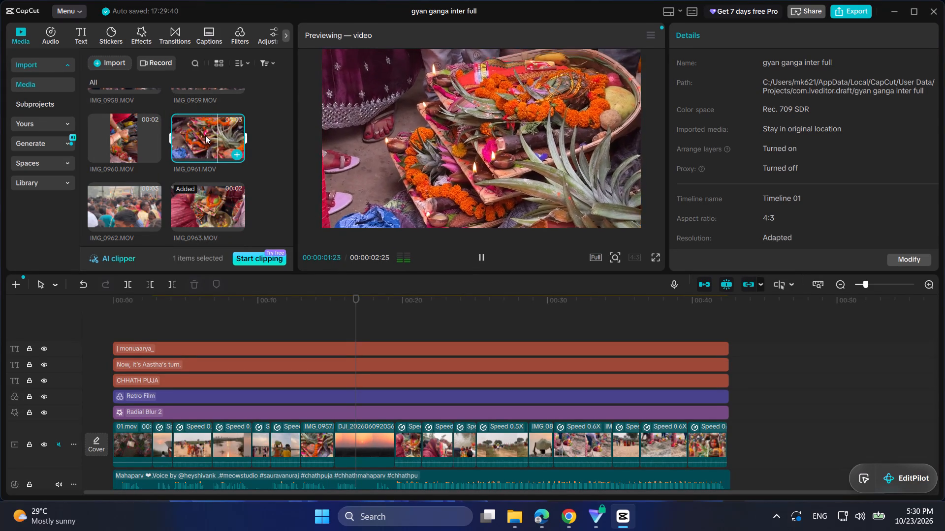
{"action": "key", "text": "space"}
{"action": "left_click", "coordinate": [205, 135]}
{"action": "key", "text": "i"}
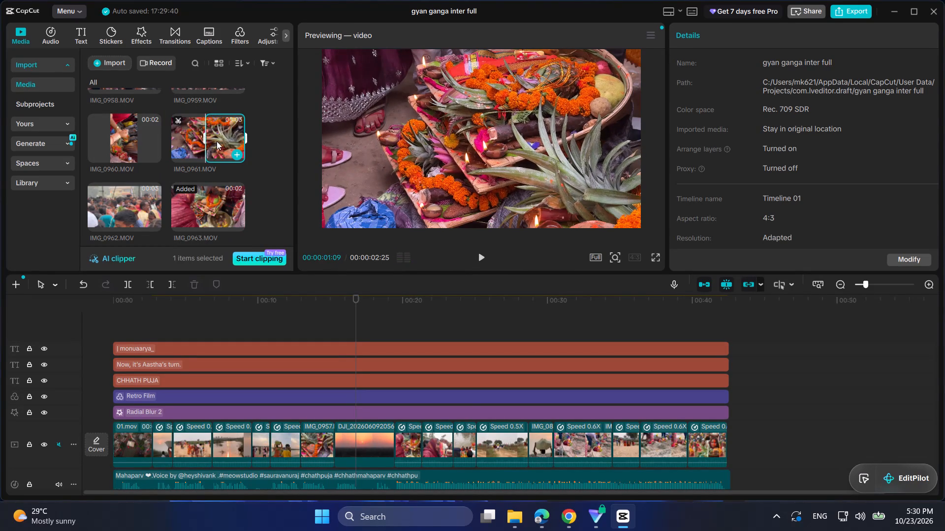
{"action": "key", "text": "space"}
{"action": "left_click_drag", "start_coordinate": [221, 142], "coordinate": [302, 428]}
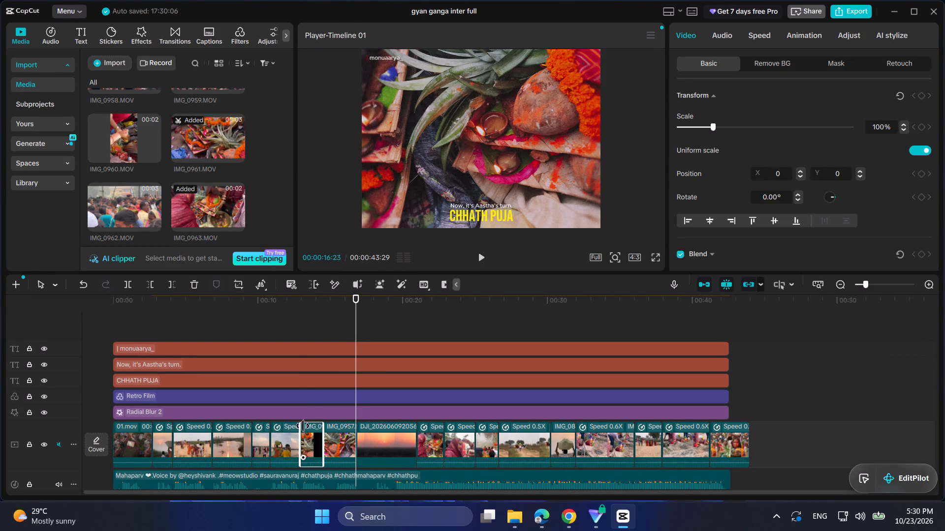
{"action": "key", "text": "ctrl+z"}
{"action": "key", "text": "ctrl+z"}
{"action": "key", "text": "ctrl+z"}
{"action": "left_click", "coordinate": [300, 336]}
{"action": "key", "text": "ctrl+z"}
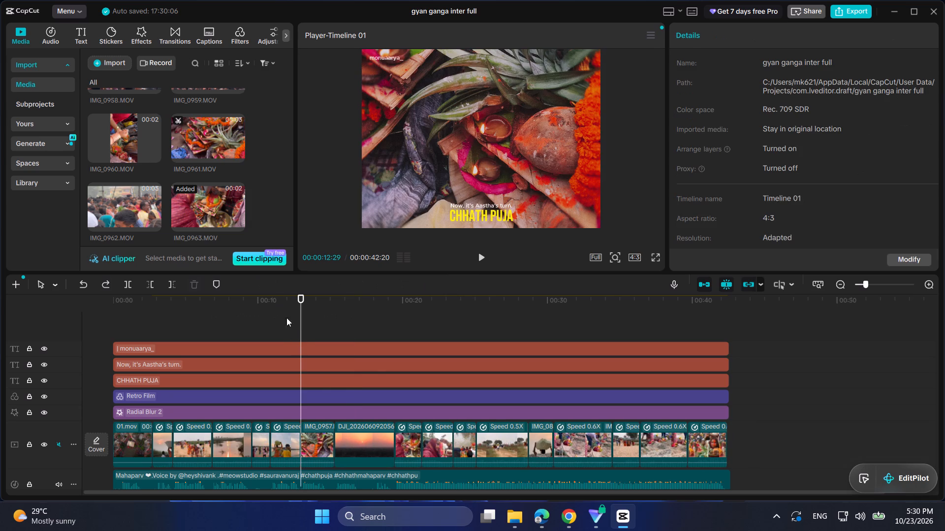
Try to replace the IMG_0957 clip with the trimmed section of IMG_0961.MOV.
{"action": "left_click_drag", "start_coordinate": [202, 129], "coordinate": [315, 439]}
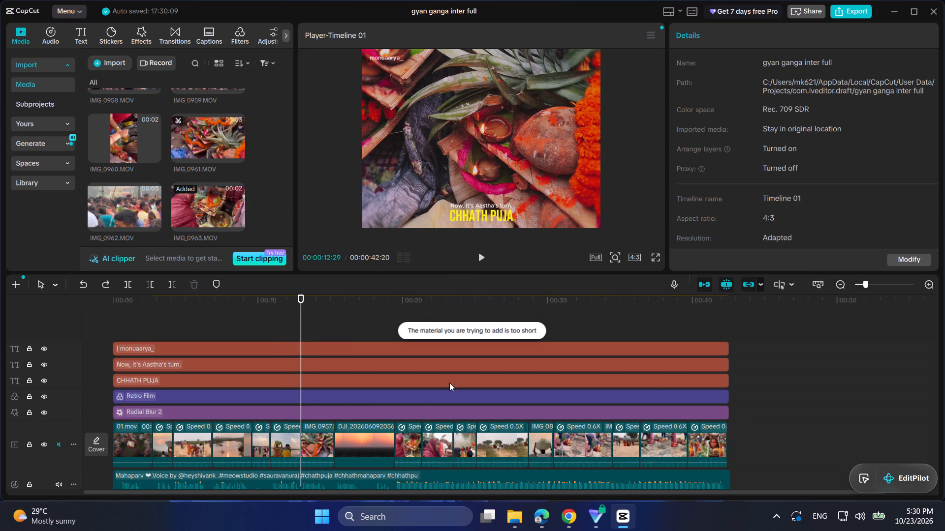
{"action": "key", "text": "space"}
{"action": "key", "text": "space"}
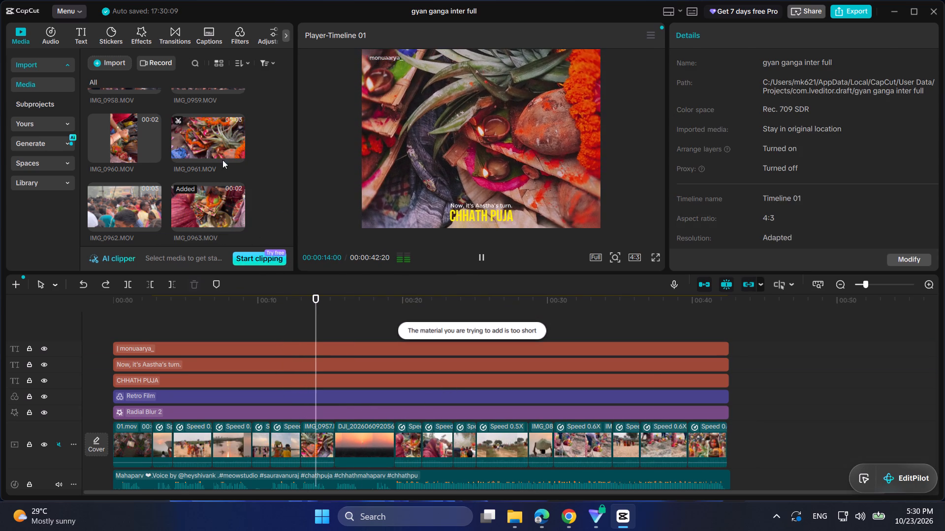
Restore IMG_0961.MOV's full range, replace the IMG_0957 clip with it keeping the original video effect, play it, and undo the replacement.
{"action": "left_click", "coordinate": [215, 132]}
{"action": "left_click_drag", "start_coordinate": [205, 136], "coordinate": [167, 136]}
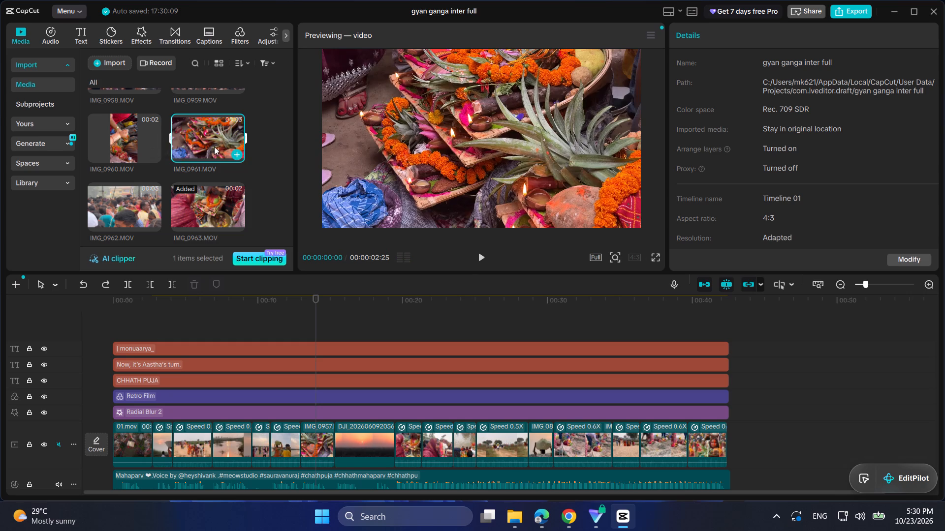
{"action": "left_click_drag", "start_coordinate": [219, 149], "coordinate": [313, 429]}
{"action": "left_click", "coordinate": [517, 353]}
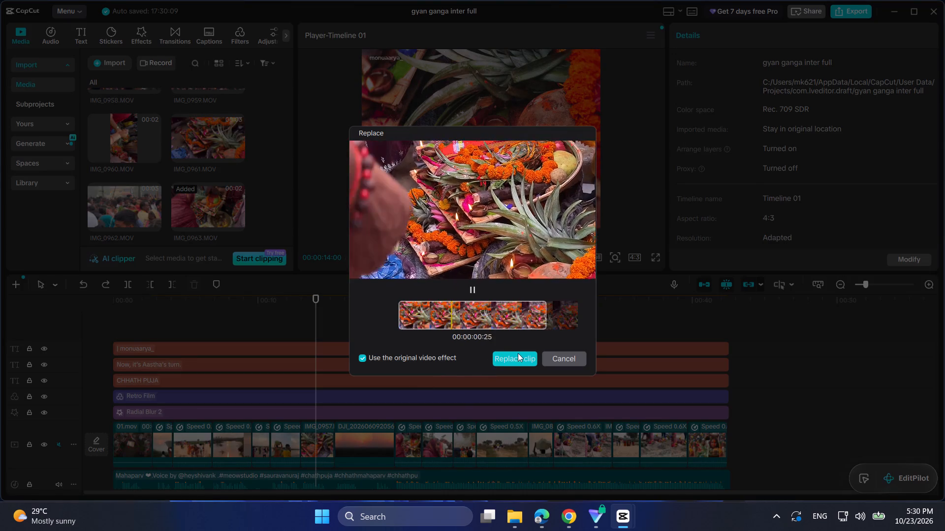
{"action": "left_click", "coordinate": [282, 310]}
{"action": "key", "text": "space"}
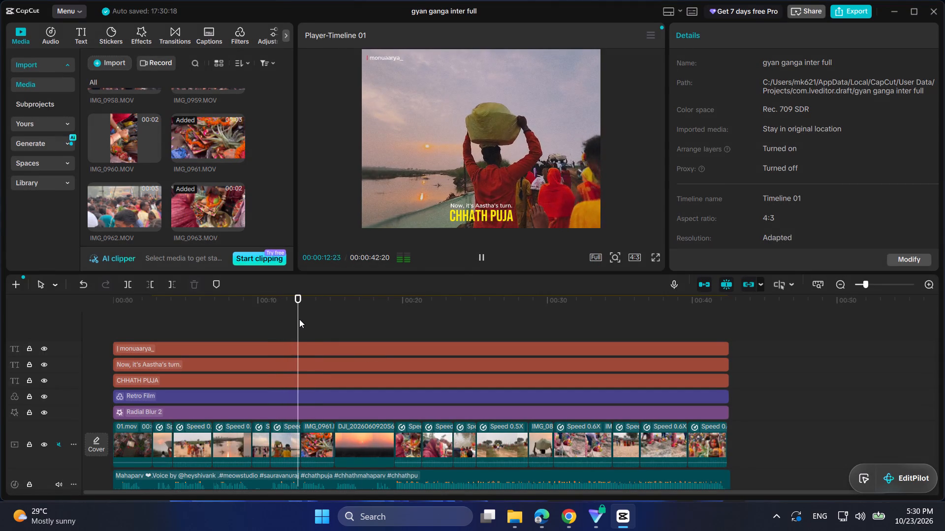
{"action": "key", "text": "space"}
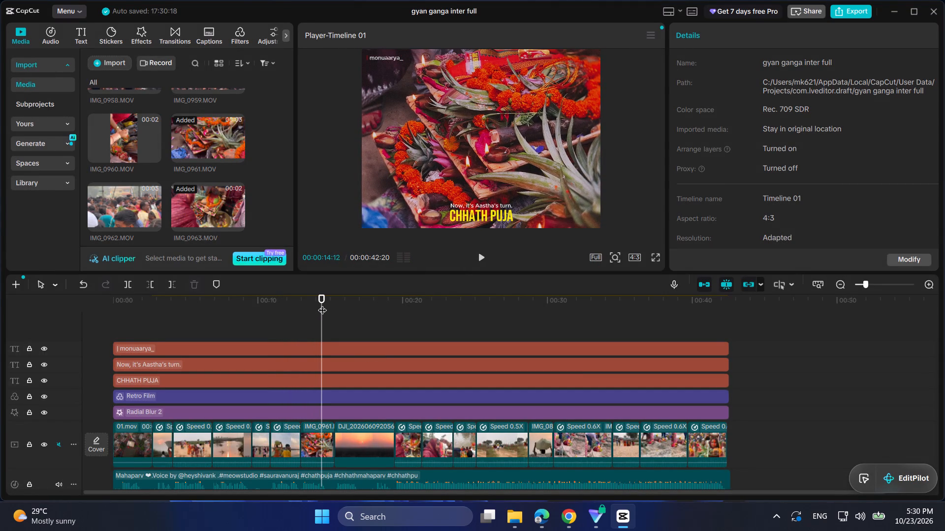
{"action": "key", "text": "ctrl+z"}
Play the edit from the IMG_0957 offering clip through to the 0.5X village road clip.
{"action": "key", "text": "space"}
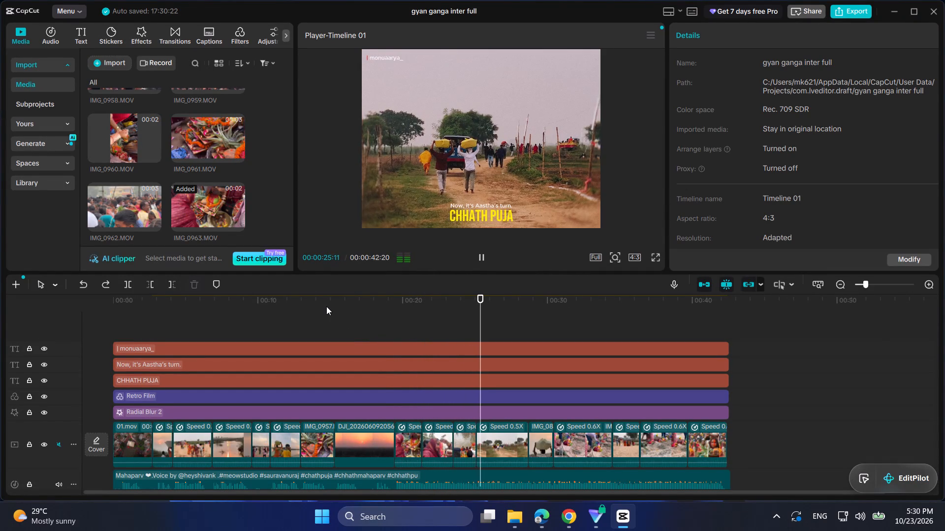
{"action": "key", "text": "space"}
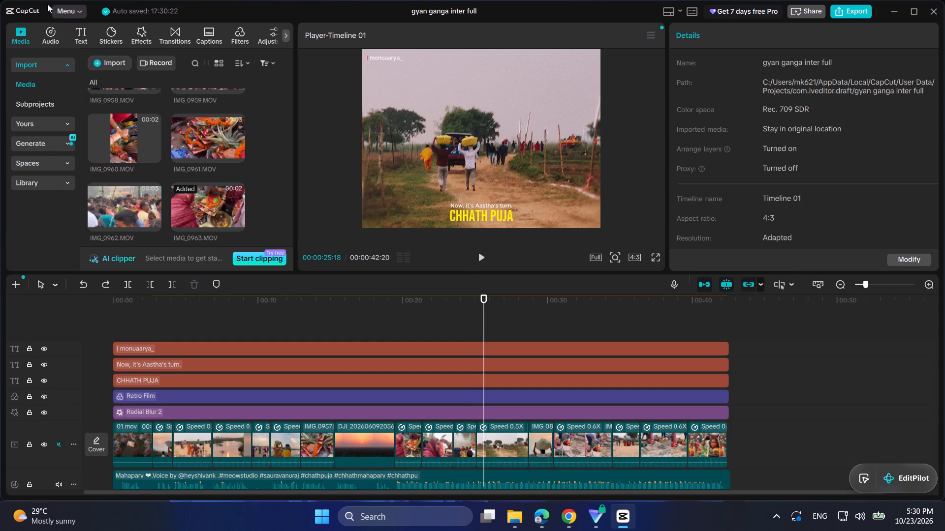
Add a default text layer above the other titles, extend it over the whole edit, and make it read "15 November".
{"action": "left_click", "coordinate": [71, 38]}
{"action": "left_click_drag", "start_coordinate": [107, 95], "coordinate": [117, 325]}
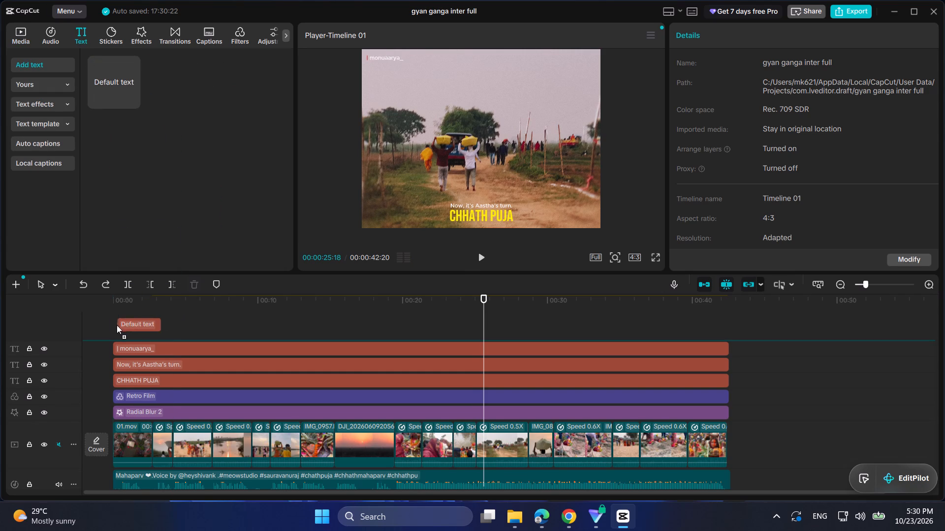
{"action": "left_click_drag", "start_coordinate": [117, 325], "coordinate": [114, 329]}
{"action": "left_click_drag", "start_coordinate": [153, 346], "coordinate": [565, 374]}
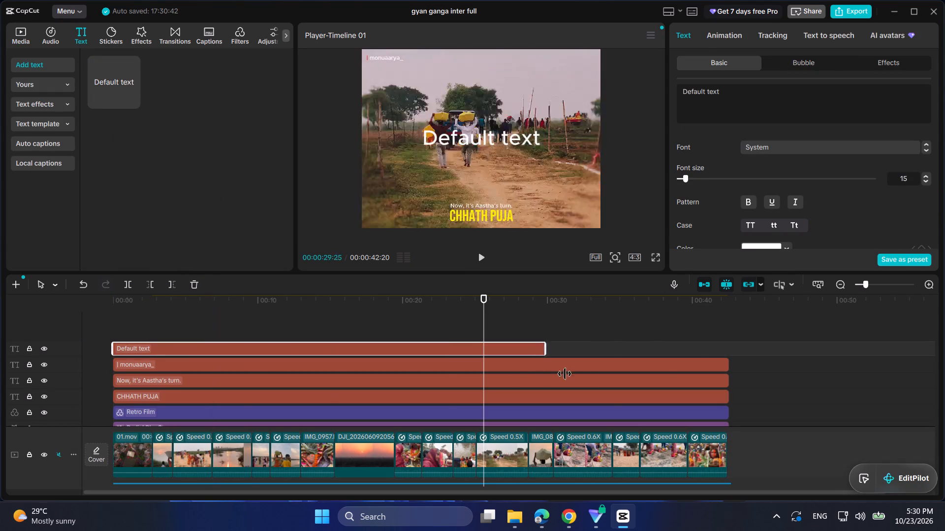
{"action": "left_click_drag", "start_coordinate": [565, 374], "coordinate": [724, 371]}
{"action": "triple_click", "coordinate": [742, 93]}
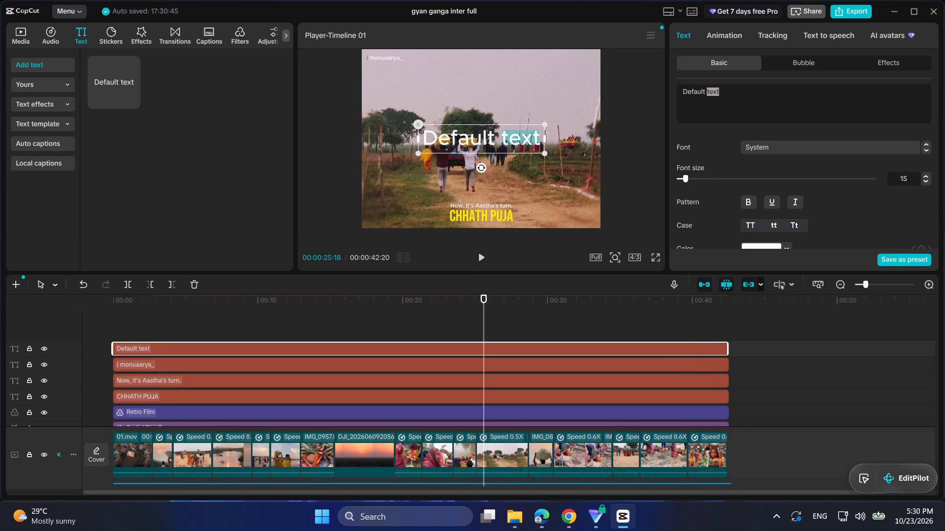
{"action": "type", "text": "15"}
{"action": "key", "text": "space"}
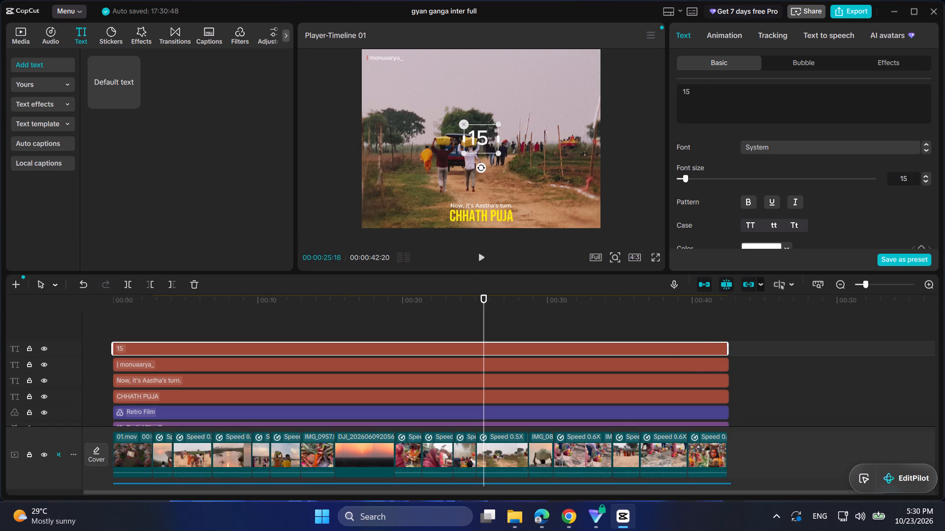
{"action": "type", "text": "Novem"}
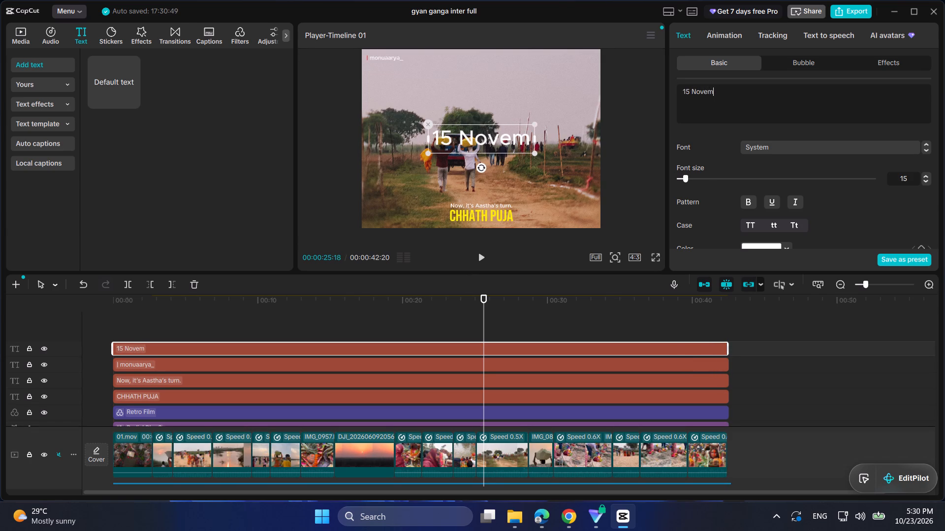
{"action": "type", "text": "ber"}
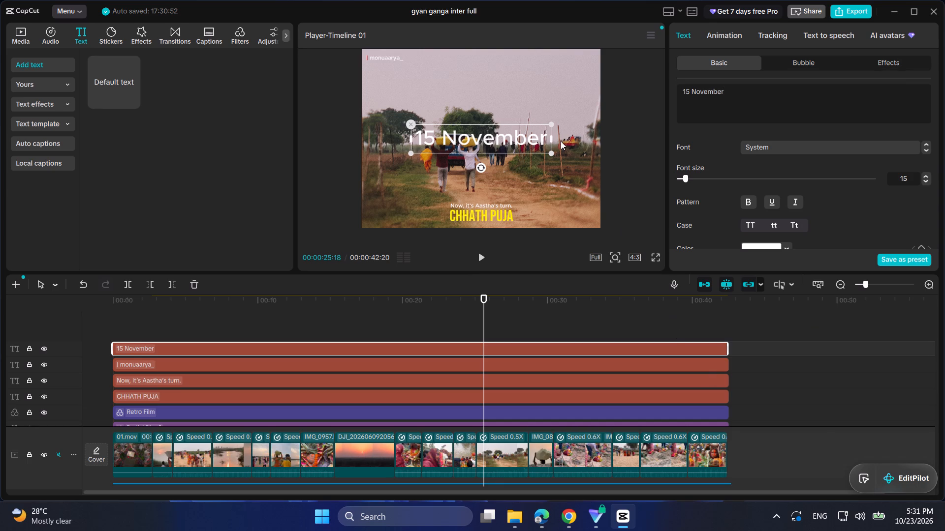
Shrink the "15 November" text to small caption size, place it just right of the CHHATH PUJA title, and play it.
{"action": "left_click_drag", "start_coordinate": [551, 124], "coordinate": [466, 148]}
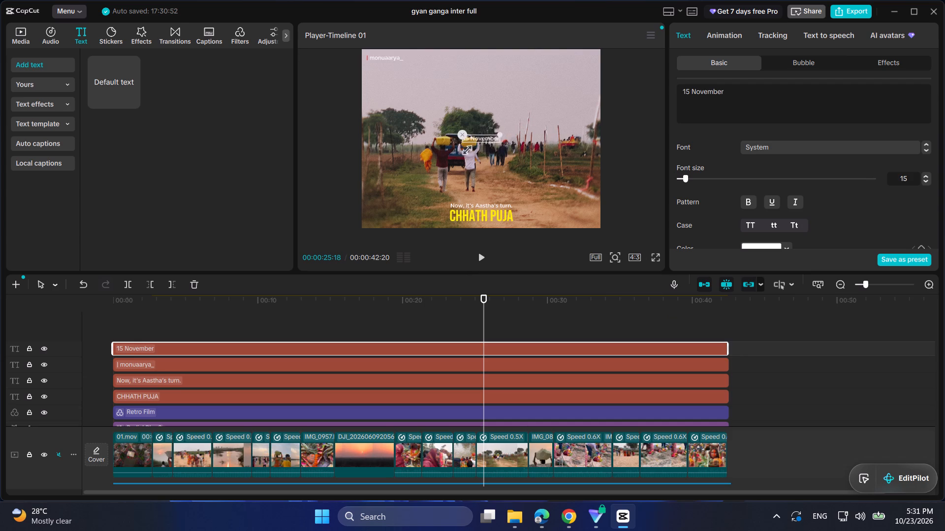
{"action": "left_click_drag", "start_coordinate": [466, 148], "coordinate": [462, 148]}
{"action": "left_click_drag", "start_coordinate": [480, 137], "coordinate": [544, 208]}
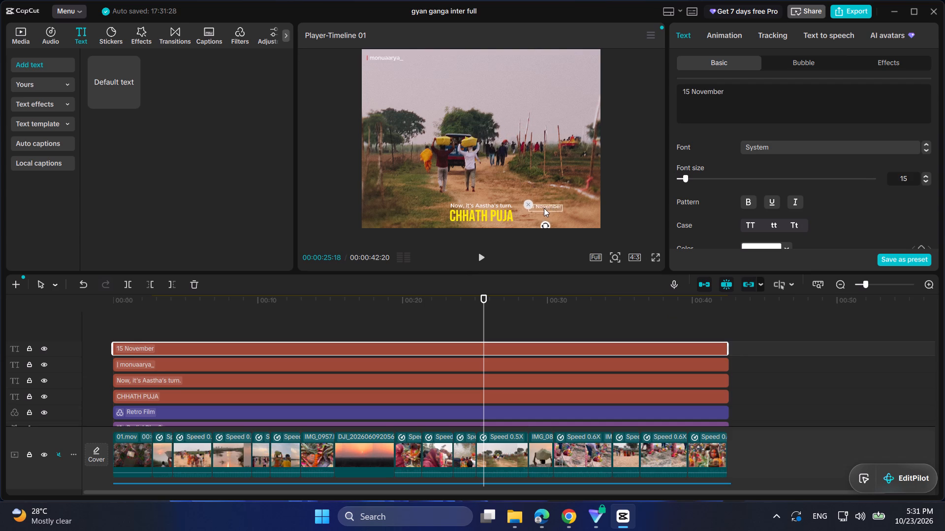
{"action": "left_click_drag", "start_coordinate": [544, 208], "coordinate": [545, 215]}
{"action": "left_click", "coordinate": [457, 311]}
{"action": "key", "text": "space"}
{"action": "left_click", "coordinate": [489, 327]}
{"action": "key", "text": "space"}
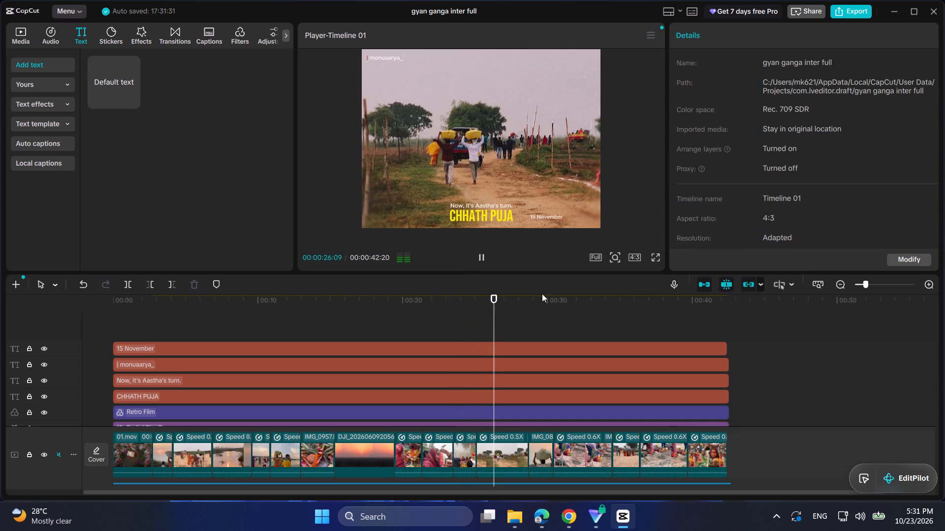
{"action": "key", "text": "space"}
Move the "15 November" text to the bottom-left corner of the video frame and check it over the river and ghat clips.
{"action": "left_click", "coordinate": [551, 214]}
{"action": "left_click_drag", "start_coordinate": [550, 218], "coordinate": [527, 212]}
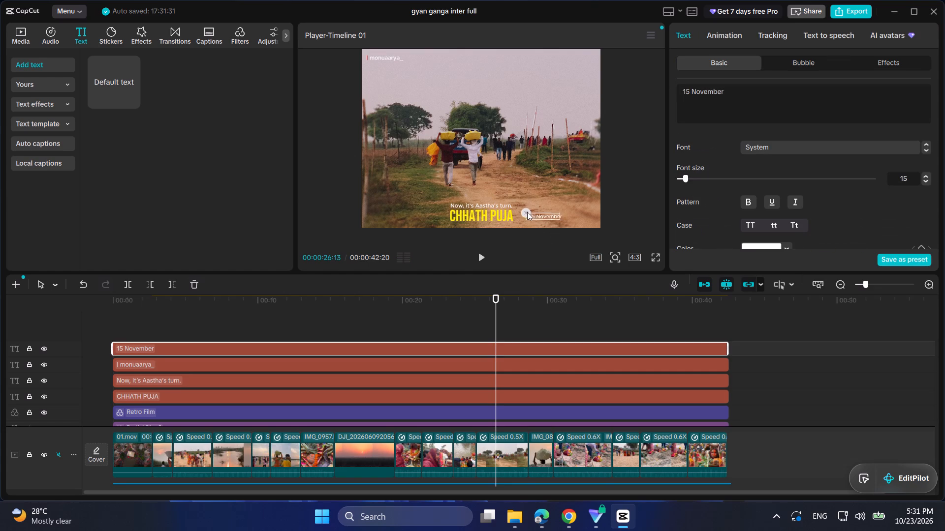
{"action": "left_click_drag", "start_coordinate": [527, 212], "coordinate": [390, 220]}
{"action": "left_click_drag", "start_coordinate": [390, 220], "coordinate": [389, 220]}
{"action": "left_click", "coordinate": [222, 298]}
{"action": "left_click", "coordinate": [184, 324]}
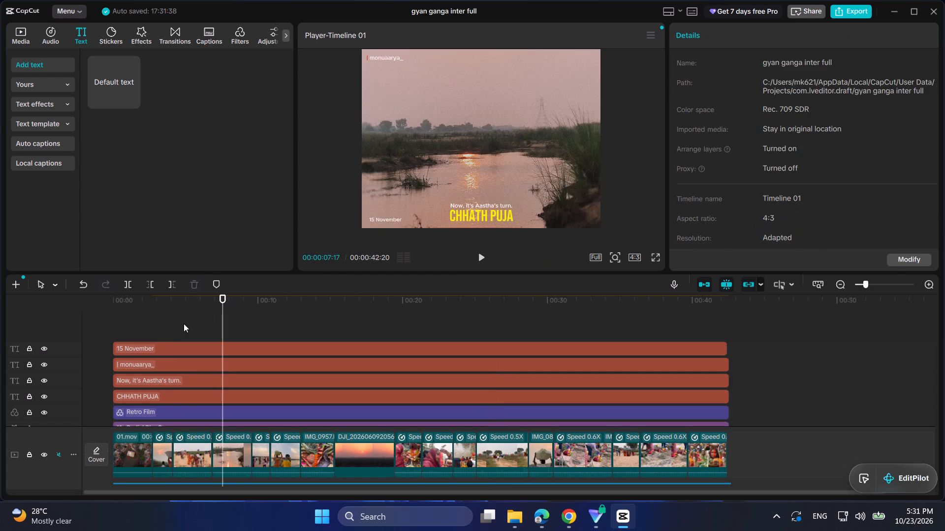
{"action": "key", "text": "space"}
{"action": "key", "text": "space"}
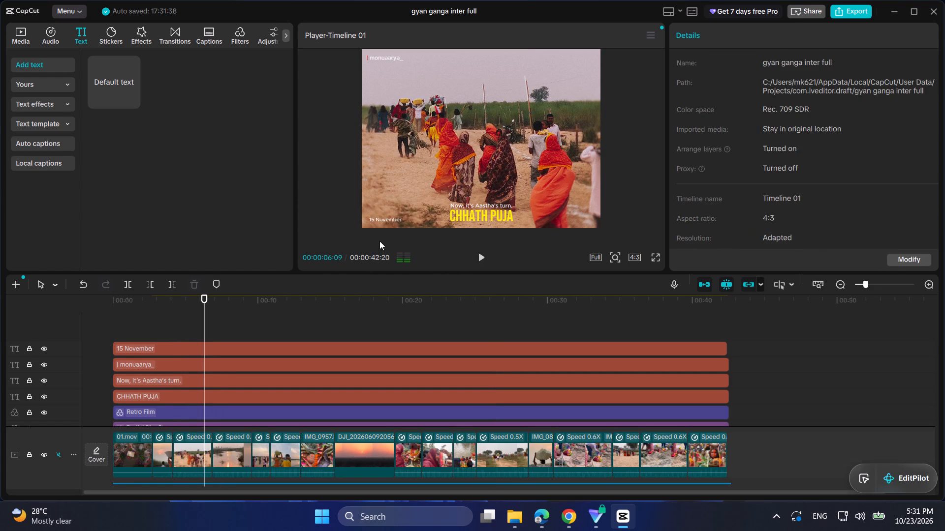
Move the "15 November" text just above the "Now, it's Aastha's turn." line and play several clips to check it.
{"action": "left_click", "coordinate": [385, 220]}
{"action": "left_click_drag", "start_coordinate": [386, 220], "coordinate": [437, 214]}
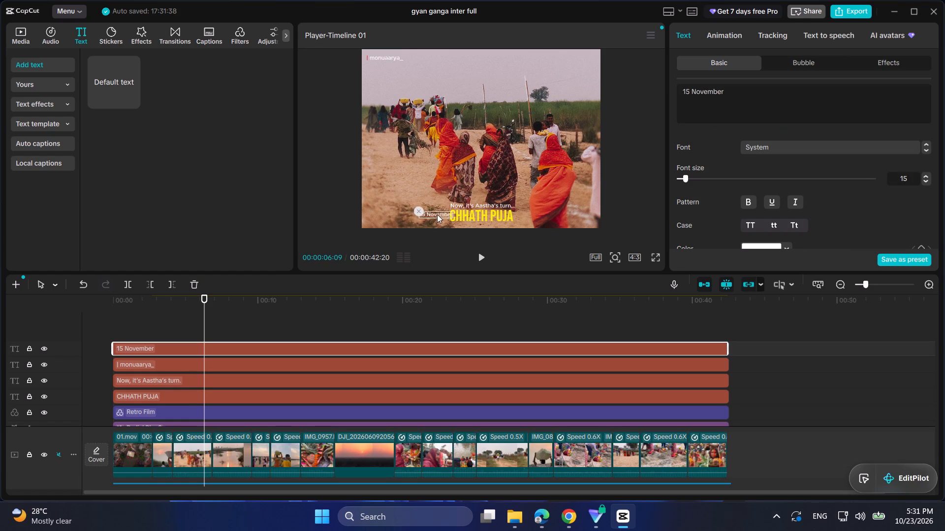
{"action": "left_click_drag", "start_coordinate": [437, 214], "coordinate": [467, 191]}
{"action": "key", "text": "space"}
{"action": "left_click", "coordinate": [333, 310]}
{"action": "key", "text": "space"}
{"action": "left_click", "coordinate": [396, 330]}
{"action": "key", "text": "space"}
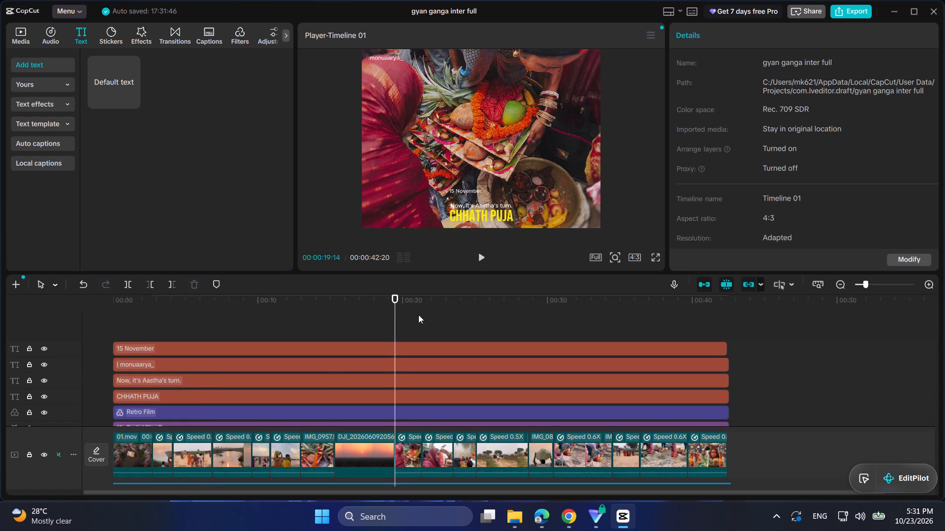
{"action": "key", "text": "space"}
Place the "15 November" text immediately right of the CHHATH PUJA title near its baseline and play it over the sunset clip.
{"action": "left_click", "coordinate": [471, 192]}
{"action": "left_click_drag", "start_coordinate": [471, 192], "coordinate": [532, 208]}
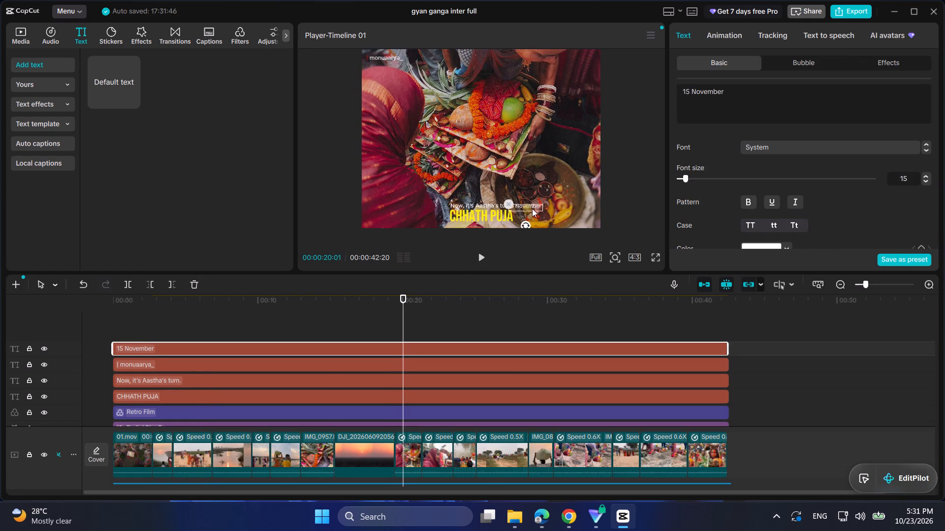
{"action": "left_click_drag", "start_coordinate": [532, 208], "coordinate": [540, 218]}
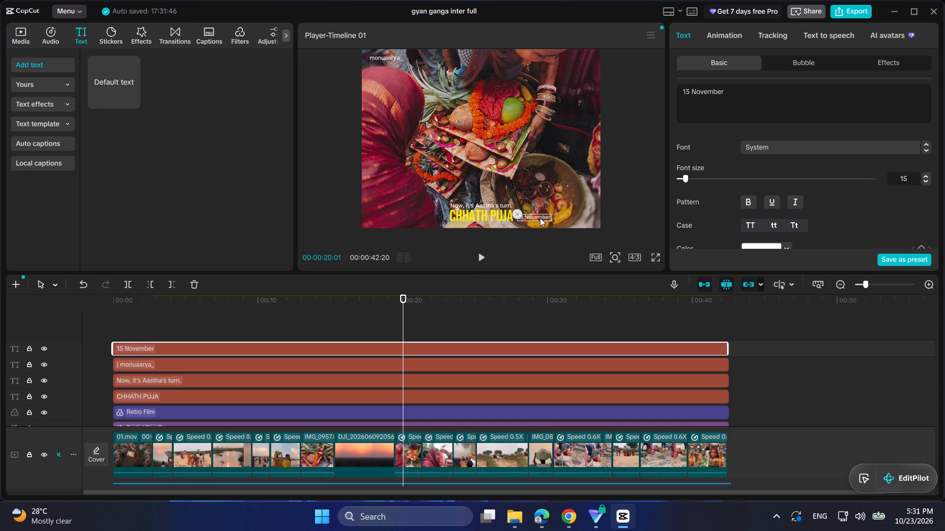
{"action": "left_click_drag", "start_coordinate": [540, 218], "coordinate": [539, 218]}
{"action": "left_click", "coordinate": [379, 312]}
{"action": "key", "text": "space"}
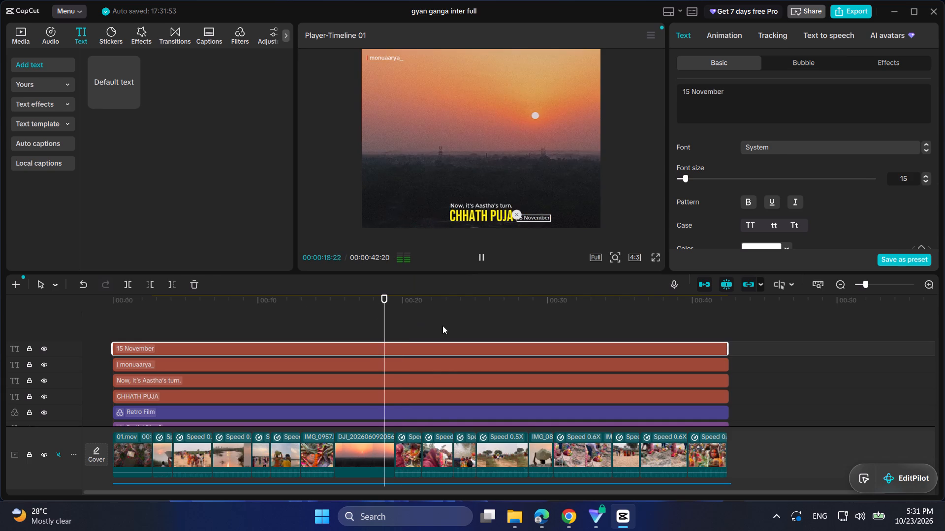
Move the "15 November" text to the bottom-right corner of the video frame and play several ghat clips to check it.
{"action": "left_click", "coordinate": [442, 325]}
{"action": "key", "text": "space"}
{"action": "key", "text": "space"}
{"action": "left_click_drag", "start_coordinate": [537, 216], "coordinate": [558, 217]}
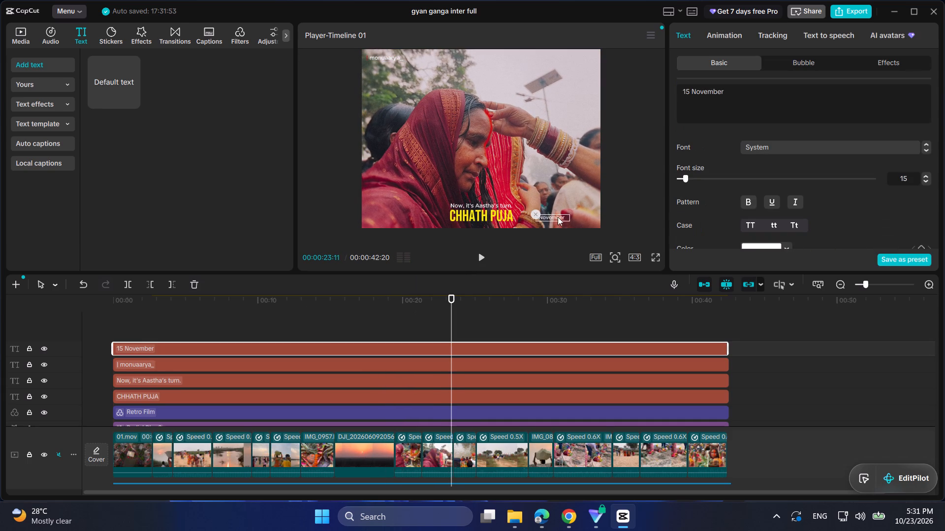
{"action": "left_click_drag", "start_coordinate": [558, 217], "coordinate": [580, 218]}
{"action": "key", "text": "space"}
{"action": "left_click", "coordinate": [432, 312]}
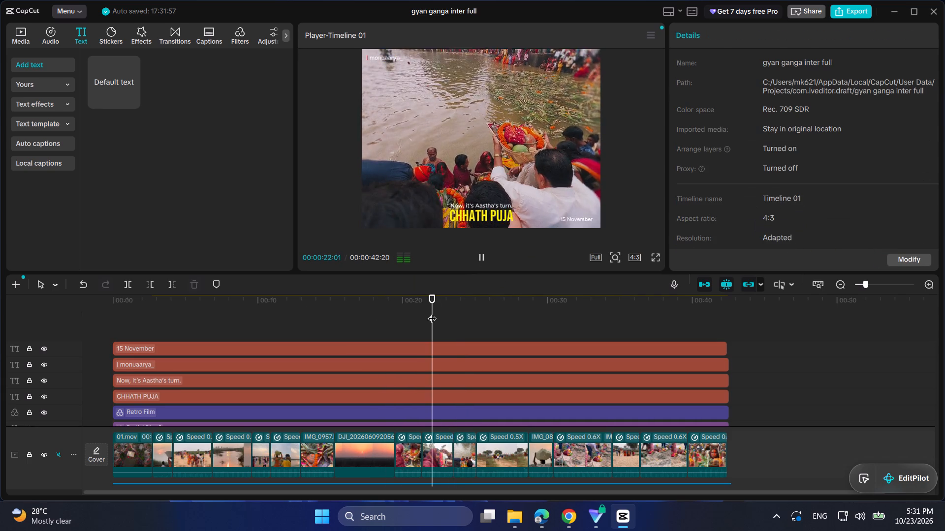
{"action": "key", "text": "space"}
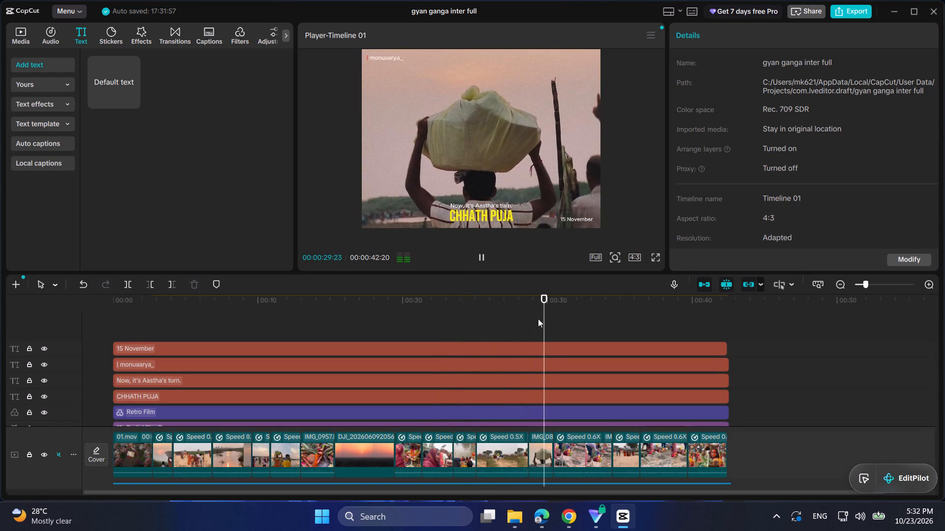
{"action": "key", "text": "space"}
Nudge the "15 November" text slightly inward from the bottom-right corner of the frame and play the edit's opening clips.
{"action": "left_click", "coordinate": [578, 221]}
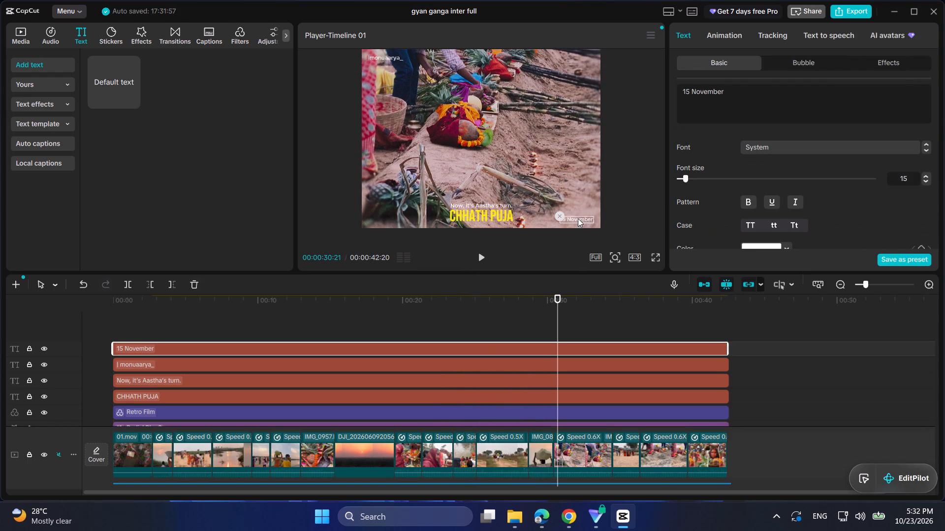
{"action": "left_click_drag", "start_coordinate": [578, 218], "coordinate": [570, 217]}
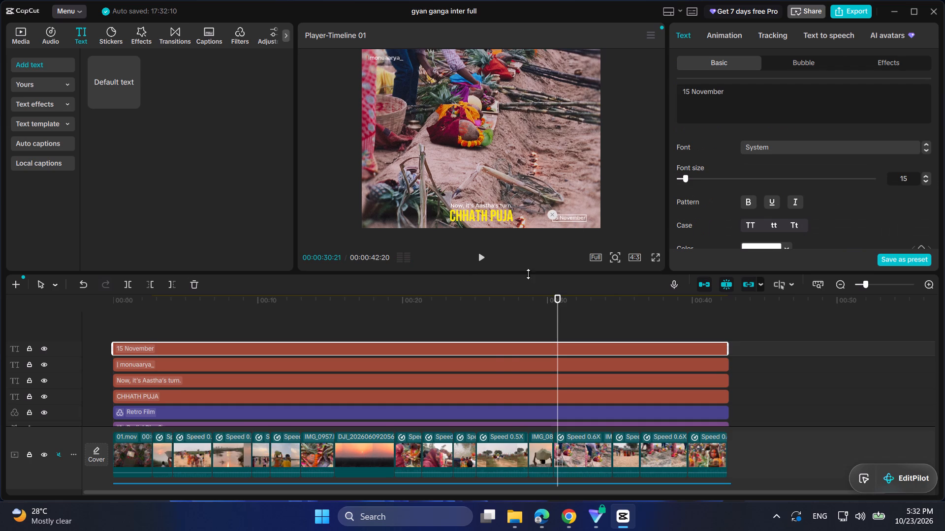
{"action": "left_click", "coordinate": [507, 311]}
{"action": "key", "text": "space"}
{"action": "left_click", "coordinate": [560, 321]}
{"action": "key", "text": "space"}
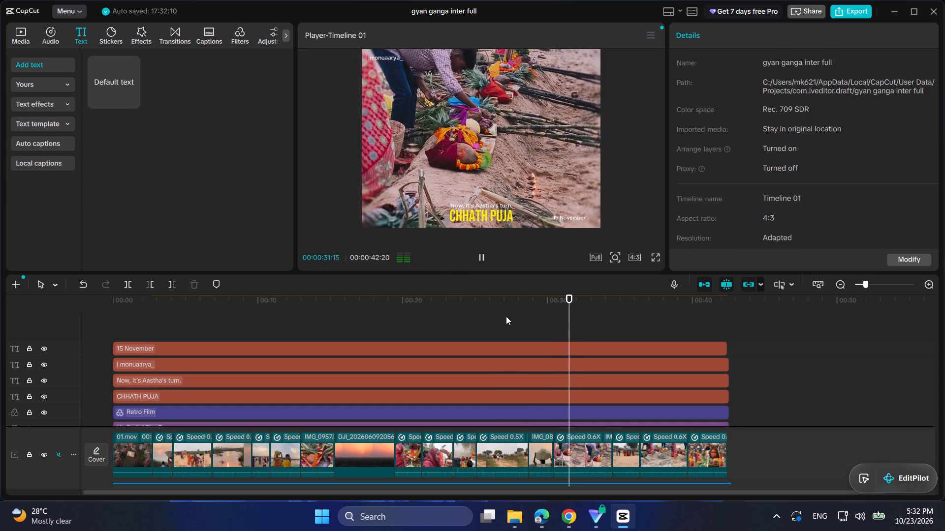
{"action": "left_click_drag", "start_coordinate": [493, 297], "coordinate": [63, 304]}
{"action": "key", "text": "space"}
{"action": "key", "text": "space"}
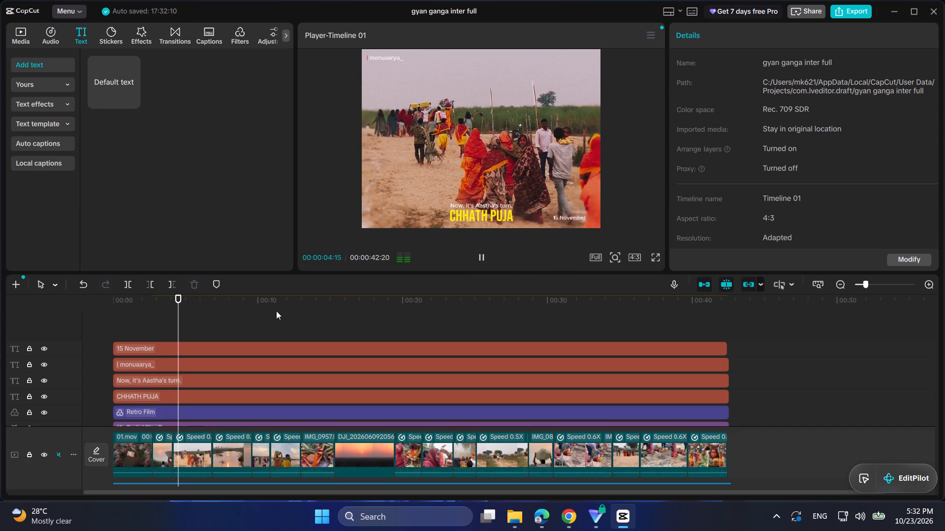
{"action": "key", "text": "space"}
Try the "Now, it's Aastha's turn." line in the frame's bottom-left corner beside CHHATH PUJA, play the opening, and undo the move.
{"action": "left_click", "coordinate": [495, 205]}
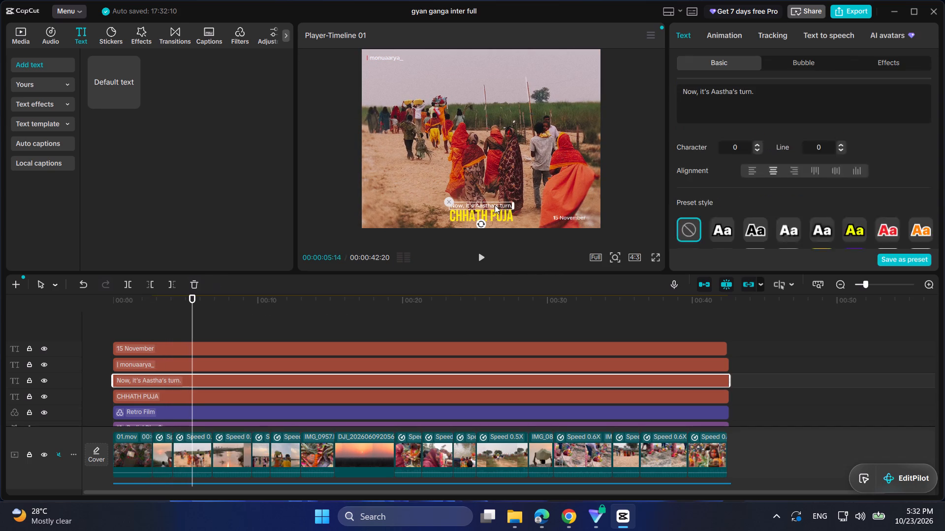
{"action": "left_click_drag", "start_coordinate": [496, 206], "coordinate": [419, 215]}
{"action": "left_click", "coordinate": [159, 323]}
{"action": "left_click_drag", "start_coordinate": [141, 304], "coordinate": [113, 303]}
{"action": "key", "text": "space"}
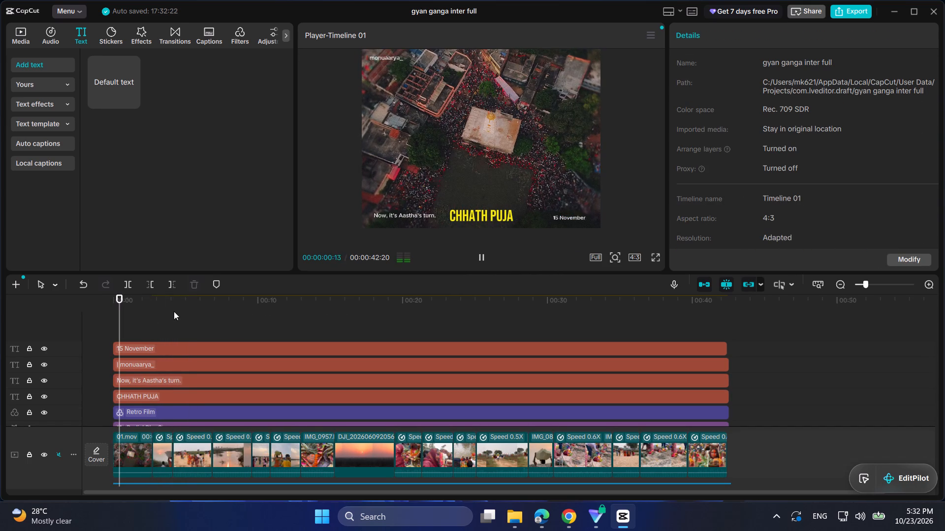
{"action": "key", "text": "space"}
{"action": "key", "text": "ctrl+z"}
Apply the Rock Horizontally In animation to the offerings clip right after the sunset clip, after trying Zoom 1 and Drop down.
{"action": "key", "text": "space"}
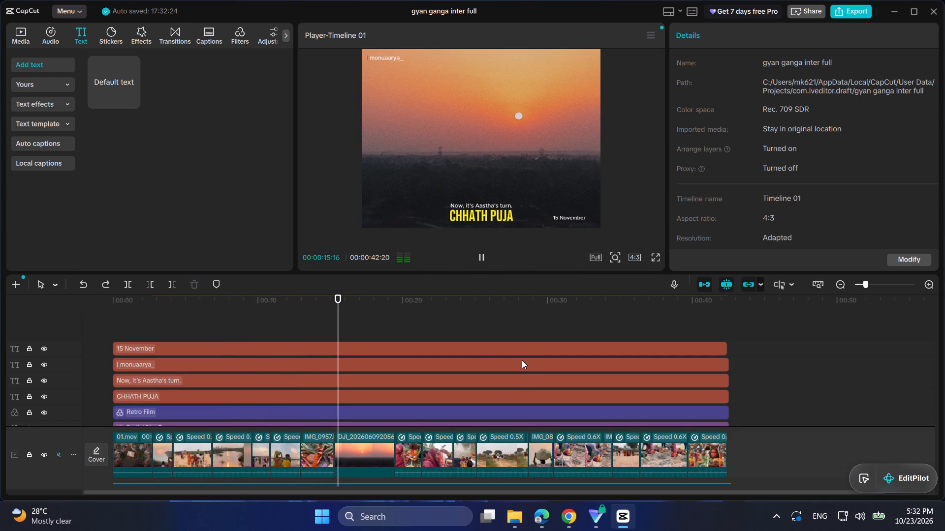
{"action": "scroll", "coordinate": [527, 357], "scroll_direction": "down", "scroll_amount": 3, "text": "ctrl"}
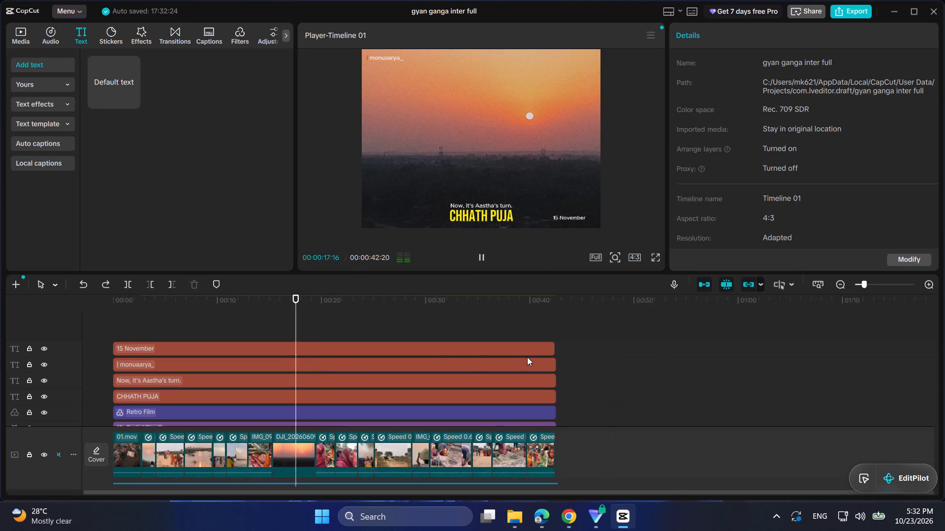
{"action": "scroll", "coordinate": [527, 357], "scroll_direction": "down", "scroll_amount": 1, "text": "ctrl"}
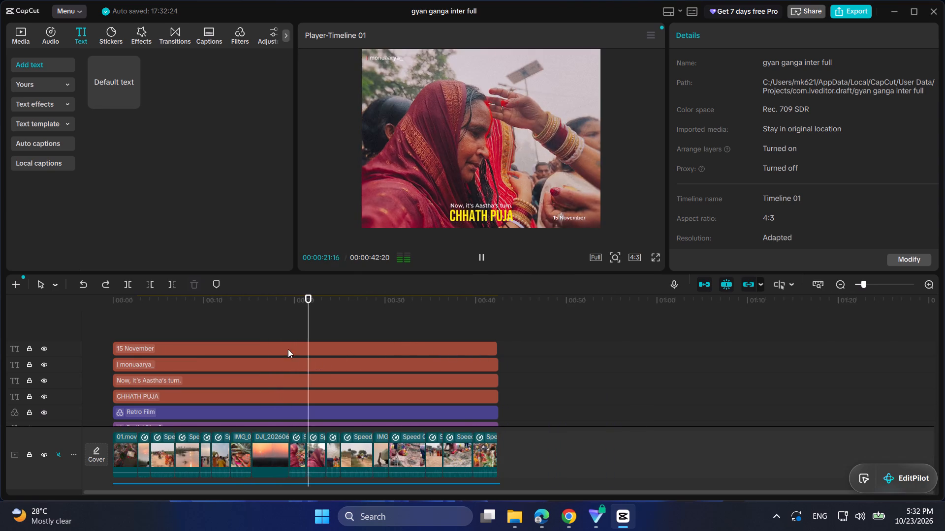
{"action": "left_click", "coordinate": [286, 318]}
{"action": "key", "text": "space"}
{"action": "scroll", "coordinate": [286, 353], "scroll_direction": "up", "scroll_amount": 9, "text": "ctrl"}
{"action": "key", "text": "space"}
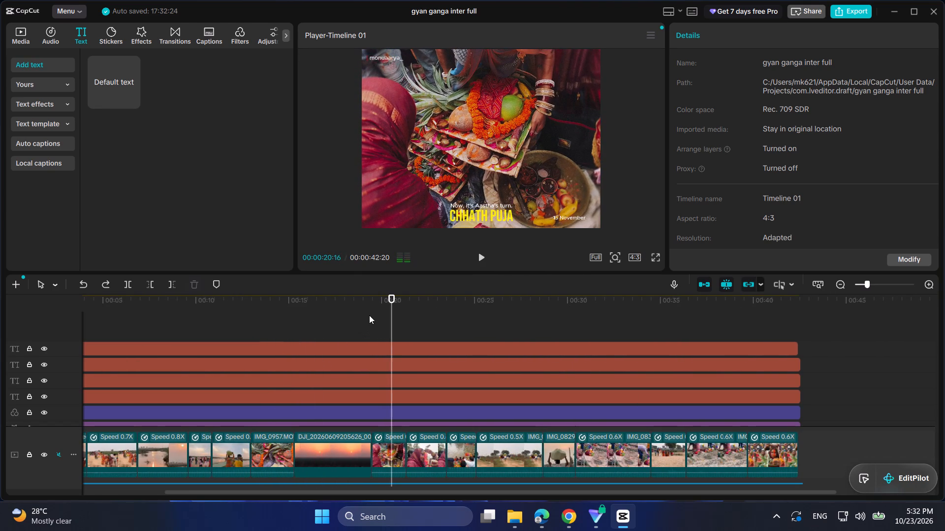
{"action": "left_click", "coordinate": [369, 315]}
{"action": "left_click", "coordinate": [392, 468]}
{"action": "left_click", "coordinate": [805, 43]}
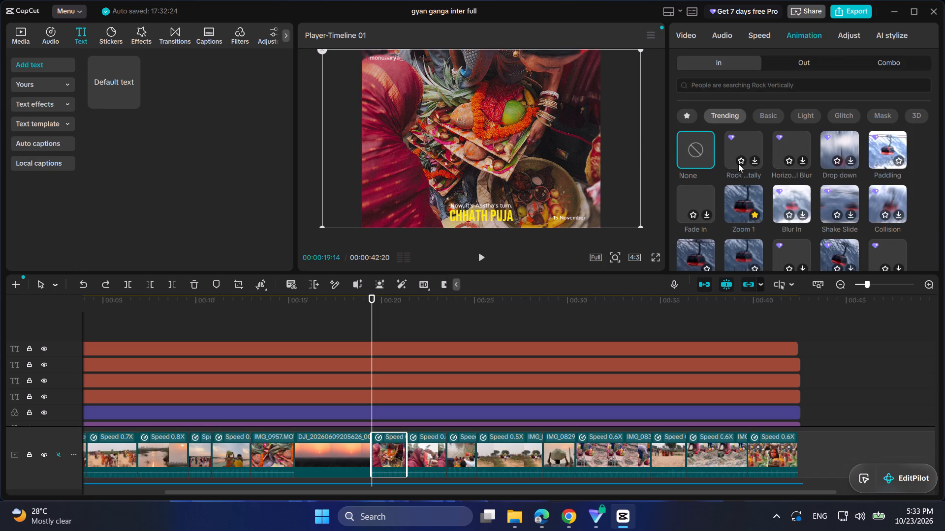
{"action": "left_click", "coordinate": [747, 200]}
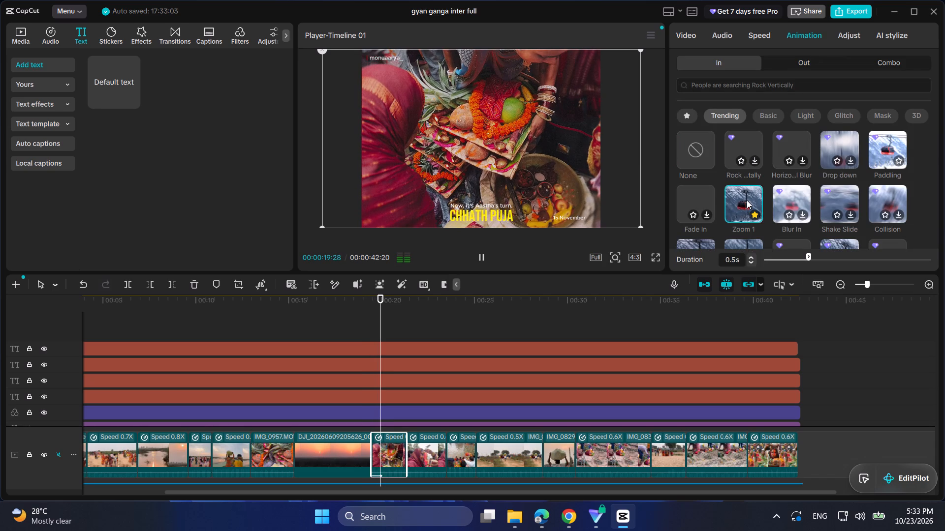
{"action": "left_click", "coordinate": [840, 147]}
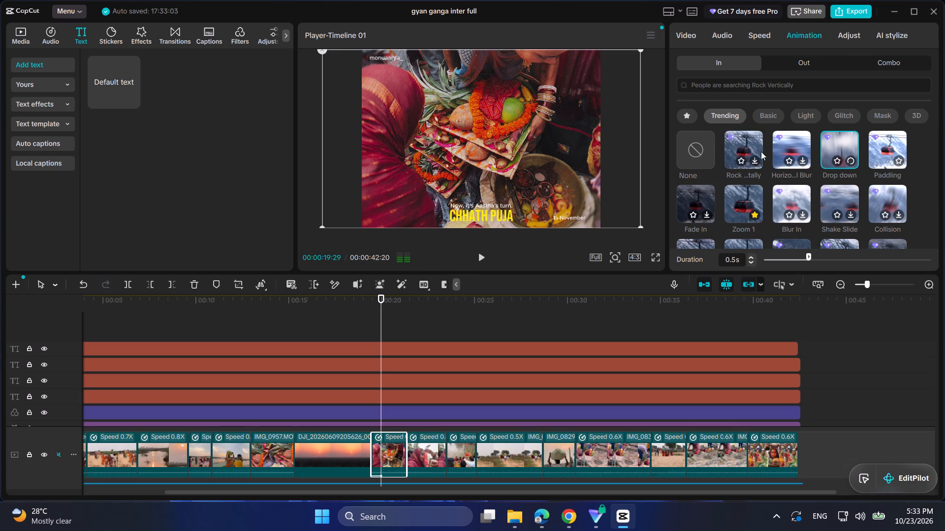
{"action": "left_click", "coordinate": [748, 144]}
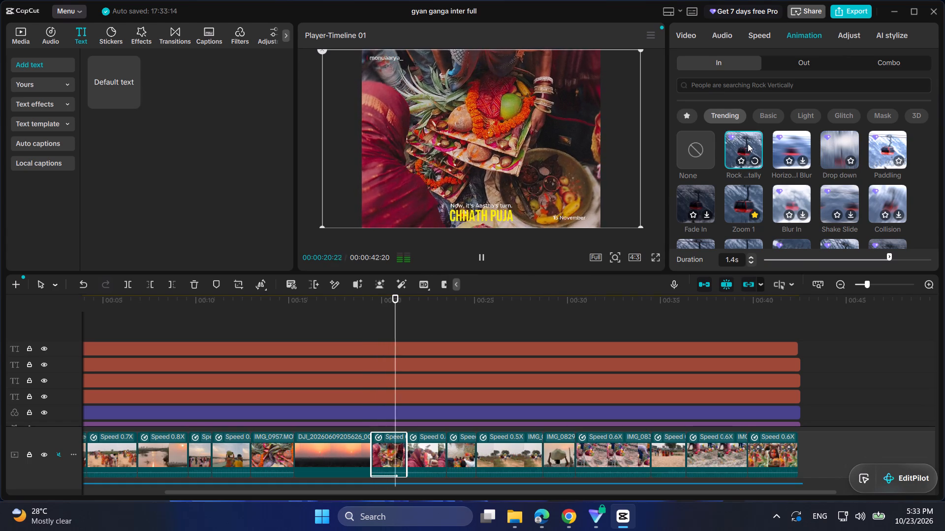
Play the animated offerings clip and its neighbours several times, then review the rest of the edit through its ending.
{"action": "left_click", "coordinate": [356, 325]}
{"action": "key", "text": "space"}
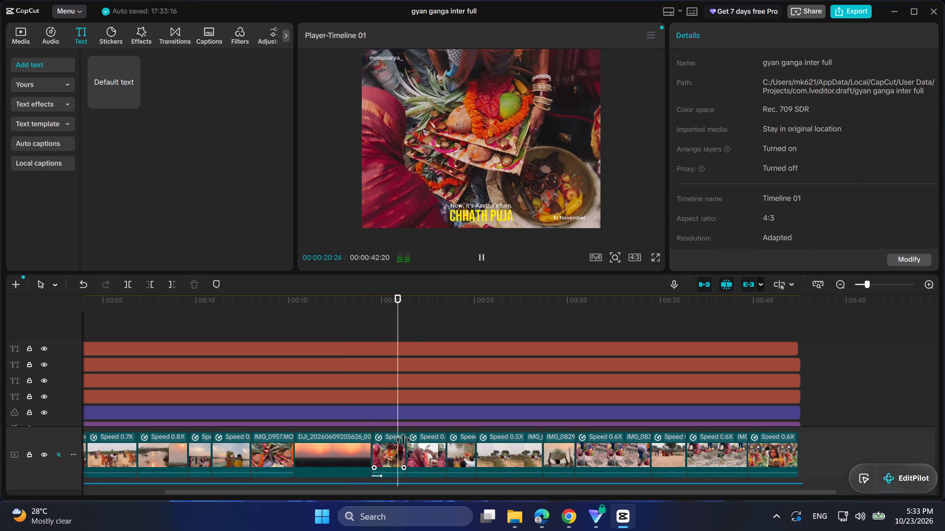
{"action": "key", "text": "space"}
{"action": "left_click", "coordinate": [404, 315]}
{"action": "key", "text": "space"}
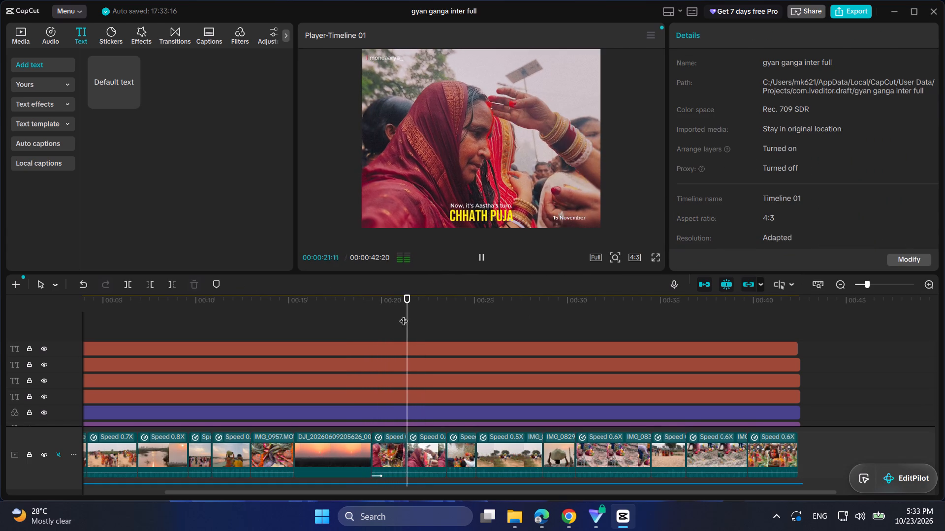
{"action": "left_click", "coordinate": [387, 311]}
{"action": "key", "text": "space"}
{"action": "key", "text": "space"}
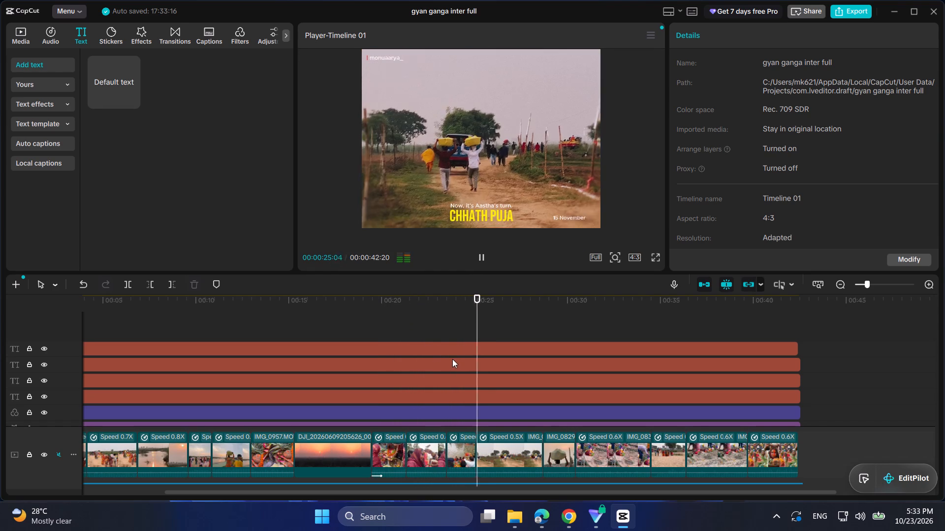
{"action": "scroll", "coordinate": [502, 368], "scroll_direction": "down", "scroll_amount": 7, "text": "ctrl"}
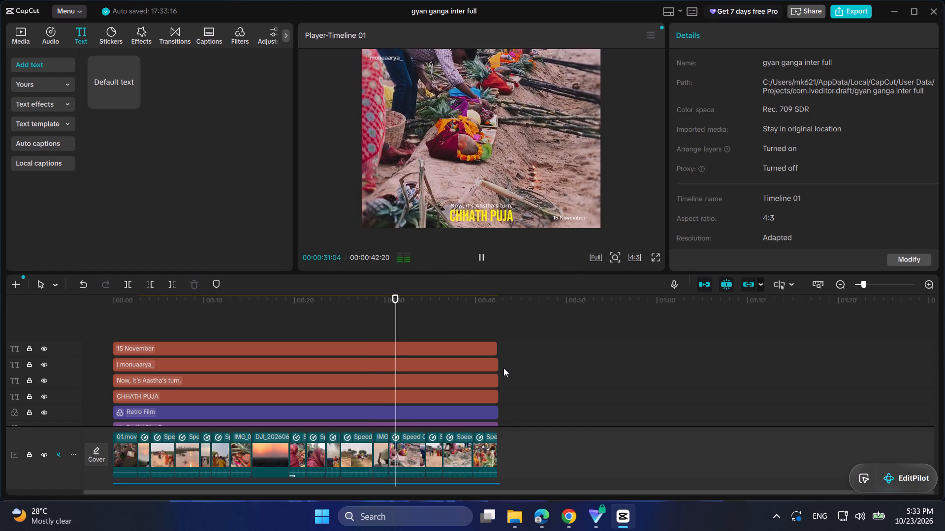
{"action": "key", "text": "space"}
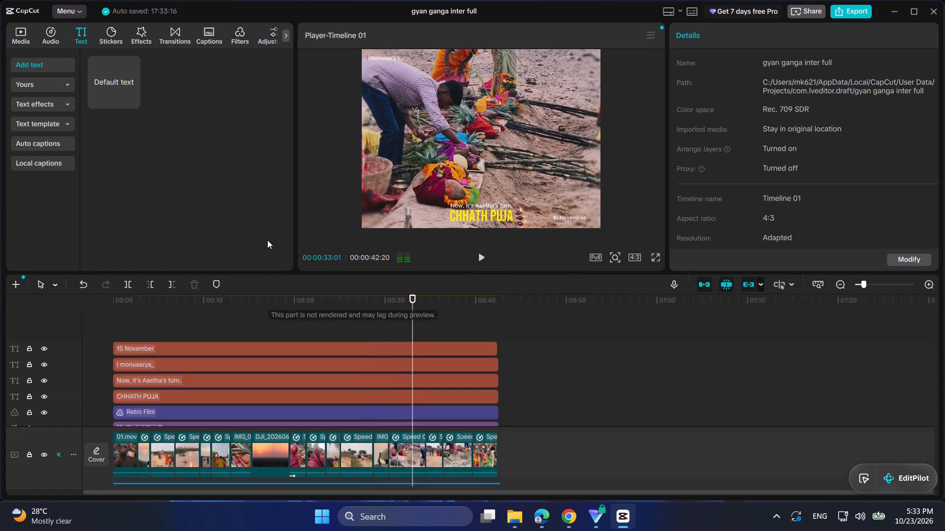
{"action": "key", "text": "space"}
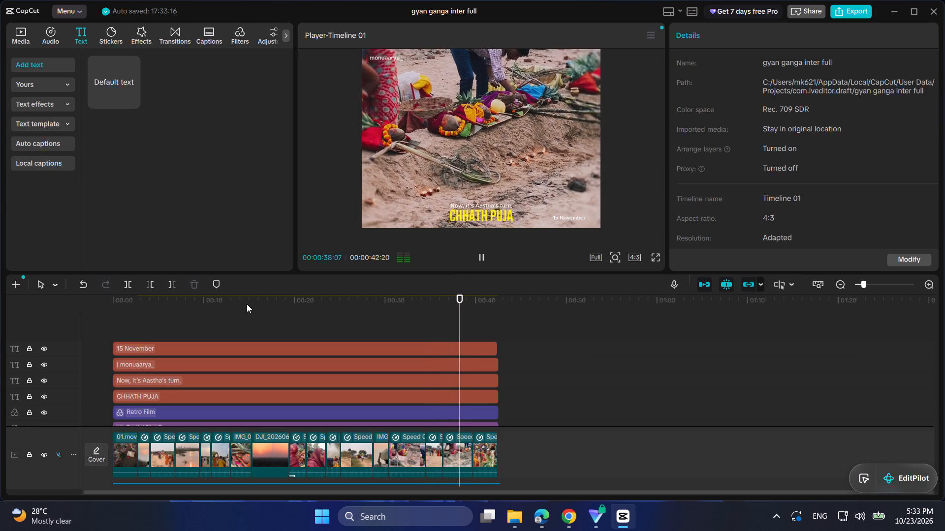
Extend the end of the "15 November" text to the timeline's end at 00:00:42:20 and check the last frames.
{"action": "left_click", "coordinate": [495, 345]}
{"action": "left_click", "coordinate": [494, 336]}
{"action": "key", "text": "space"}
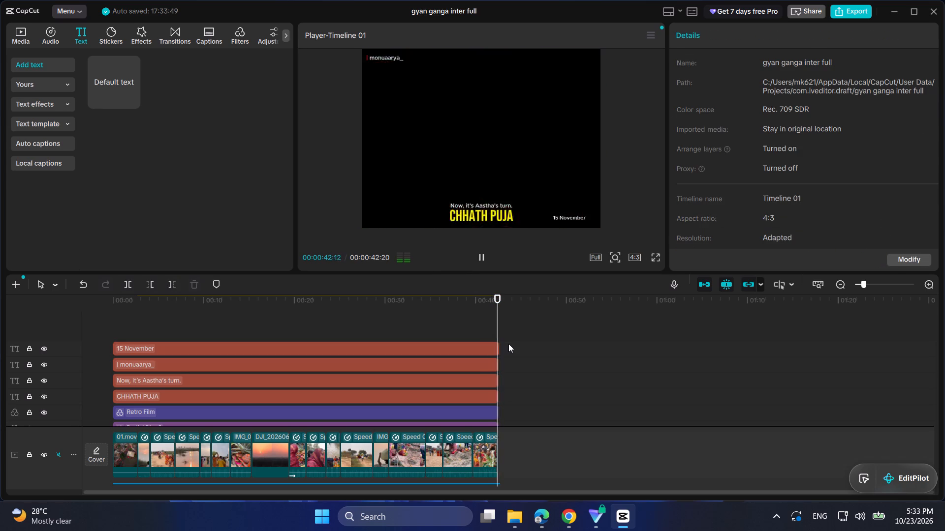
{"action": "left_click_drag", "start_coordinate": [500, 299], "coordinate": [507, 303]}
Trim the end of the "15 November" text back to line up with the end of the last video clip.
{"action": "scroll", "coordinate": [504, 331], "scroll_direction": "up", "scroll_amount": 10, "text": "ctrl"}
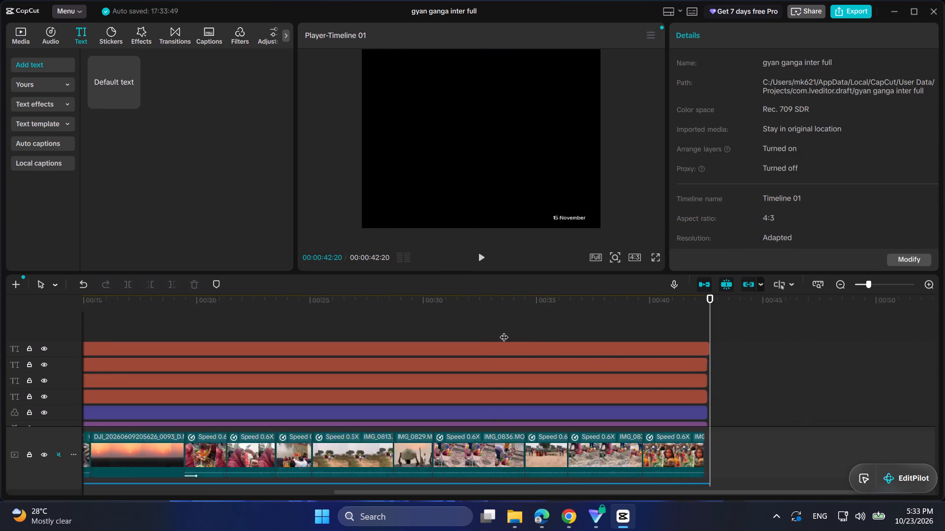
{"action": "scroll", "coordinate": [504, 331], "scroll_direction": "up", "scroll_amount": 2, "text": "ctrl"}
{"action": "left_click", "coordinate": [707, 350]}
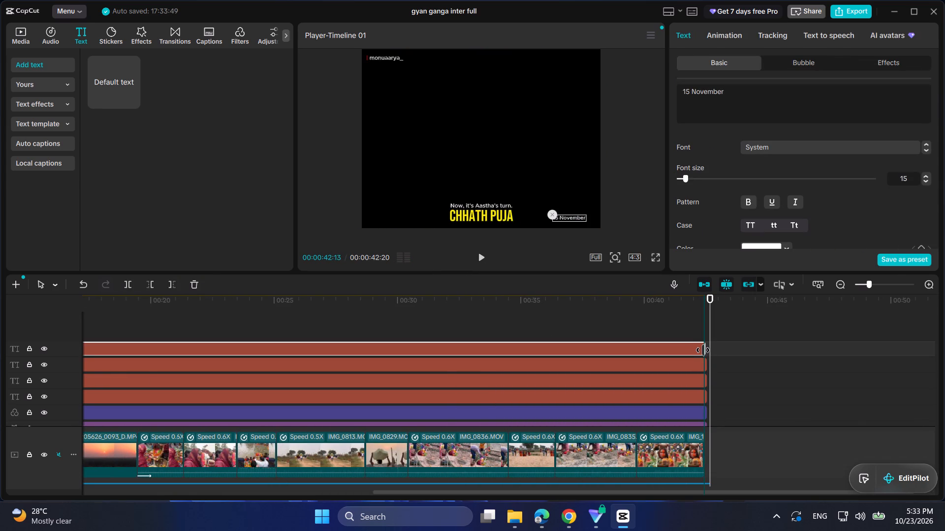
{"action": "left_click", "coordinate": [691, 325]}
{"action": "left_click", "coordinate": [709, 346]}
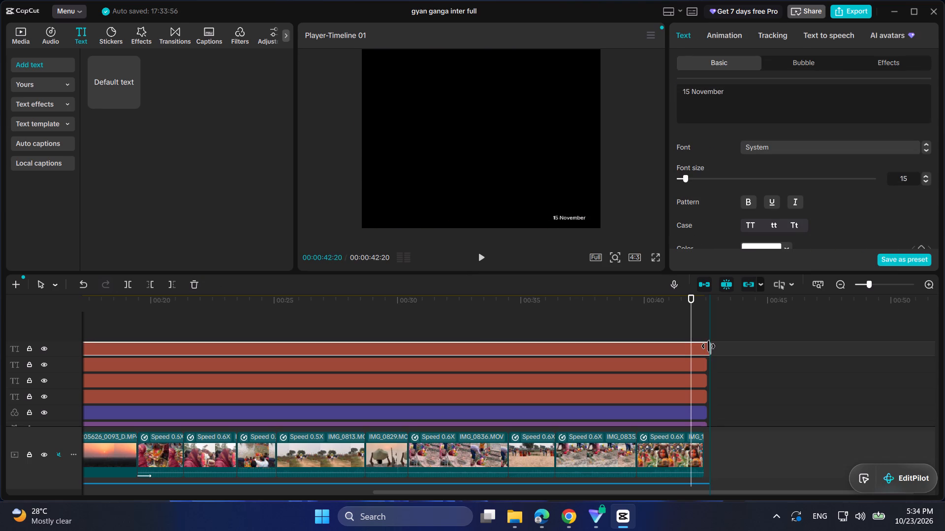
{"action": "left_click", "coordinate": [708, 348]}
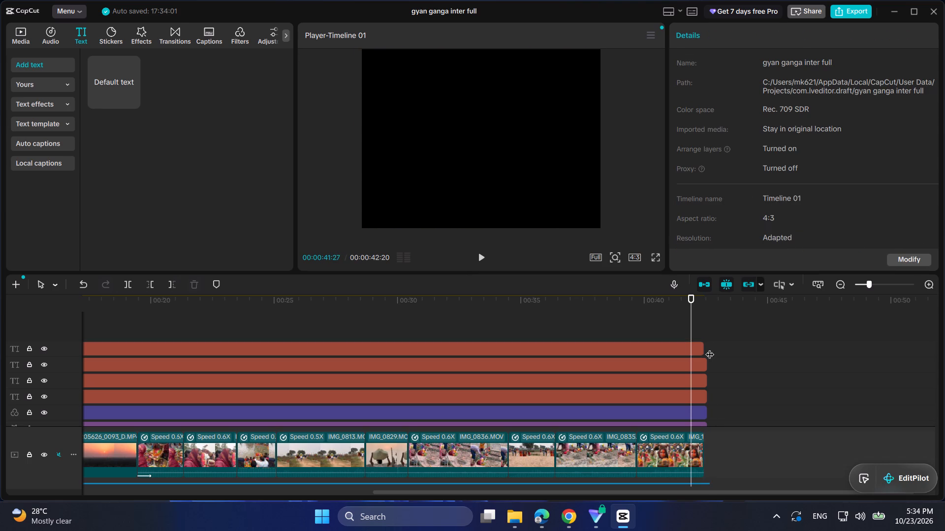
{"action": "left_click", "coordinate": [707, 347]}
{"action": "left_click_drag", "start_coordinate": [707, 346], "coordinate": [734, 356]}
{"action": "left_click_drag", "start_coordinate": [661, 294], "coordinate": [590, 294]}
{"action": "left_click_drag", "start_coordinate": [703, 347], "coordinate": [695, 354]}
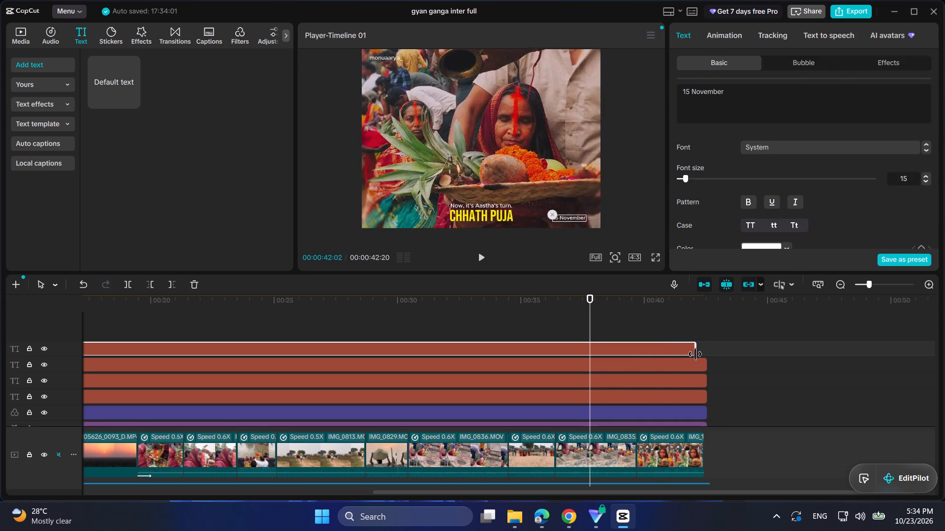
{"action": "left_click_drag", "start_coordinate": [695, 354], "coordinate": [707, 357]}
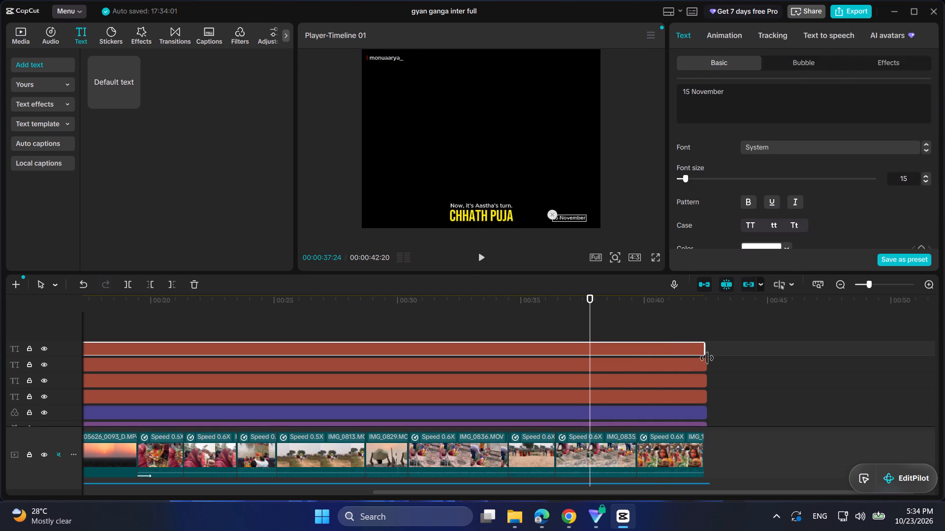
Trim the ends of the purple effect layer and the Retro Film filter to the end of the last video clip.
{"action": "scroll", "coordinate": [705, 369], "scroll_direction": "down", "scroll_amount": 4}
{"action": "scroll", "coordinate": [706, 354], "scroll_direction": "up", "scroll_amount": 3}
{"action": "left_click_drag", "start_coordinate": [705, 420], "coordinate": [702, 420]}
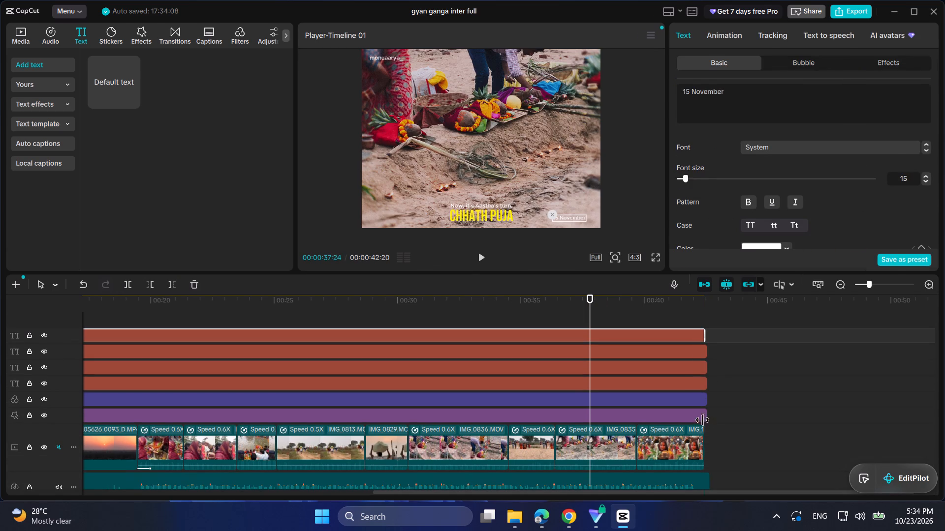
{"action": "left_click_drag", "start_coordinate": [702, 420], "coordinate": [700, 418]}
{"action": "left_click", "coordinate": [706, 398]}
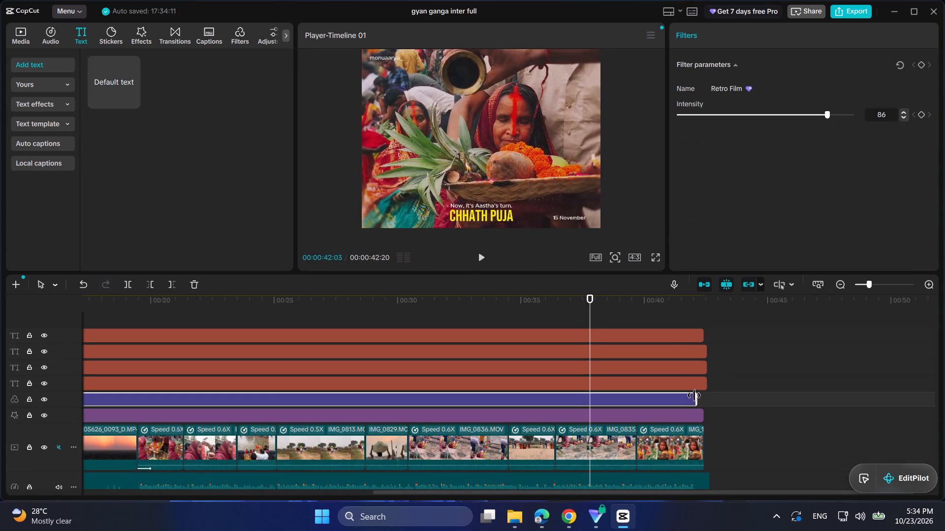
Trim the CHHATH PUJA, "Now, it's Aastha's turn." and handle watermark texts to the end of the last video clip.
{"action": "left_click_drag", "start_coordinate": [704, 387], "coordinate": [698, 389]}
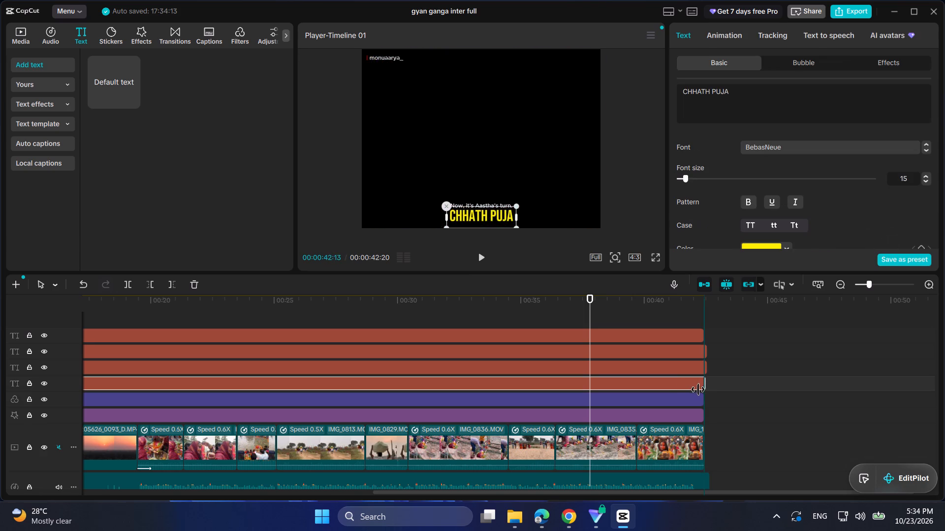
{"action": "left_click_drag", "start_coordinate": [698, 389], "coordinate": [699, 389]}
{"action": "left_click_drag", "start_coordinate": [705, 371], "coordinate": [700, 374]}
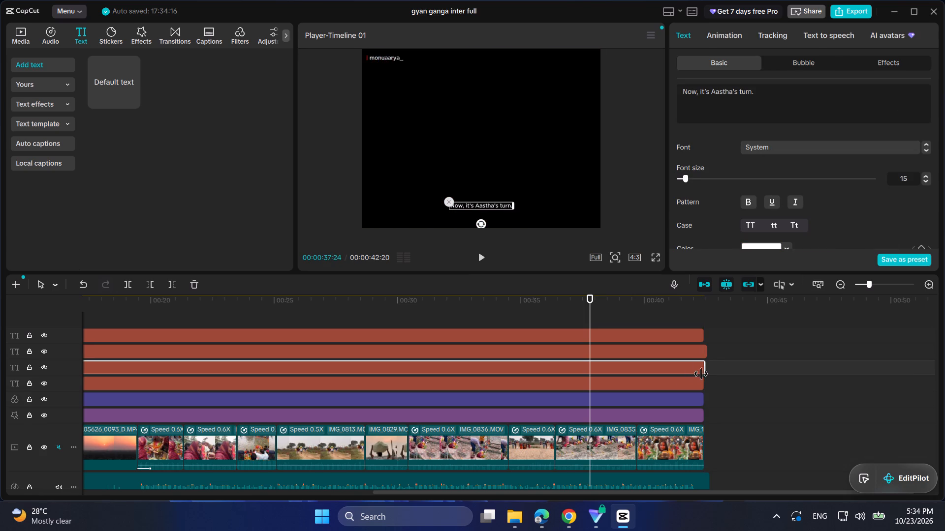
{"action": "left_click_drag", "start_coordinate": [704, 356], "coordinate": [698, 359]}
{"action": "left_click", "coordinate": [720, 379]}
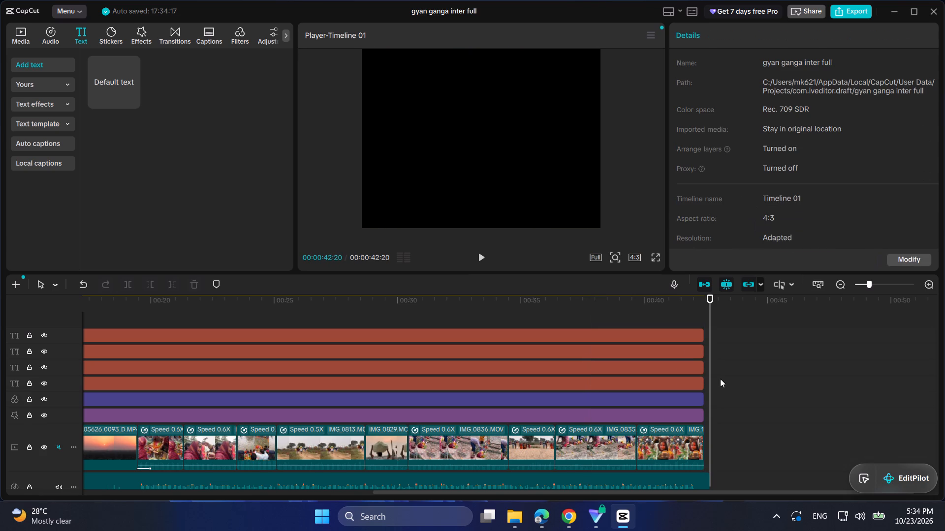
Play back the last frames, and then the edit from the beginning through the first half, to review titles, effects and cuts.
{"action": "left_click", "coordinate": [670, 317]}
{"action": "key", "text": "space"}
{"action": "scroll", "coordinate": [665, 321], "scroll_direction": "down", "scroll_amount": 7, "text": "ctrl"}
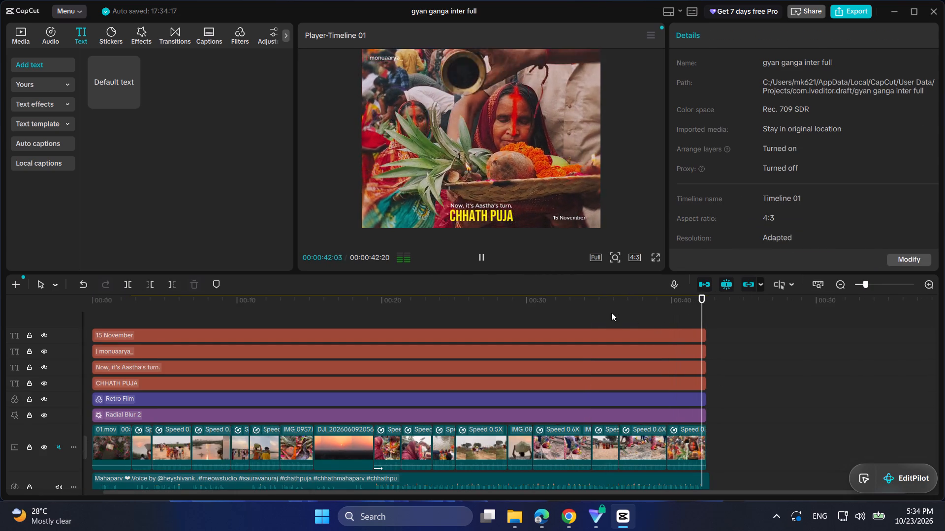
{"action": "left_click_drag", "start_coordinate": [598, 299], "coordinate": [88, 303]}
{"action": "key", "text": "space"}
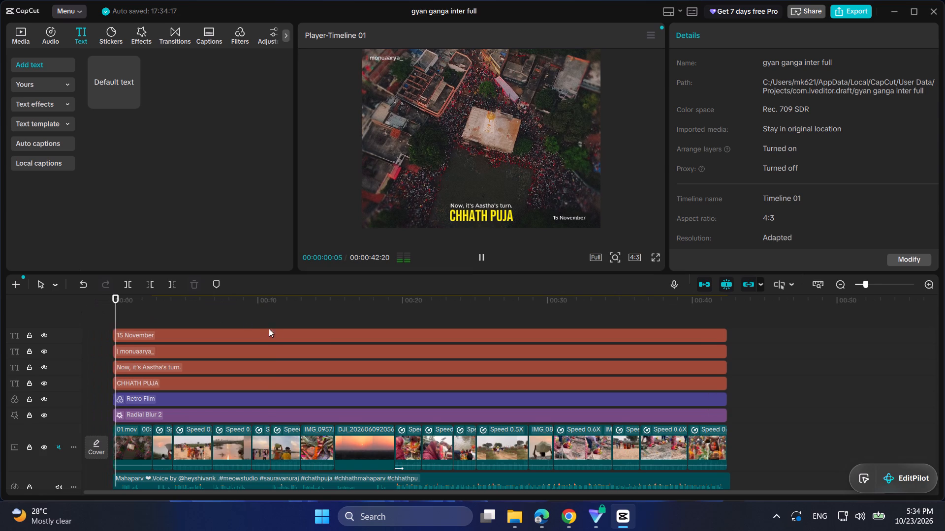
{"action": "scroll", "coordinate": [307, 337], "scroll_direction": "down", "scroll_amount": 6, "text": "ctrl"}
{"action": "scroll", "coordinate": [256, 341], "scroll_direction": "up", "scroll_amount": 5, "text": "ctrl"}
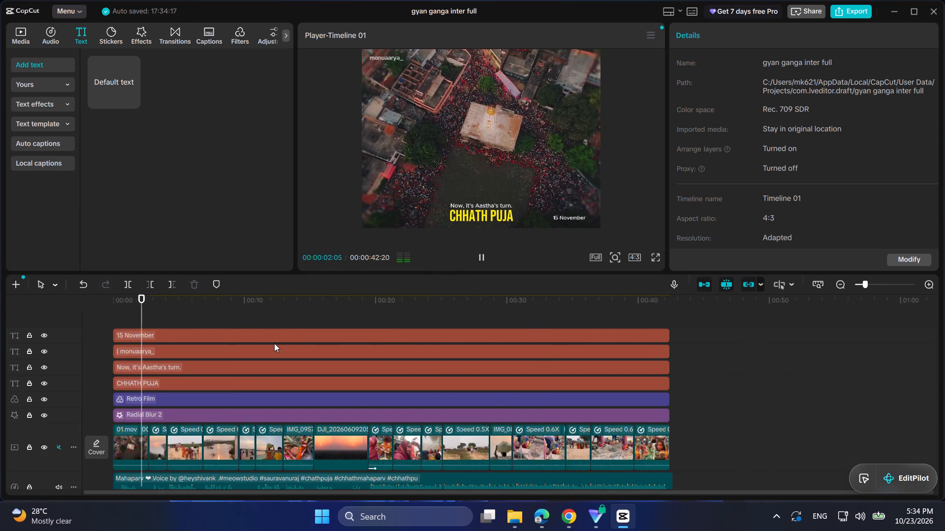
{"action": "scroll", "coordinate": [274, 343], "scroll_direction": "up", "scroll_amount": 1}
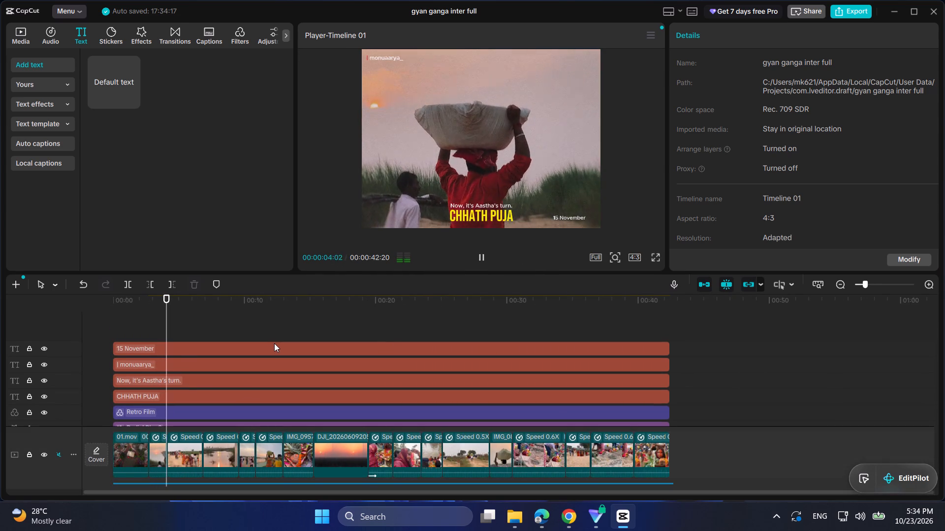
{"action": "scroll", "coordinate": [274, 343], "scroll_direction": "down", "scroll_amount": 3}
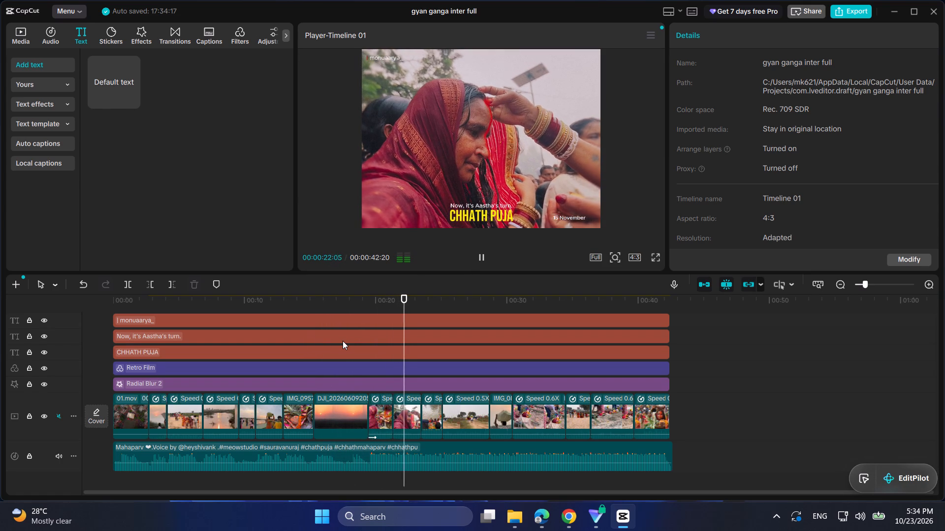
{"action": "key", "text": "space"}
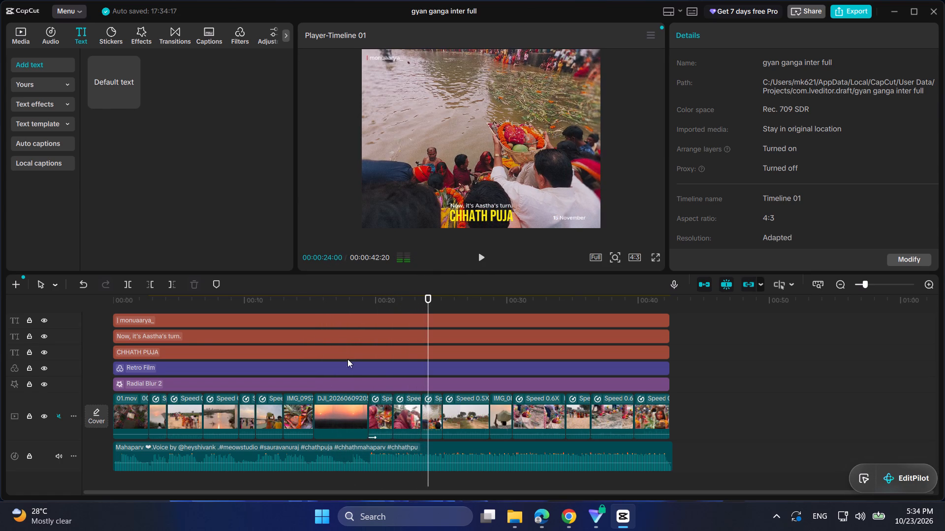
Set the Radial Blur 2 effect's strength to 27 and check it in playback at several points of the edit.
{"action": "left_click", "coordinate": [315, 385]}
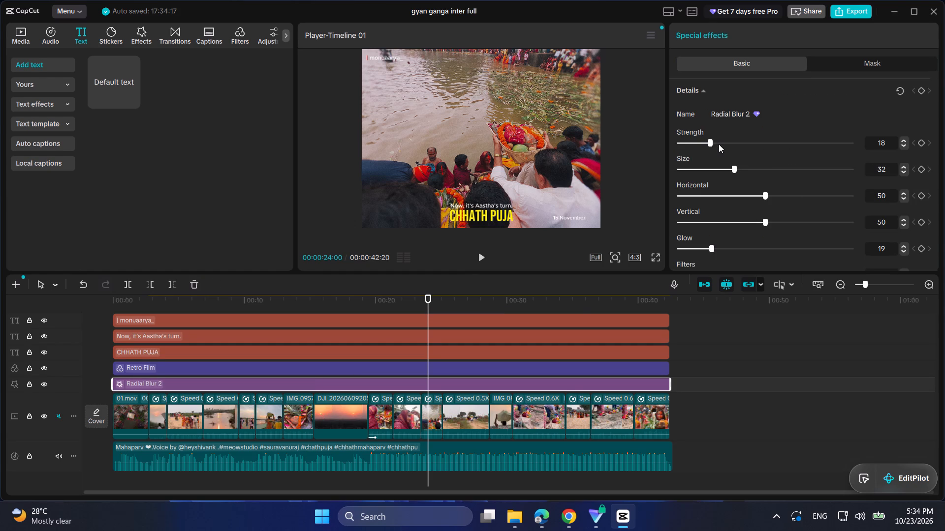
{"action": "left_click", "coordinate": [719, 144]}
{"action": "left_click", "coordinate": [725, 146]}
{"action": "key", "text": "space"}
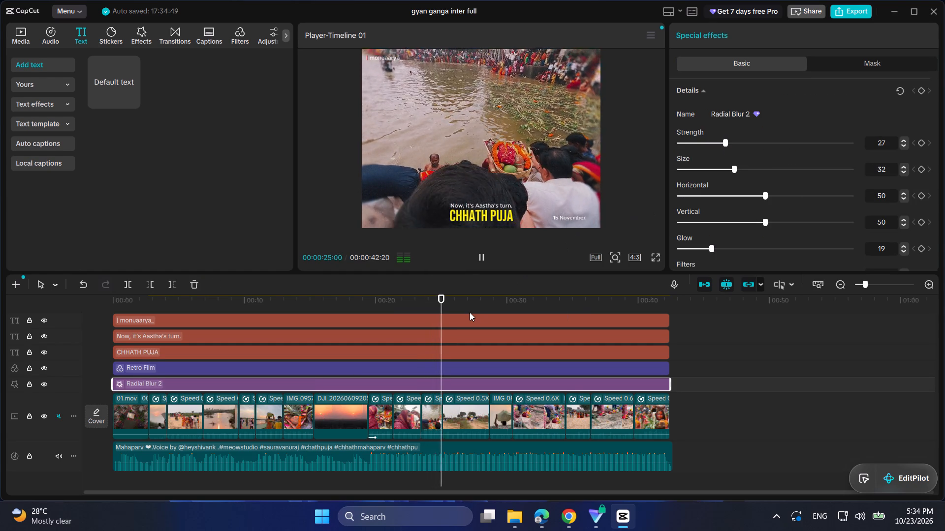
{"action": "left_click", "coordinate": [519, 304]}
{"action": "key", "text": "space"}
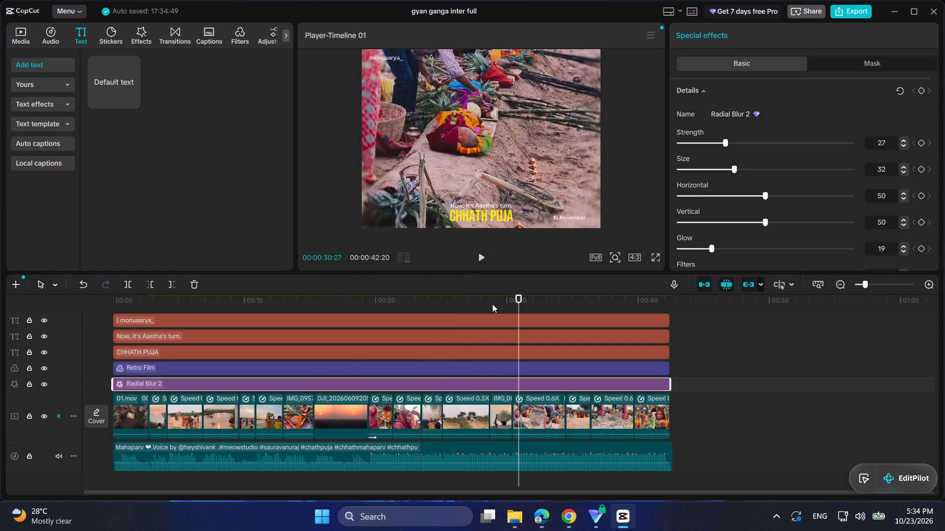
{"action": "left_click", "coordinate": [488, 304]}
{"action": "left_click_drag", "start_coordinate": [478, 303], "coordinate": [82, 333]}
{"action": "key", "text": "space"}
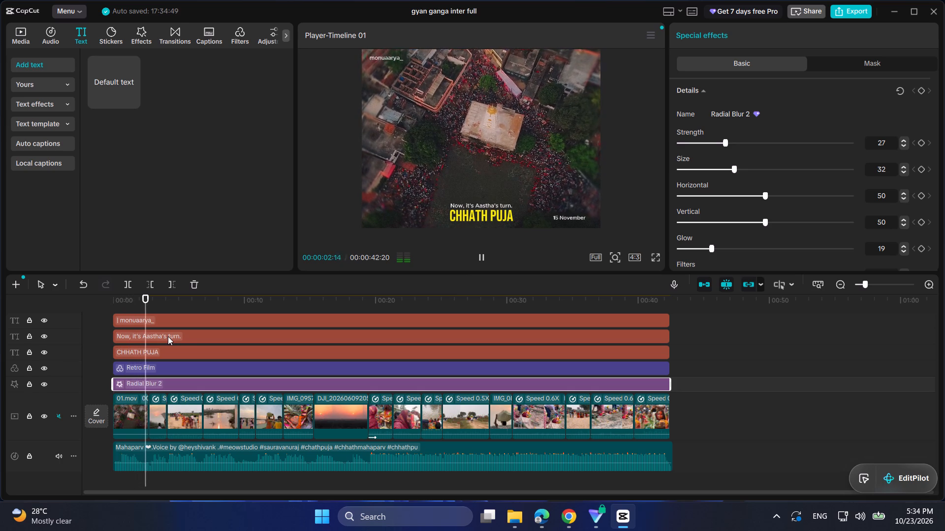
{"action": "key", "text": "space"}
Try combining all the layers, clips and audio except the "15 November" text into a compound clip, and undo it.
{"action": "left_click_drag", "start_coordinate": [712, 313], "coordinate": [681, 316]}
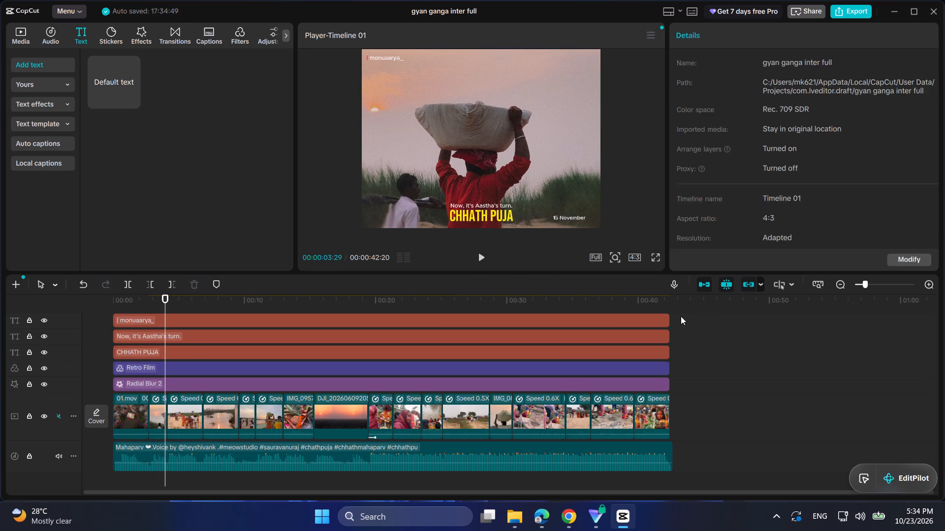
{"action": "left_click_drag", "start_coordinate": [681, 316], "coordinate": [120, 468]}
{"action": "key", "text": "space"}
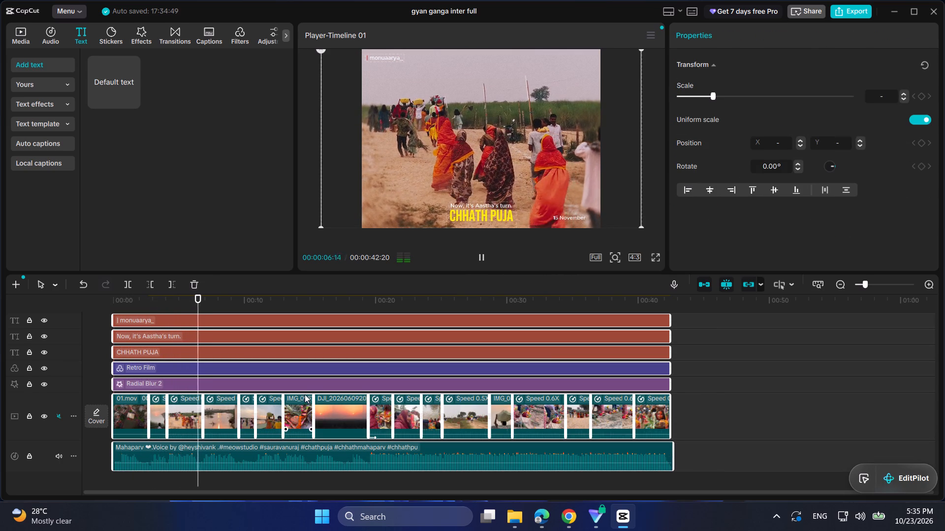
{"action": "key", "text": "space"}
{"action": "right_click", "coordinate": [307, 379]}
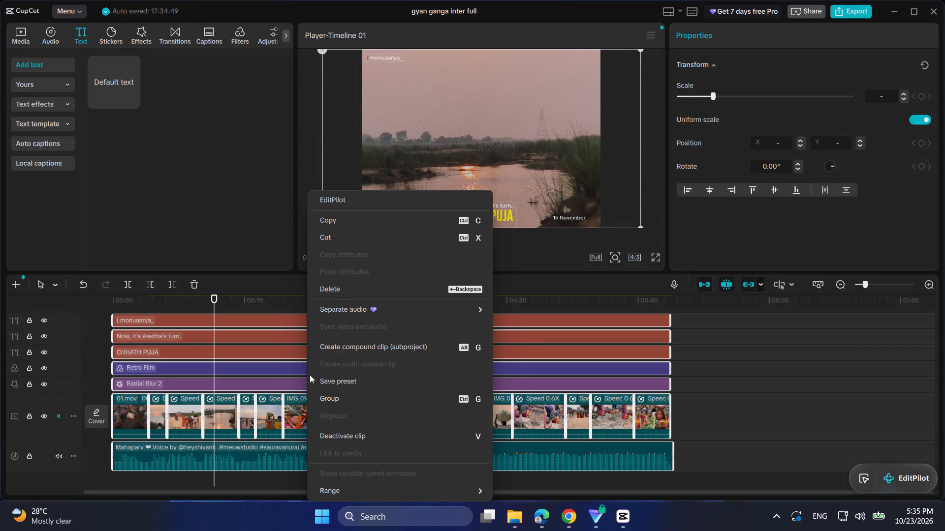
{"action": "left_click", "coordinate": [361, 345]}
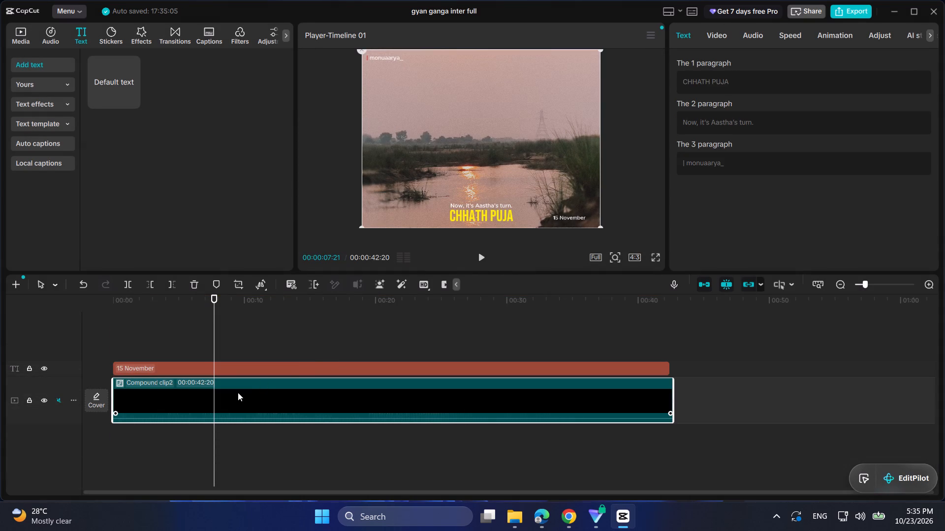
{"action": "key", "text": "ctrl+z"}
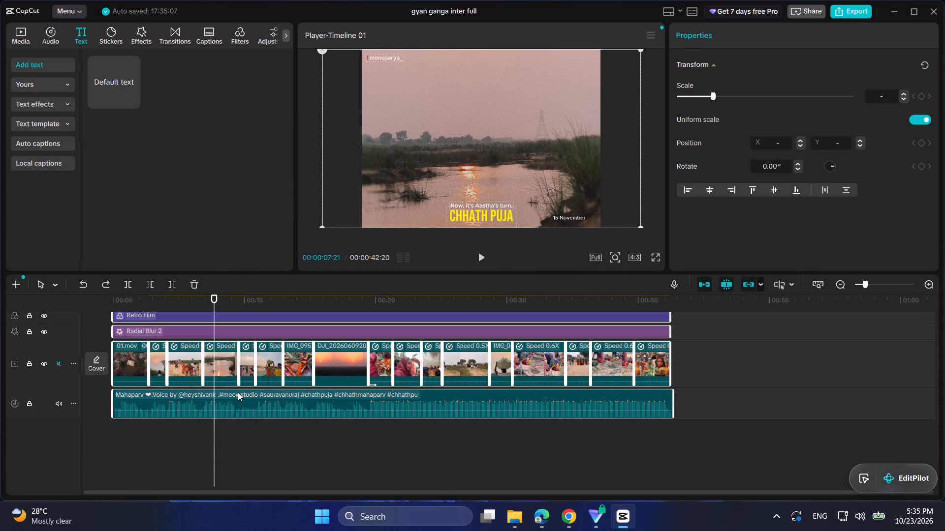
Combine everything on the timeline, including the "15 November" text and the audio, into one compound clip.
{"action": "scroll", "coordinate": [238, 392], "scroll_direction": "up", "scroll_amount": 6}
{"action": "key", "text": "ctrl+a"}
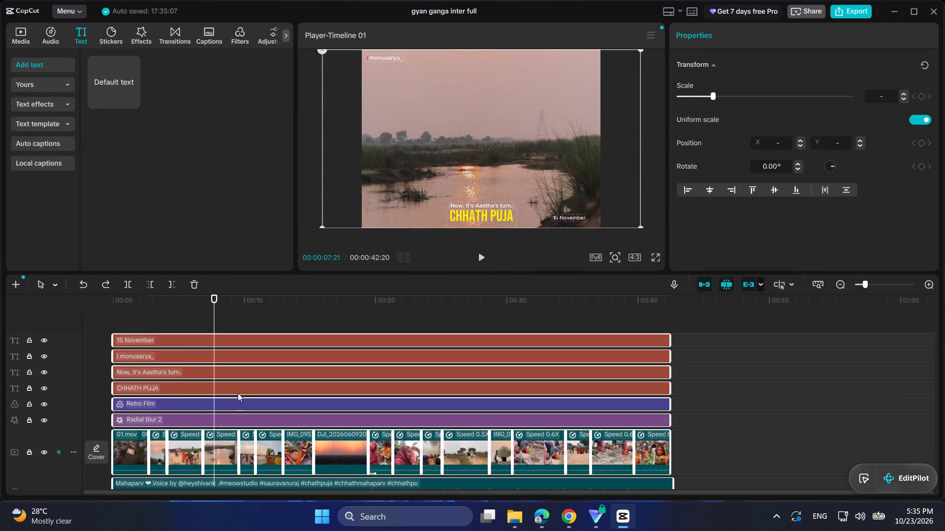
{"action": "right_click", "coordinate": [236, 395]}
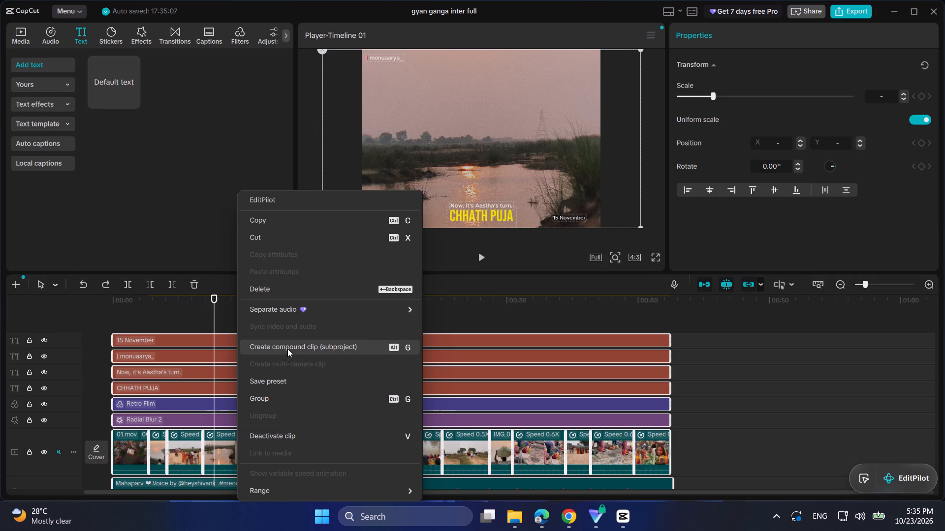
{"action": "left_click", "coordinate": [287, 349]}
Open the compound clip, mute its video track, and return to the main timeline.
{"action": "double_click", "coordinate": [269, 396]}
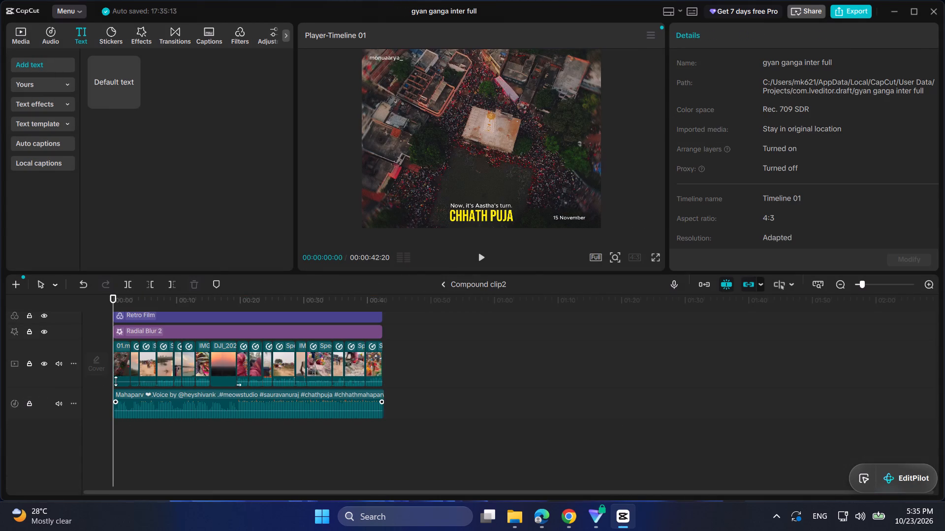
{"action": "left_click", "coordinate": [61, 361]}
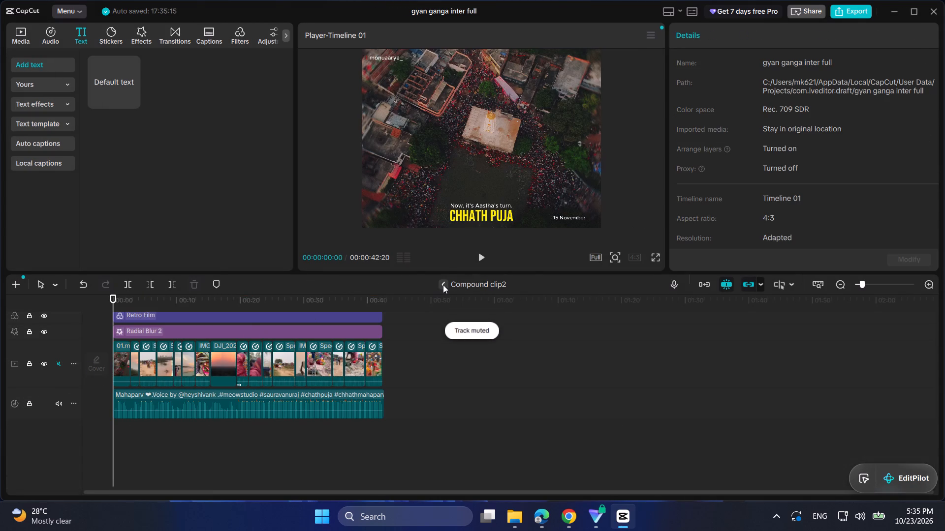
{"action": "left_click", "coordinate": [443, 285]}
Unmute the main timeline's track holding the compound clip and play it to check the sound.
{"action": "key", "text": "space"}
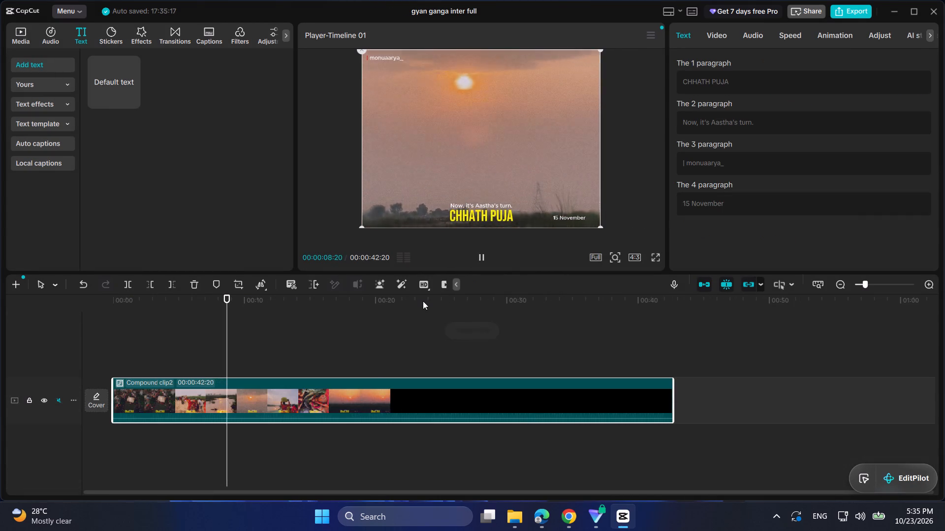
{"action": "key", "text": "space"}
{"action": "left_click", "coordinate": [59, 401]}
{"action": "key", "text": "space"}
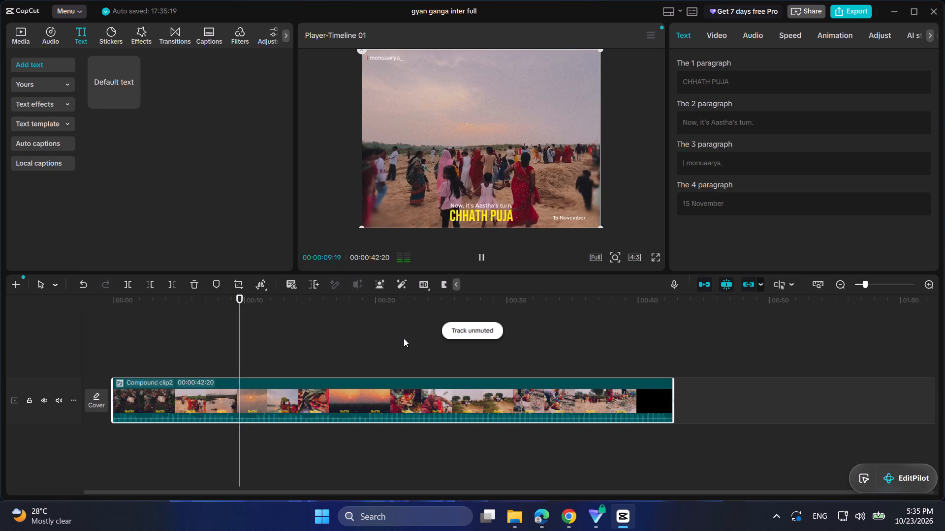
Turn on Motion blur for the compound clip, set Blur to 0, and play the edit through almost to its end.
{"action": "left_click", "coordinate": [715, 36]}
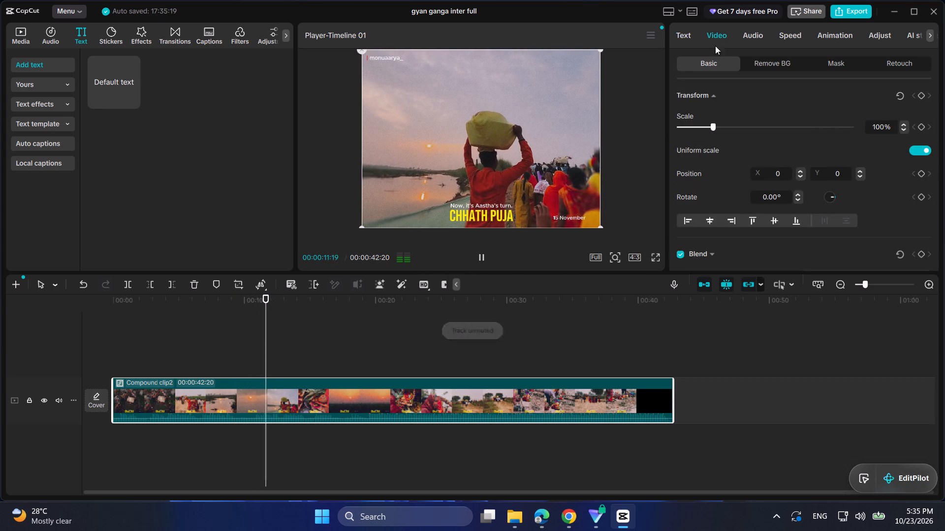
{"action": "scroll", "coordinate": [714, 191], "scroll_direction": "down", "scroll_amount": 7}
{"action": "scroll", "coordinate": [698, 234], "scroll_direction": "down", "scroll_amount": 1}
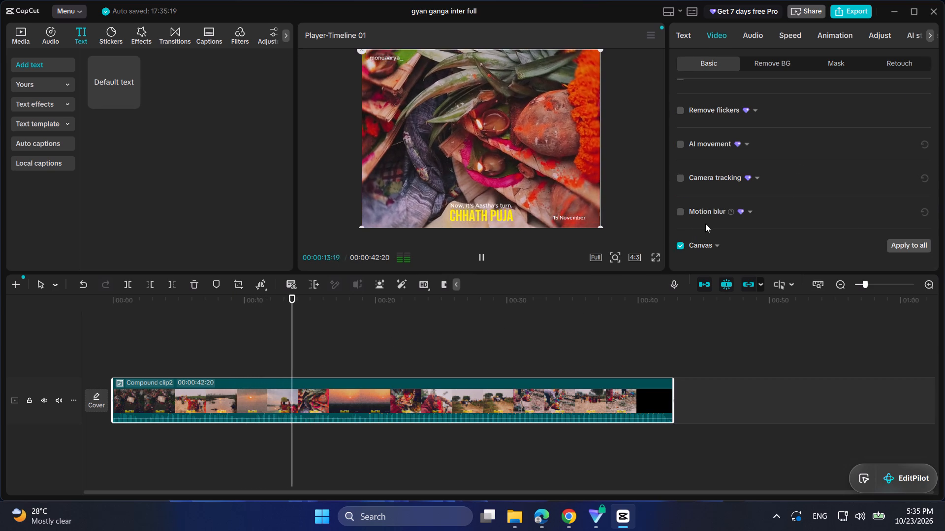
{"action": "key", "text": "space"}
{"action": "left_click", "coordinate": [683, 210]}
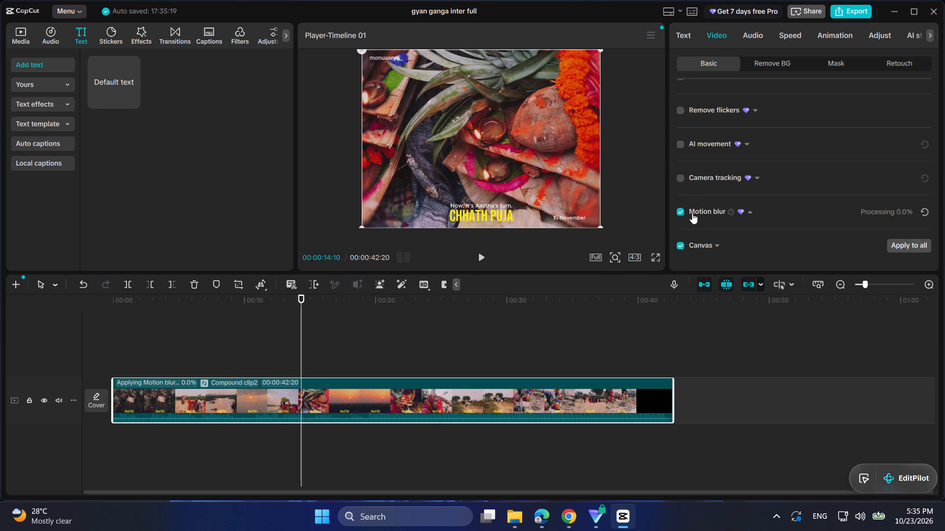
{"action": "left_click", "coordinate": [750, 213]}
{"action": "left_click", "coordinate": [750, 213]}
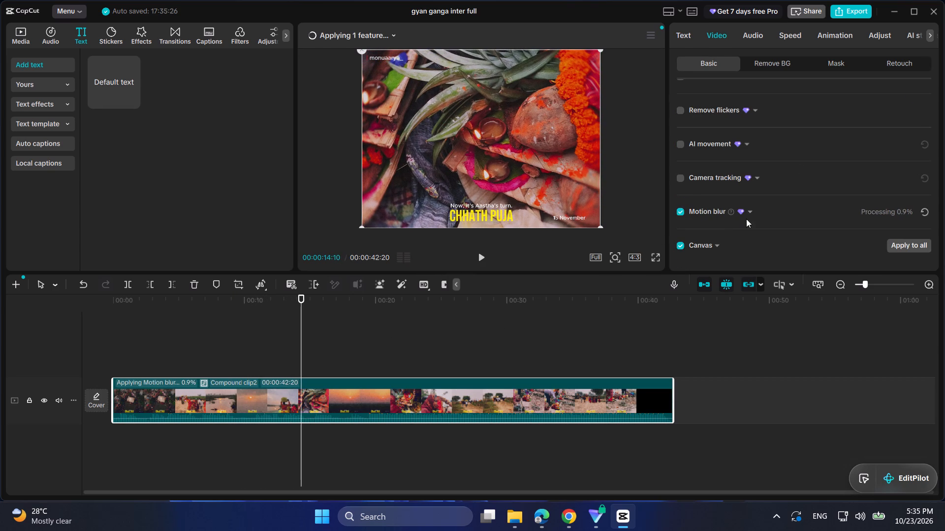
{"action": "left_click", "coordinate": [748, 216]}
{"action": "left_click_drag", "start_coordinate": [704, 237], "coordinate": [652, 238]}
{"action": "key", "text": "space"}
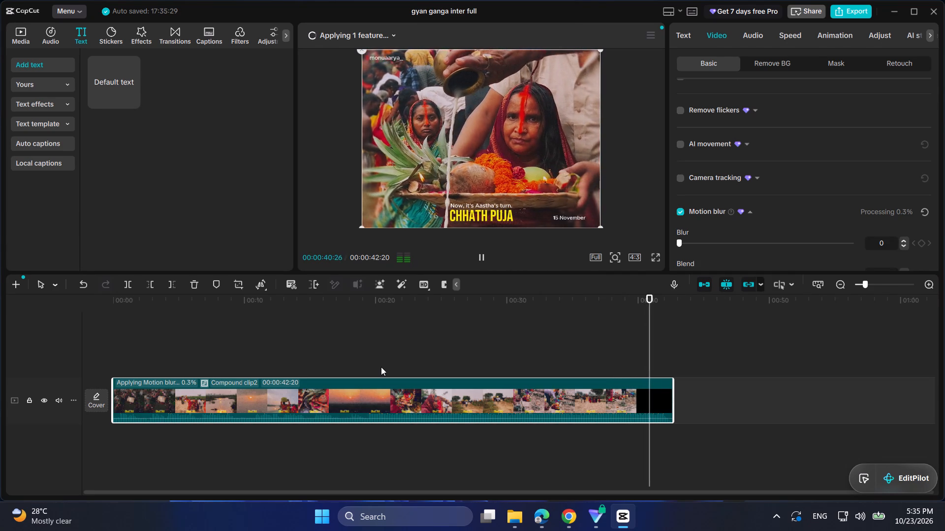
{"action": "key", "text": "space"}
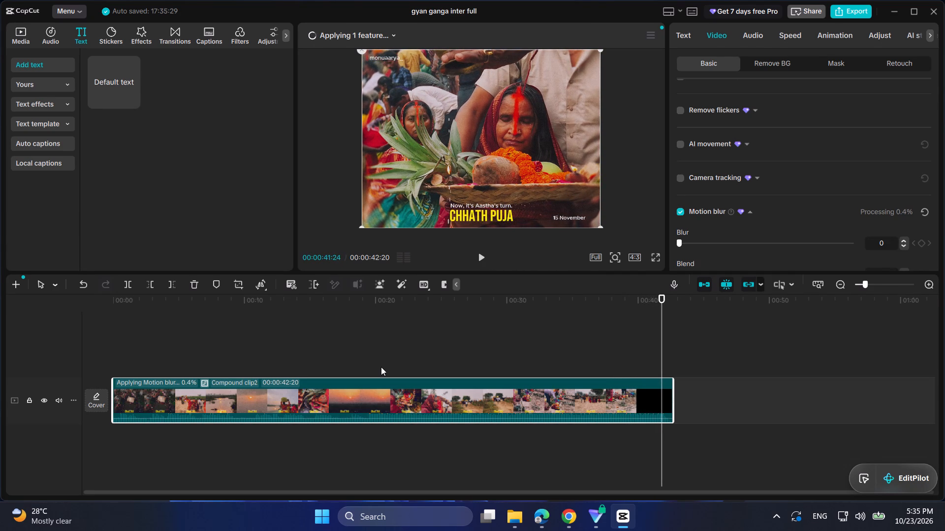
{"action": "scroll", "coordinate": [381, 367], "scroll_direction": "up", "scroll_amount": 4}
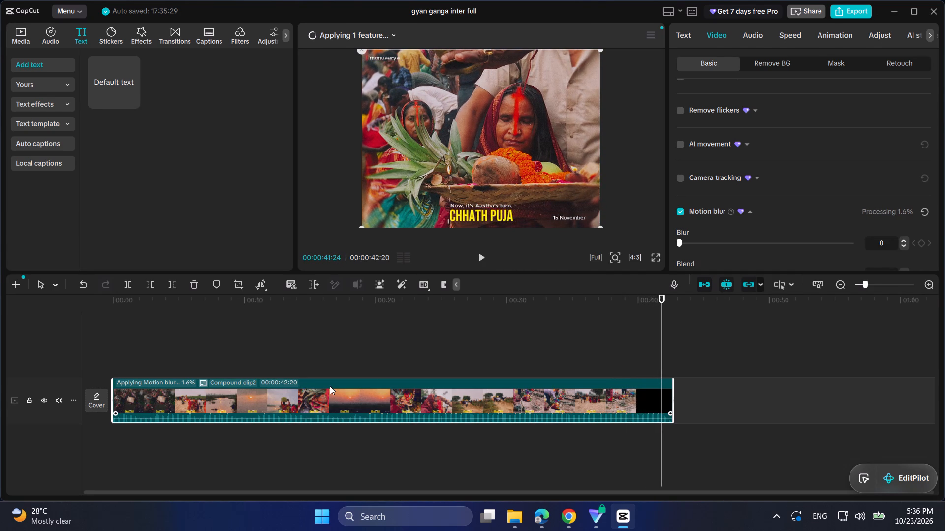